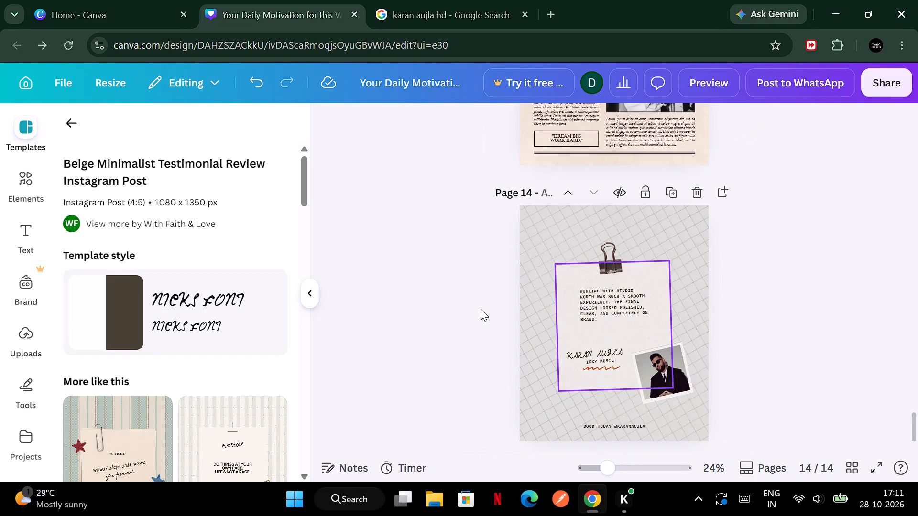
Leave the Beige Minimalist Testimonial template's details and browse the Instagram Post (4:5) templates for another design.
scroll(481, 309, down, 4)
scroll(175, 324, down, 5)
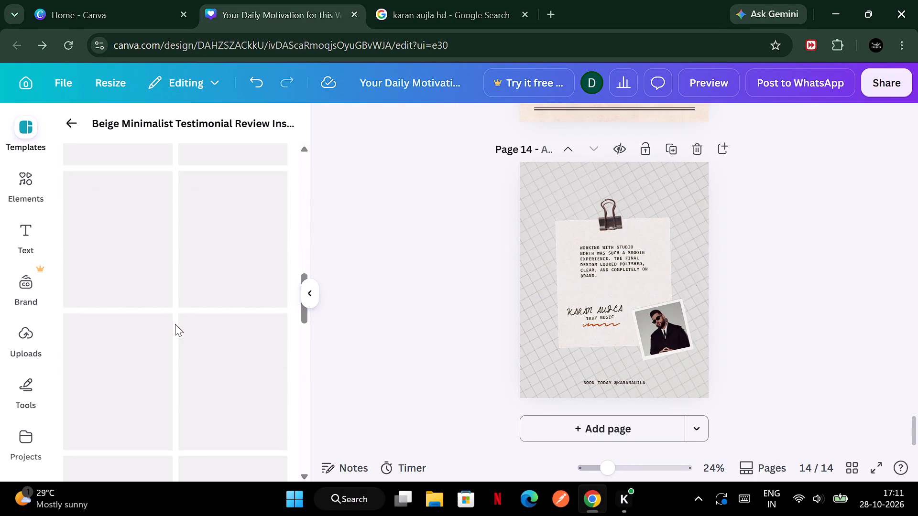
scroll(175, 324, down, 5)
click(70, 126)
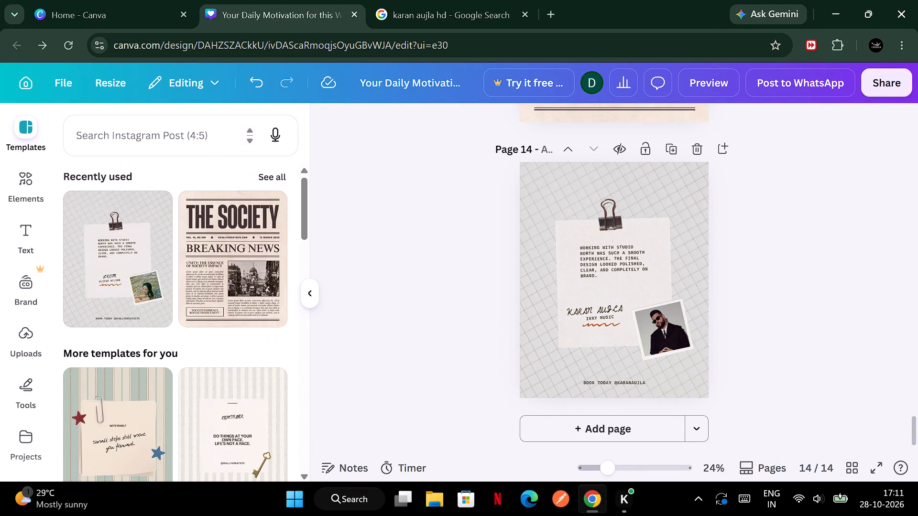
scroll(181, 379, down, 4)
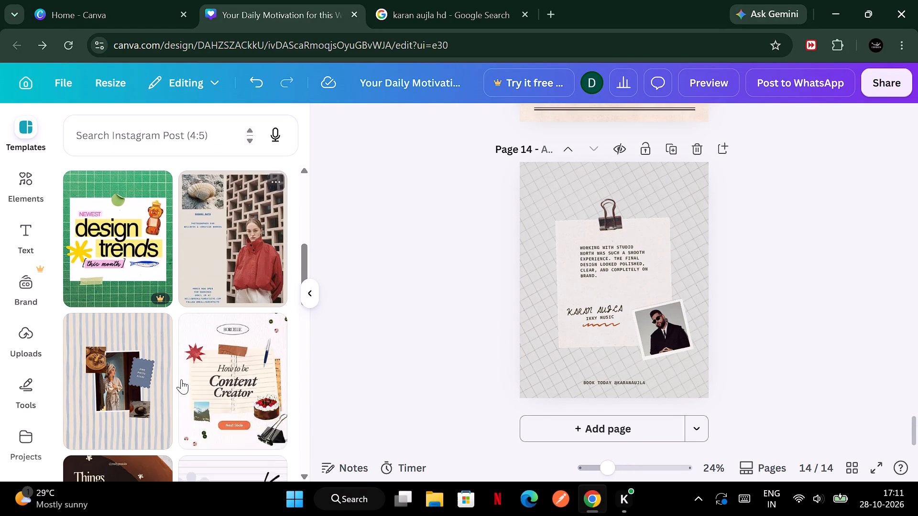
scroll(181, 379, down, 1)
scroll(181, 379, up, 1)
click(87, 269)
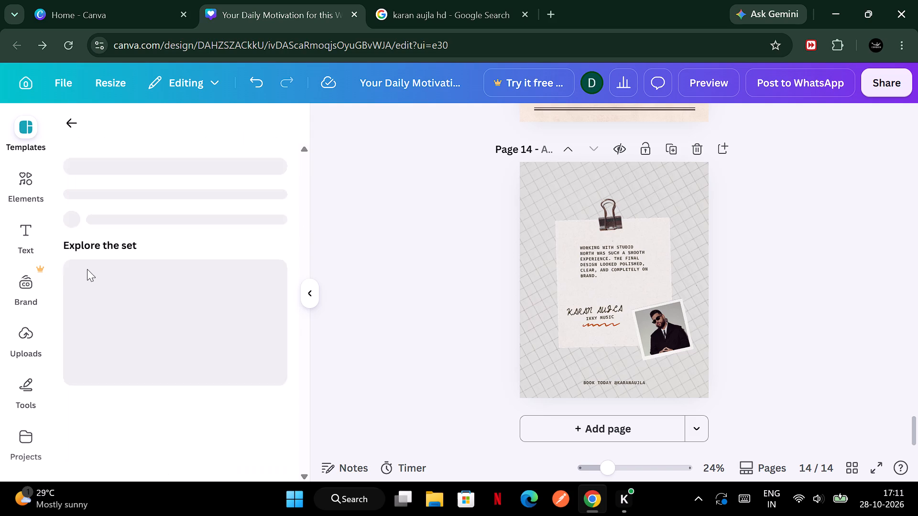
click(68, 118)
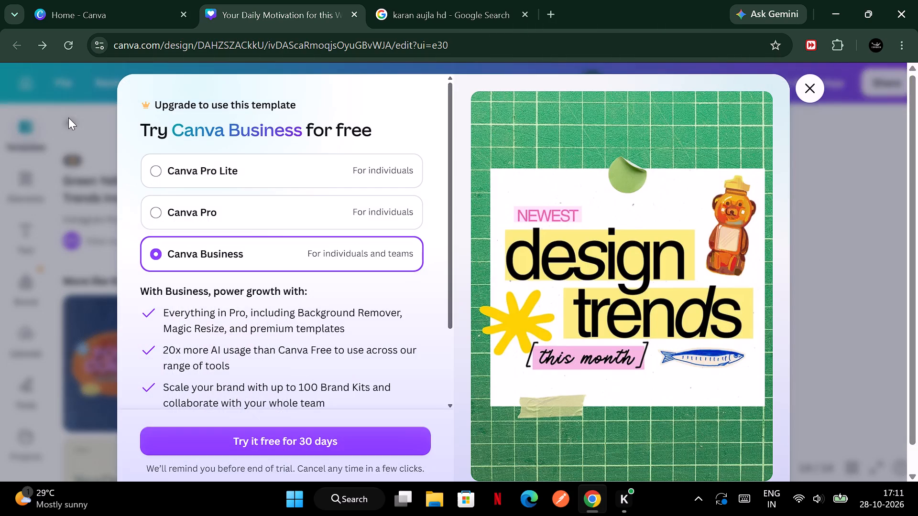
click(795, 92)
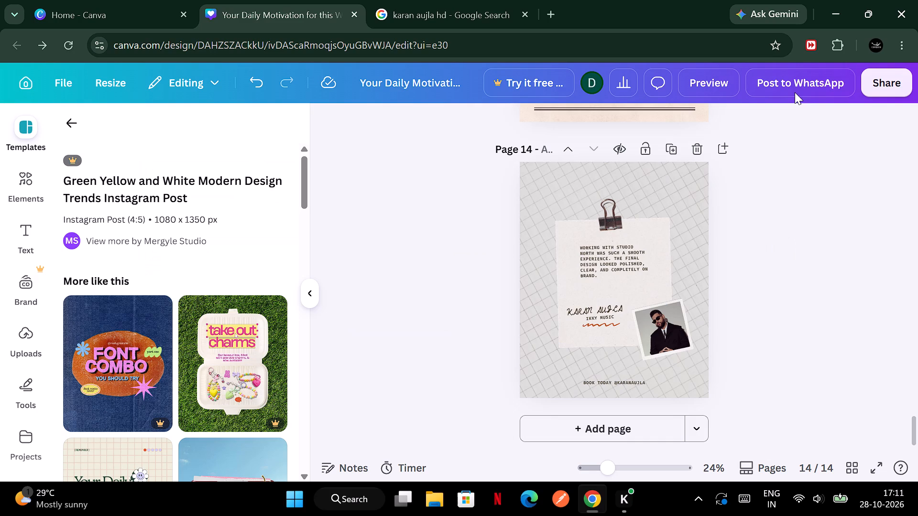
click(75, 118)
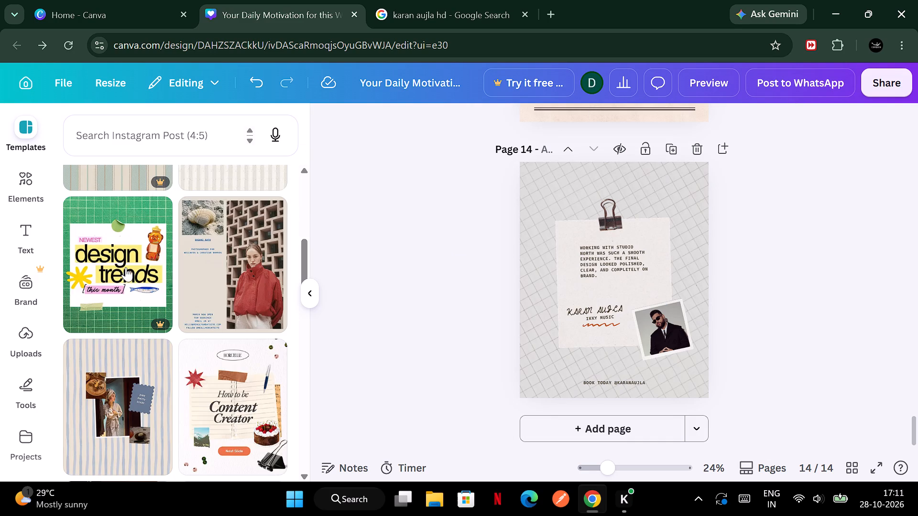
Browse further through the suggested Instagram Post (4:5) templates, past the design trends one, for a suitable layout.
scroll(153, 333, down, 5)
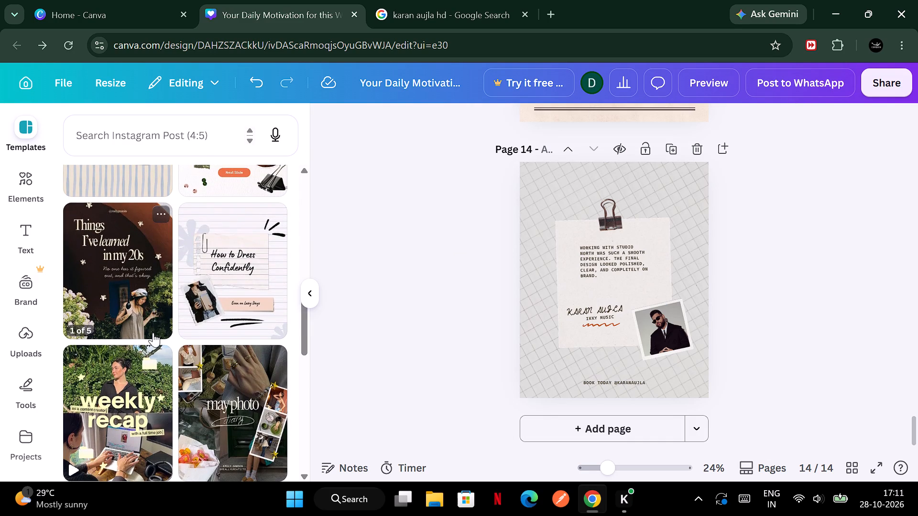
scroll(143, 316, down, 5)
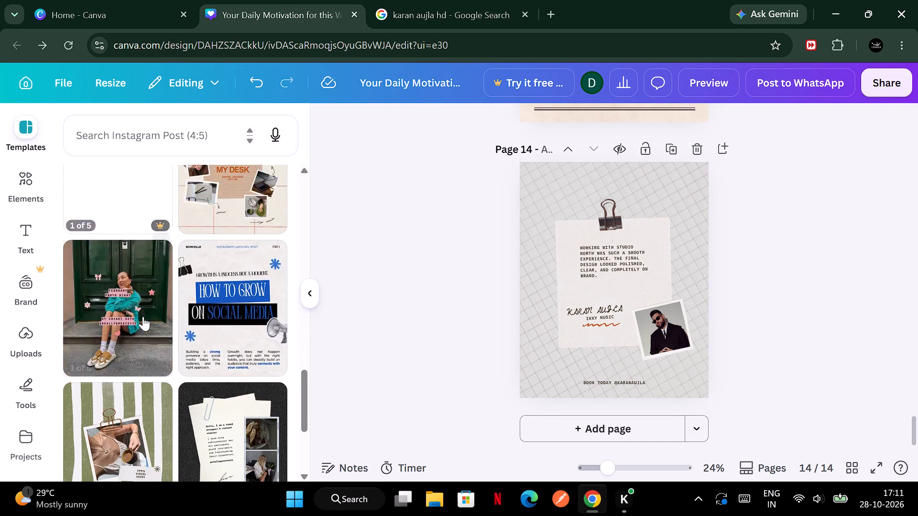
scroll(143, 316, down, 4)
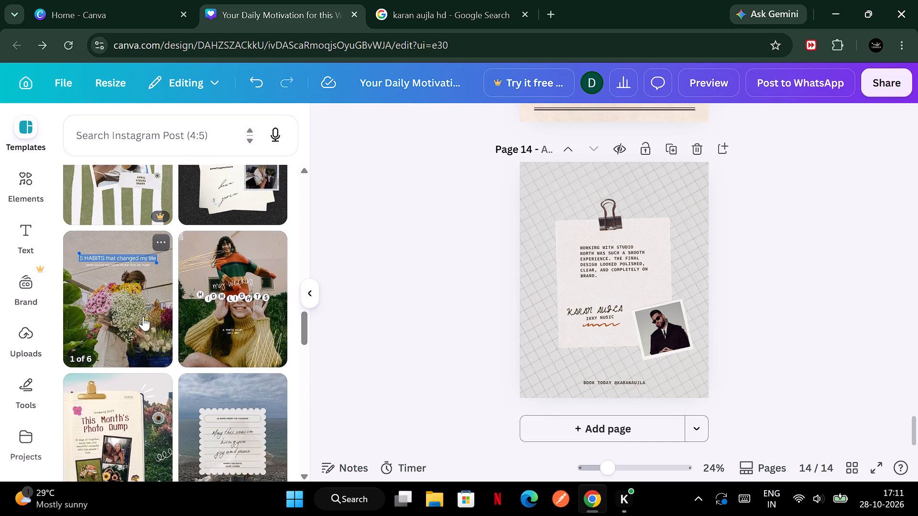
scroll(143, 316, down, 5)
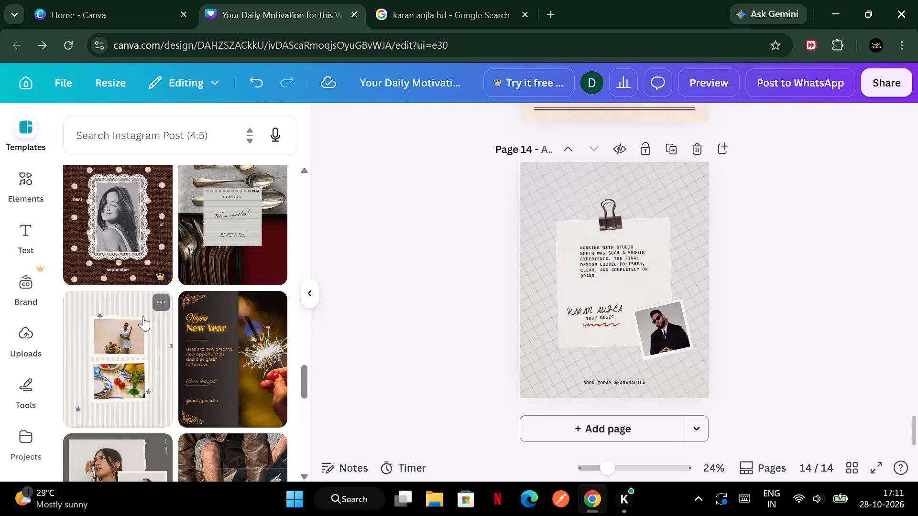
Find the maroon template with a taped polaroid portrait and apply it to the design's page 15.
scroll(143, 316, down, 4)
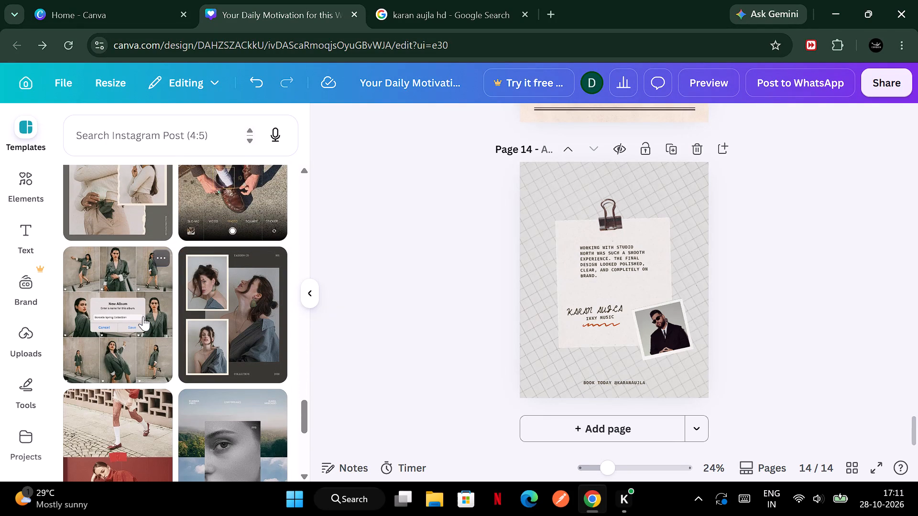
scroll(143, 316, down, 3)
scroll(143, 316, up, 1)
scroll(143, 316, down, 4)
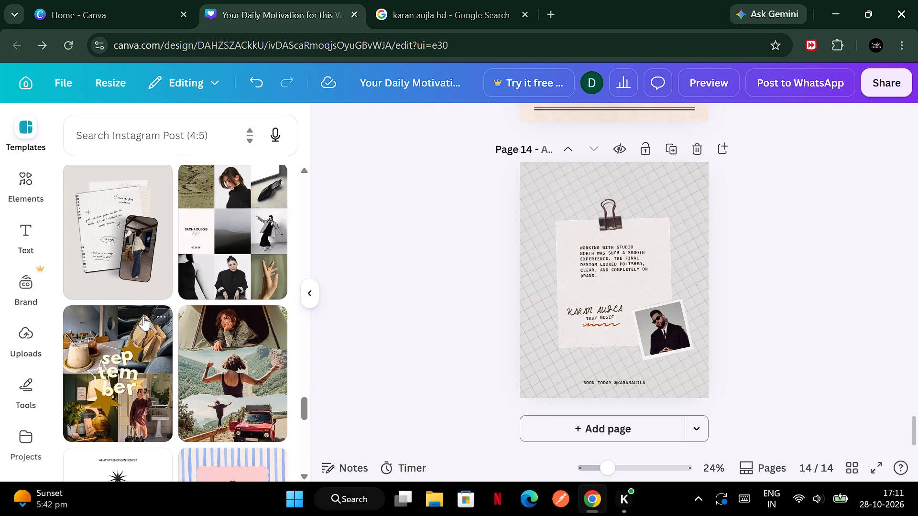
scroll(143, 316, down, 3)
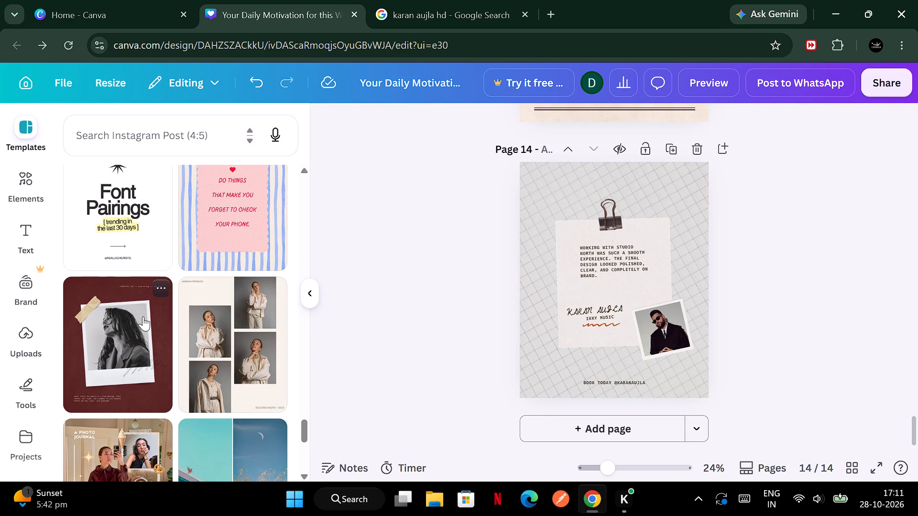
scroll(143, 316, down, 2)
click(107, 314)
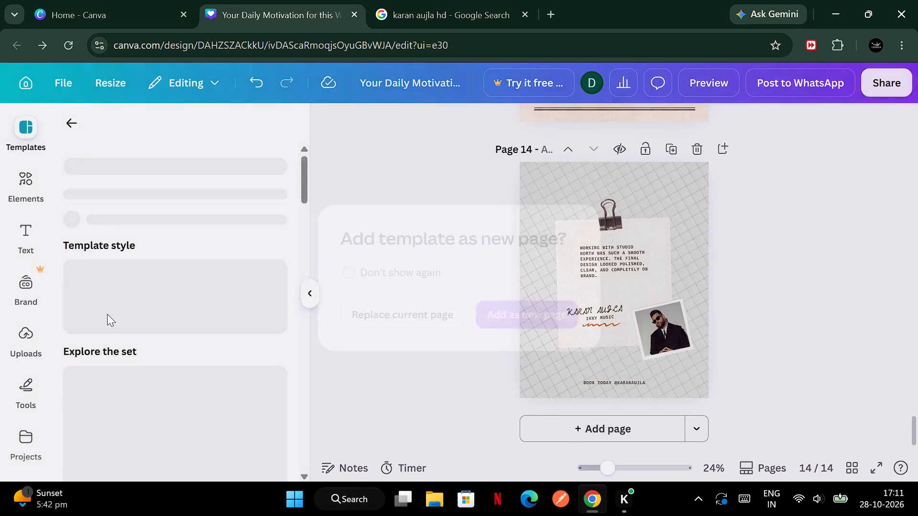
Add the maroon taped-polaroid template as a new page after the Karan Aujla testimonial page.
click(567, 303)
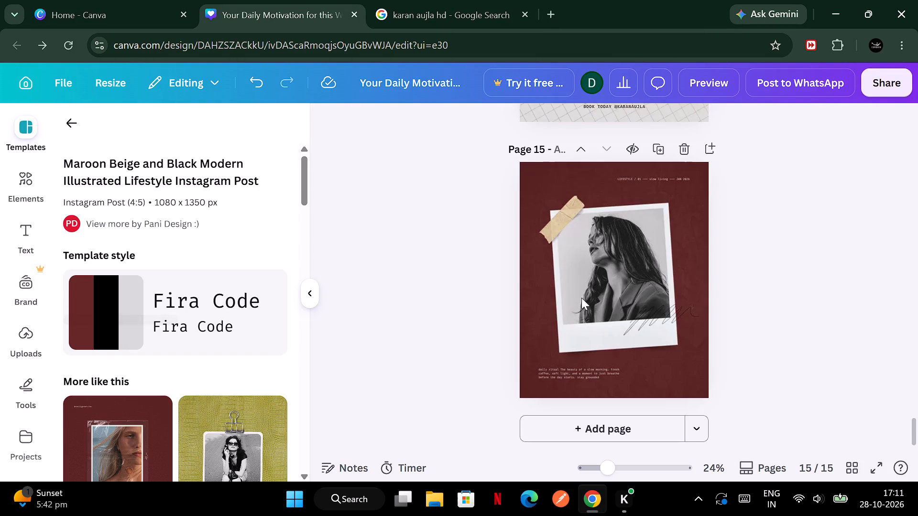
Replace the woman's portrait in page 15's polaroid with the uploaded photo of the man in a black suit and sunglasses.
click(610, 280)
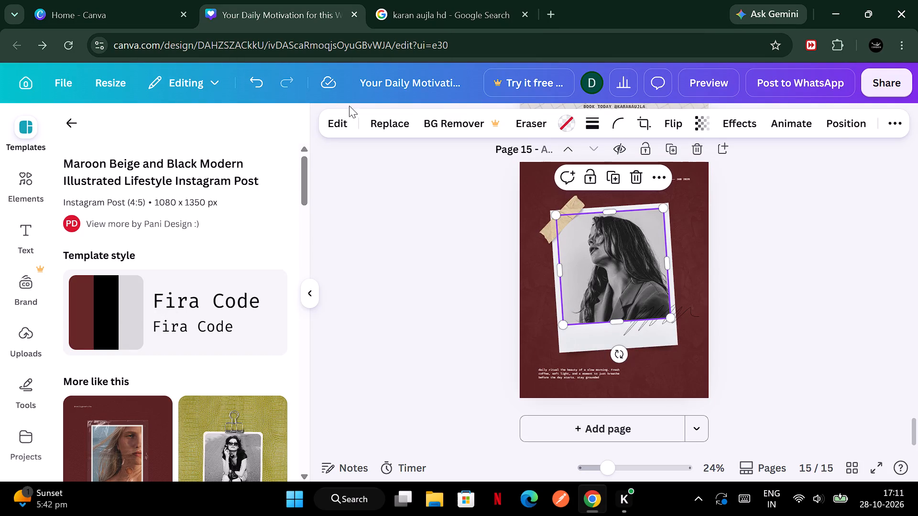
click(386, 121)
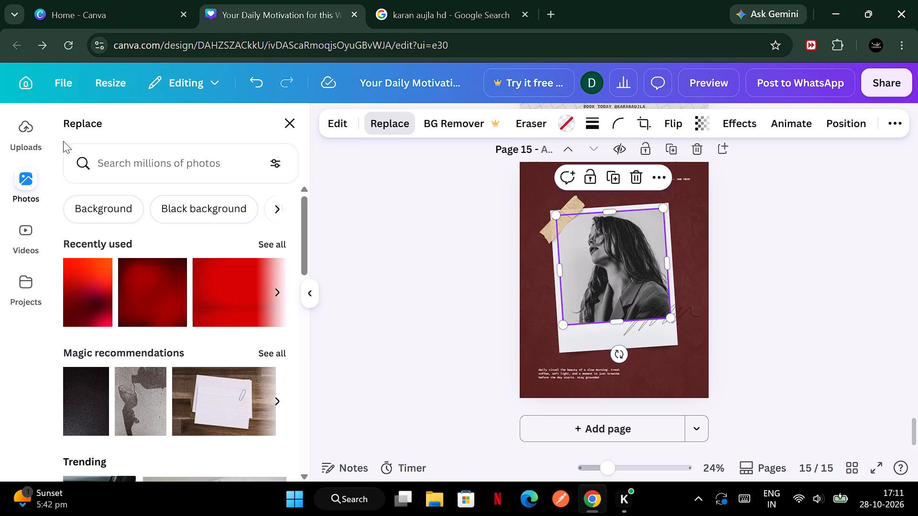
click(30, 140)
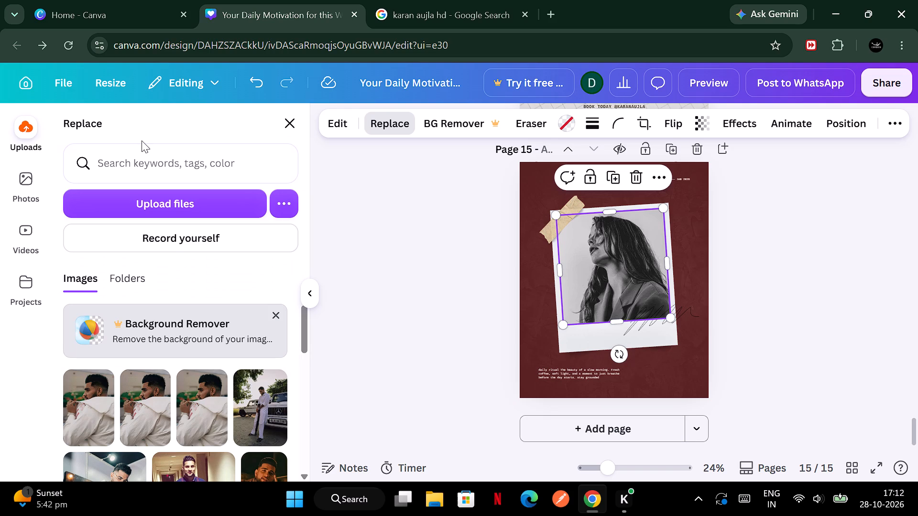
scroll(164, 381, down, 3)
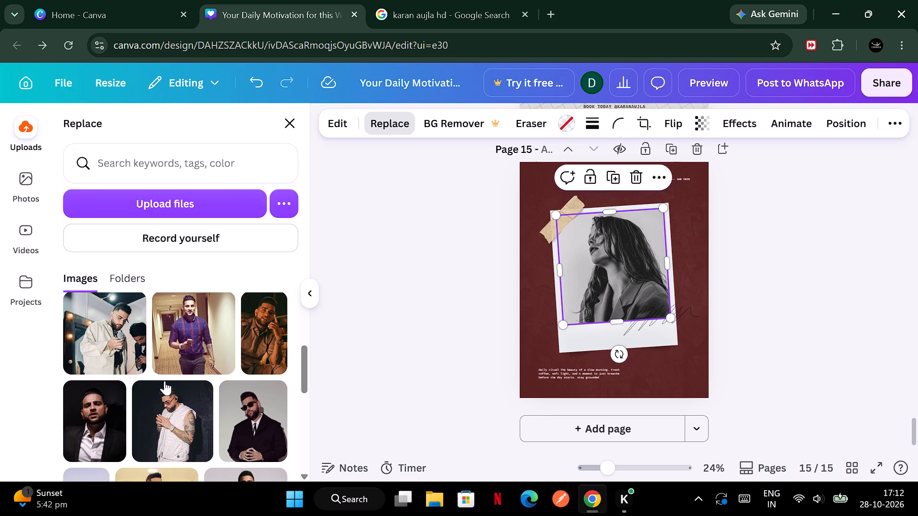
click(240, 415)
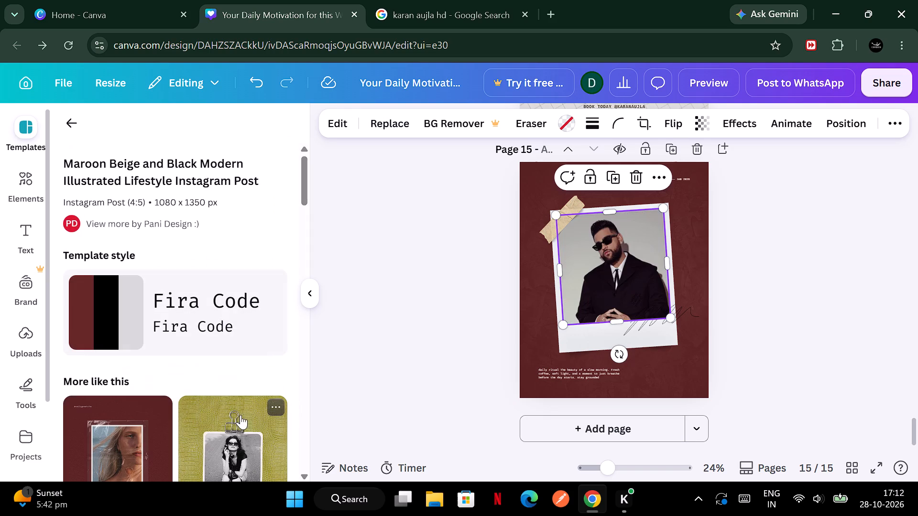
click(750, 305)
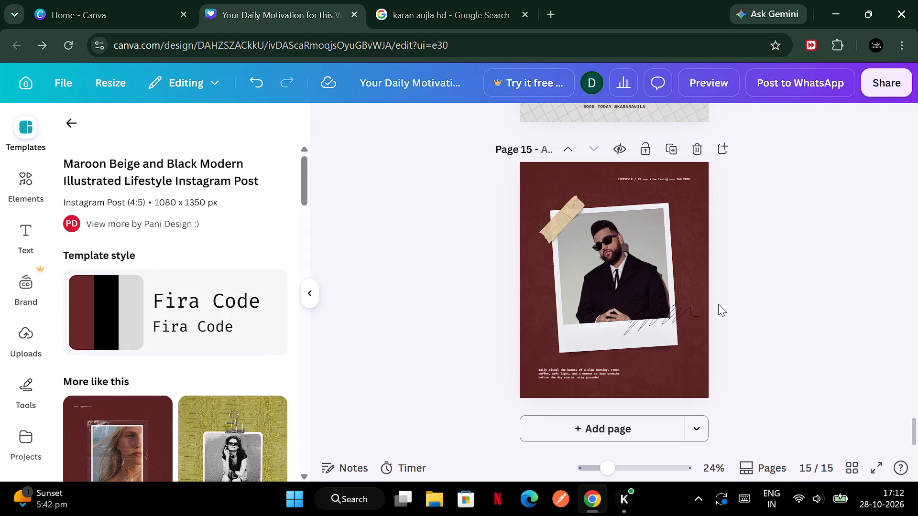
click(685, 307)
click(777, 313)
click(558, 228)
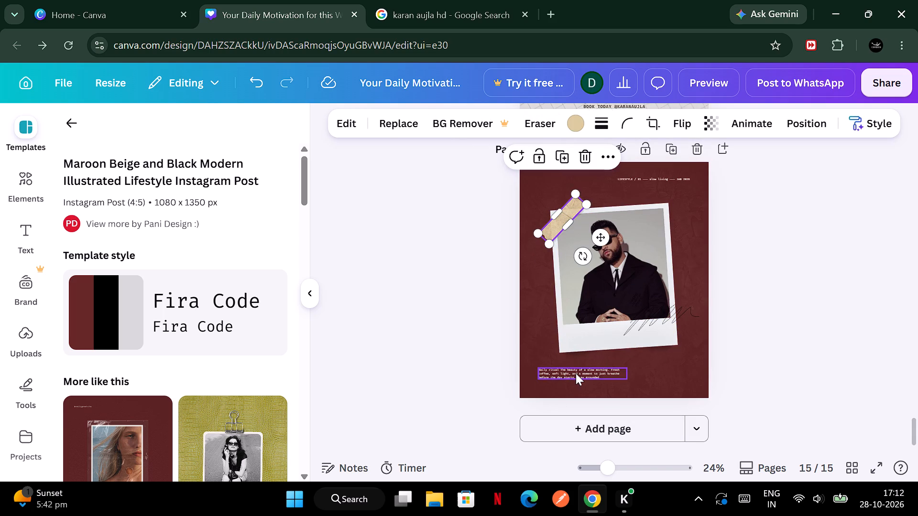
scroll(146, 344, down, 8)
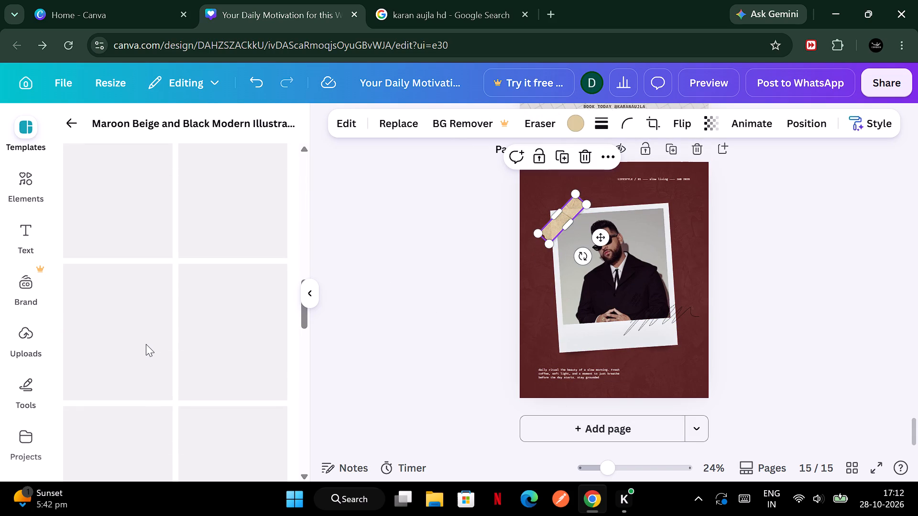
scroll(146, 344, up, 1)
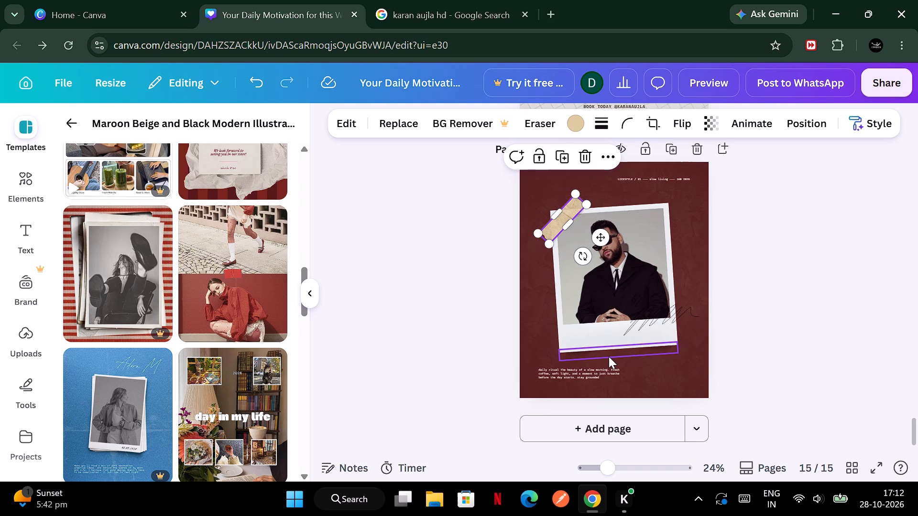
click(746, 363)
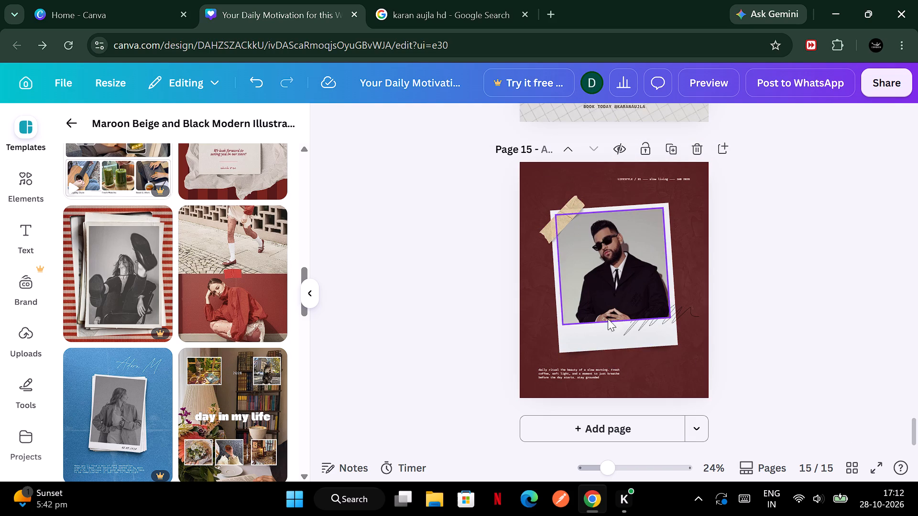
Replace the caption below the polaroid with "karan aujla the great singer of all time [G.O.A.T]".
double_click(528, 394)
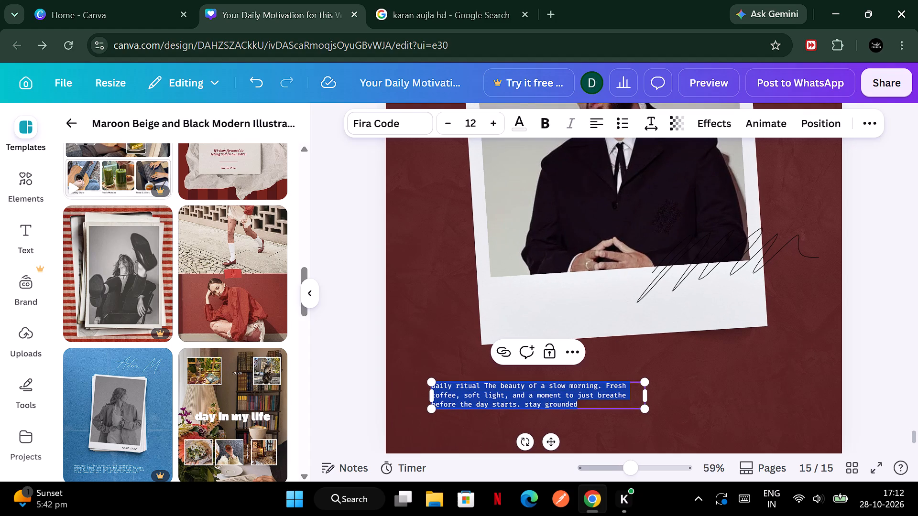
text(karan aujla the gore)
key(BackSpace)
key(BackSpace)
key(BackSpace)
text(reat)
key(space)
text(singer of all time)
key(space)
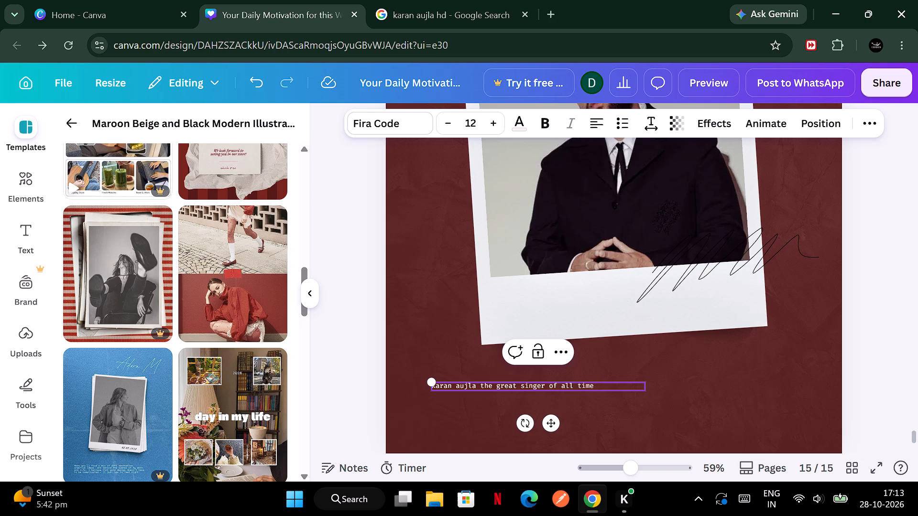
key(BackSpace)
key(space)
text([)
text(G.O)
text(.A.T)
key(bracketright)
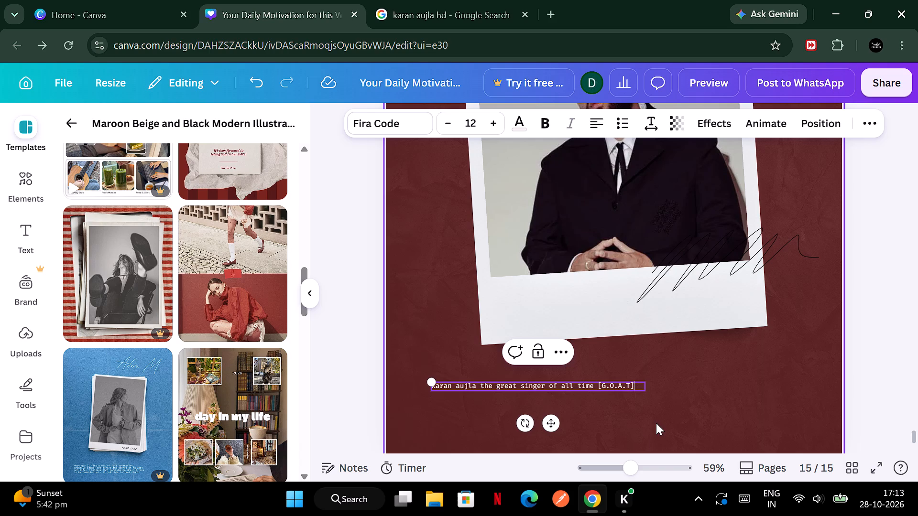
key(period)
key(BackSpace)
Add a second line to the caption reading "Book Tickets on".
key(Return)
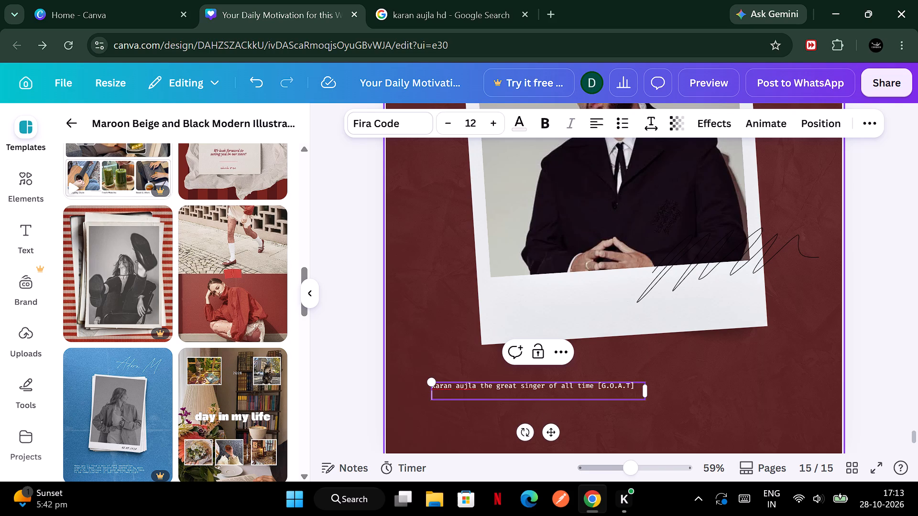
text(Book)
key(space)
text(Tickets on)
Rewrite the lowercase name at the start of the caption as "Karan Aujla".
click(474, 389)
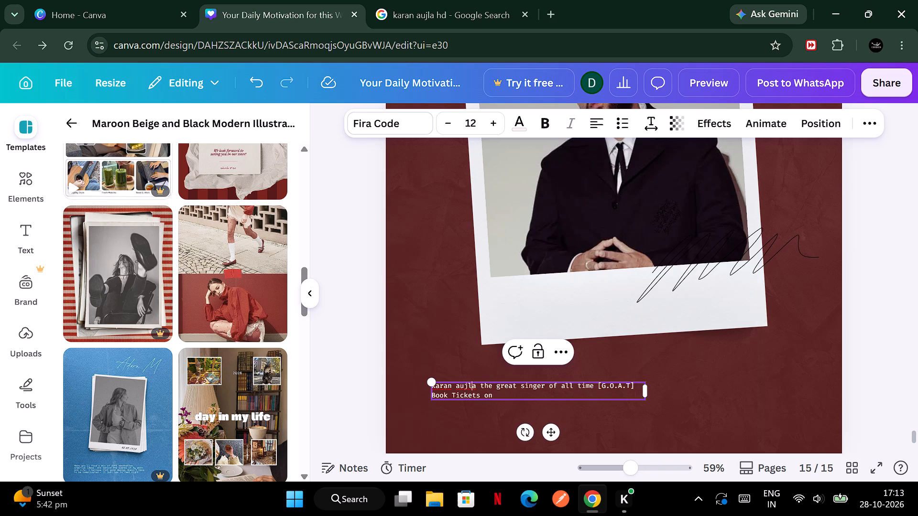
click(478, 389)
key(BackSpace)
key(BackSpace)
key(BackSpace)
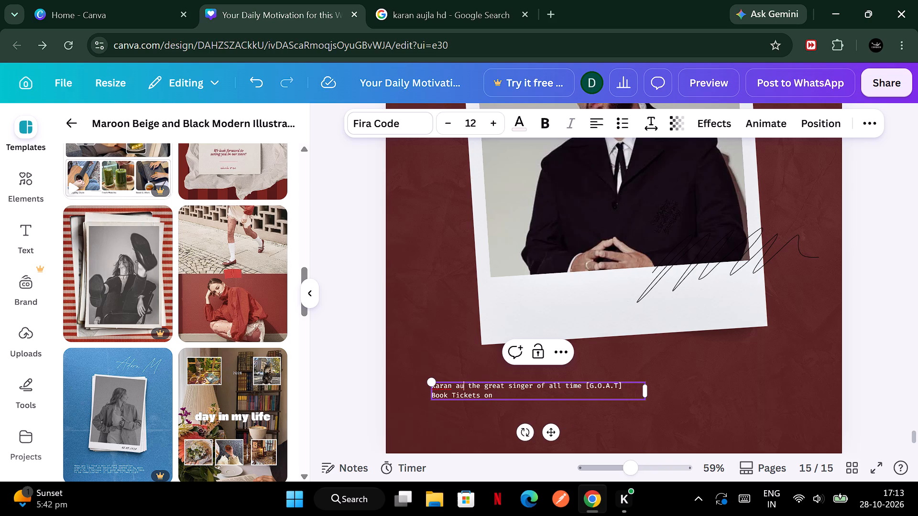
key(BackSpace)
key(BackSpace)
key(BackSpace)
key(BackSpace)
key(BackSpace)
key(BackSpace)
key(BackSpace)
key(BackSpace)
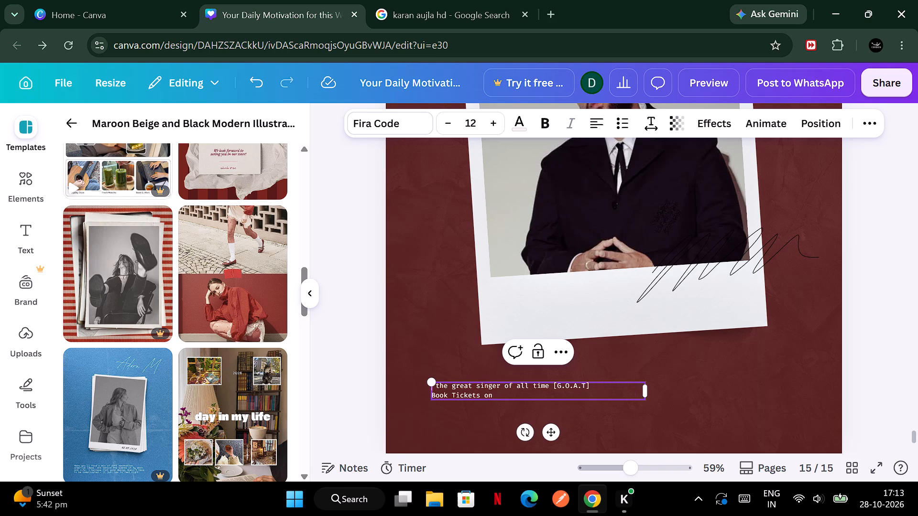
text(Karan)
key(space)
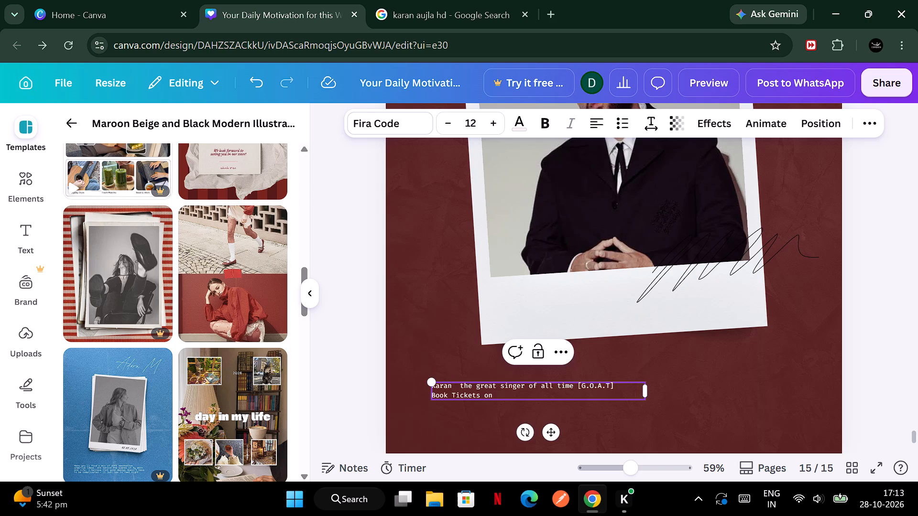
text(Aujla)
click(644, 395)
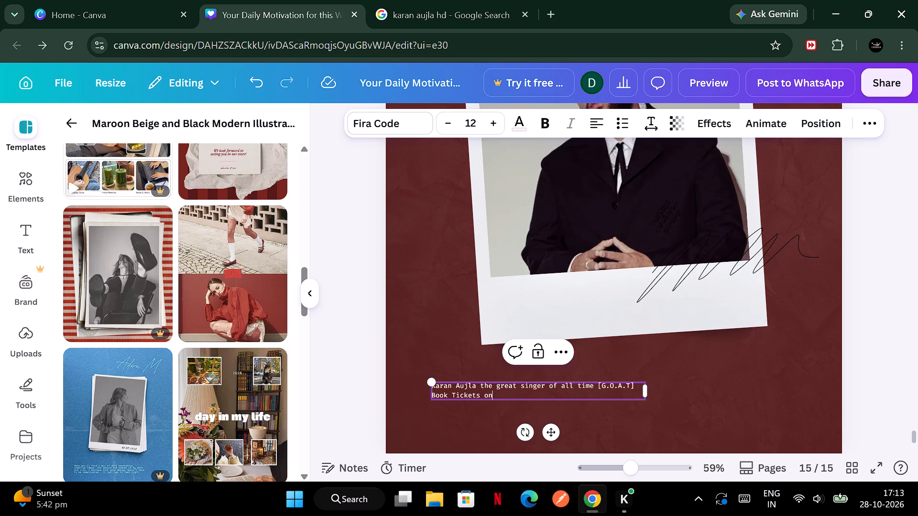
click(645, 408)
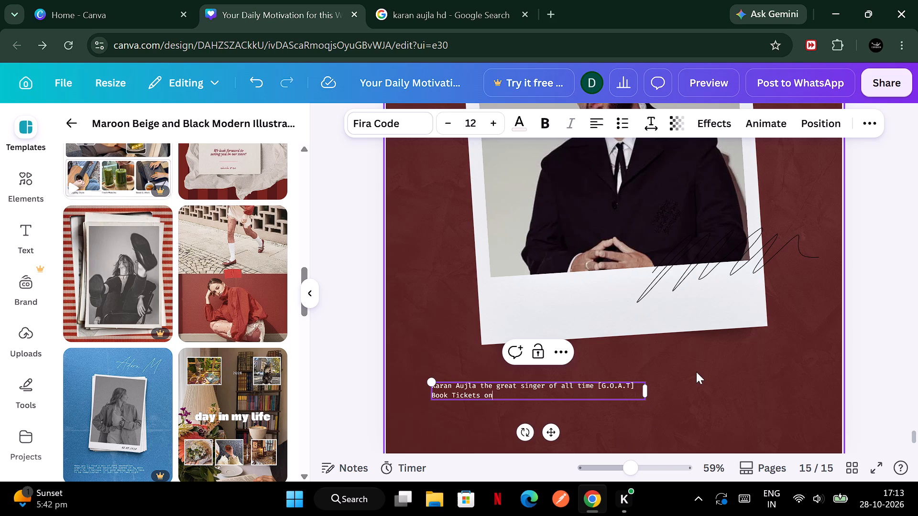
click(696, 372)
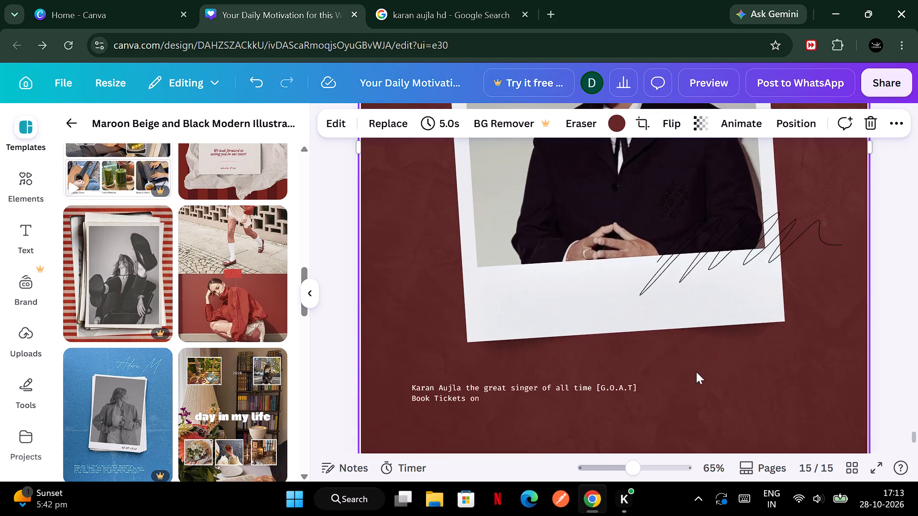
Append "bookmyshow.com" after "Book Tickets on" in the caption's second line.
click(507, 395)
double_click(498, 395)
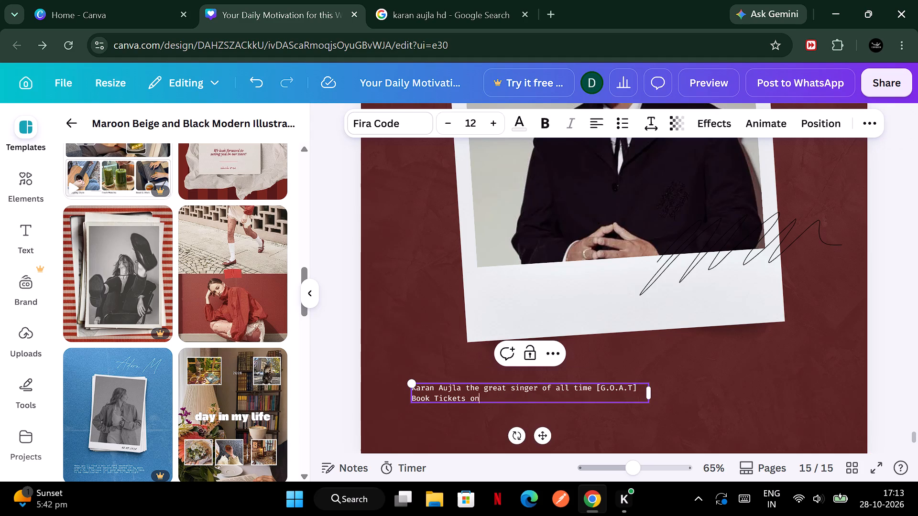
click(498, 395)
key(space)
text(bookmyshow)
text(.com)
key(Left)
key(Left)
key(Left)
key(Left)
key(Left)
key(Left)
key(Left)
key(Left)
key(Left)
key(Left)
key(Left)
key(Left)
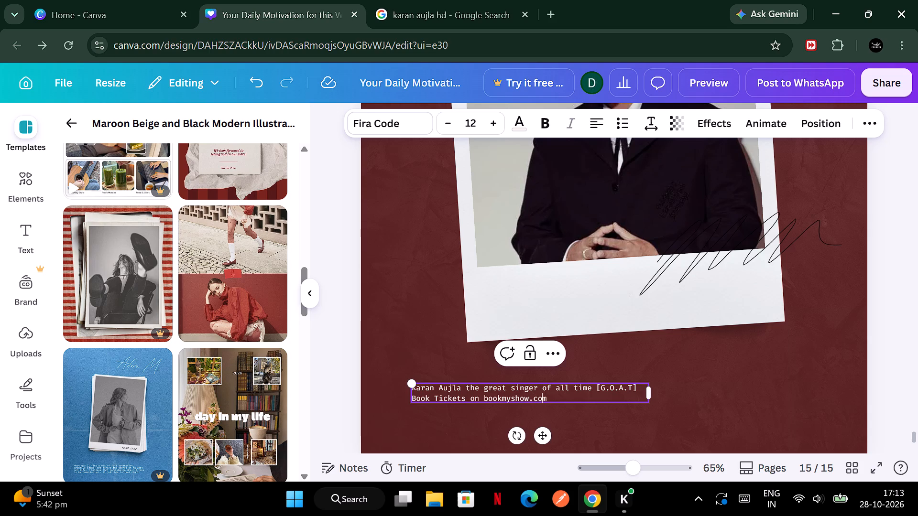
key(Left)
key(Left)
text(www)
key(period)
click(744, 426)
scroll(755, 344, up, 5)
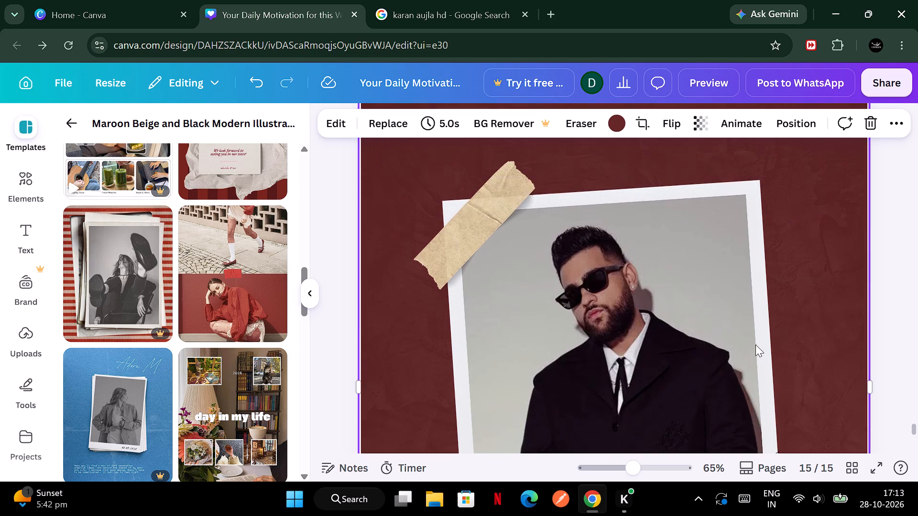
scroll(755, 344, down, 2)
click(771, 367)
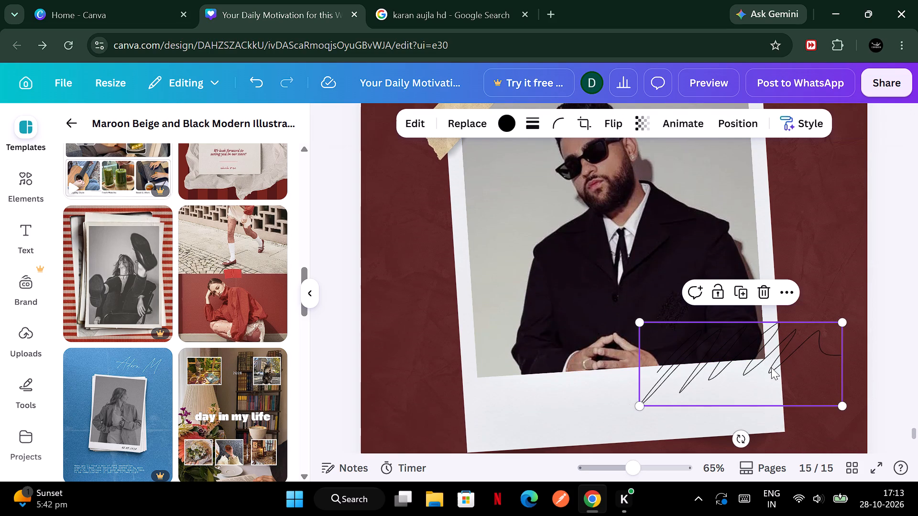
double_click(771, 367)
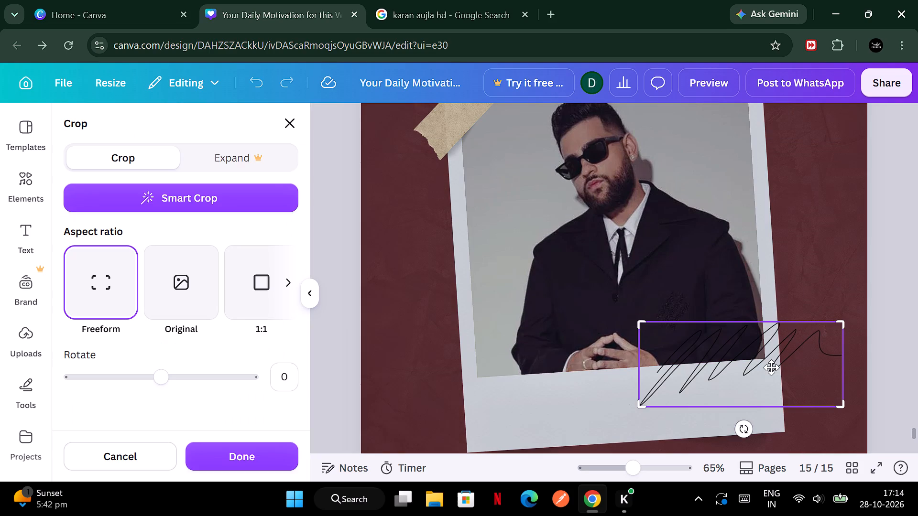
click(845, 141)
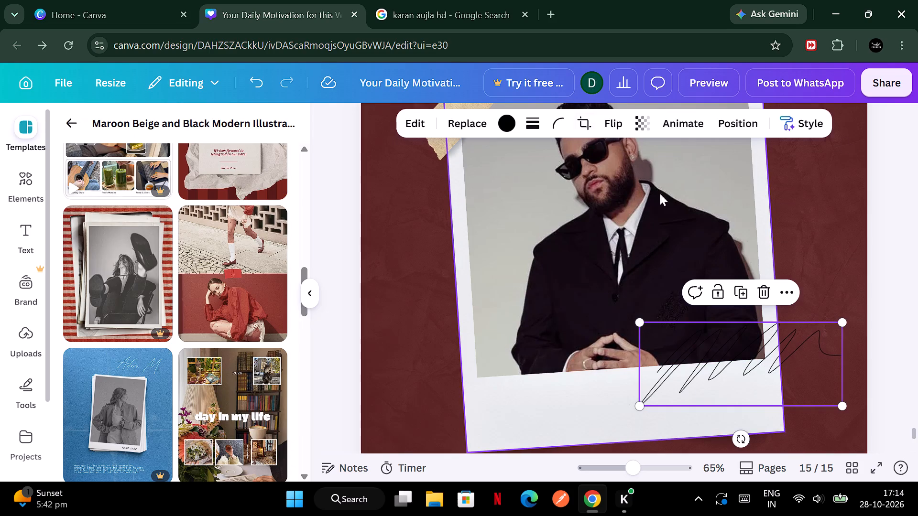
Replace the small "LIFESTYLE / 01" header line on page 15 with "This Winter/ Oct 28 , 2026".
scroll(636, 208, up, 3)
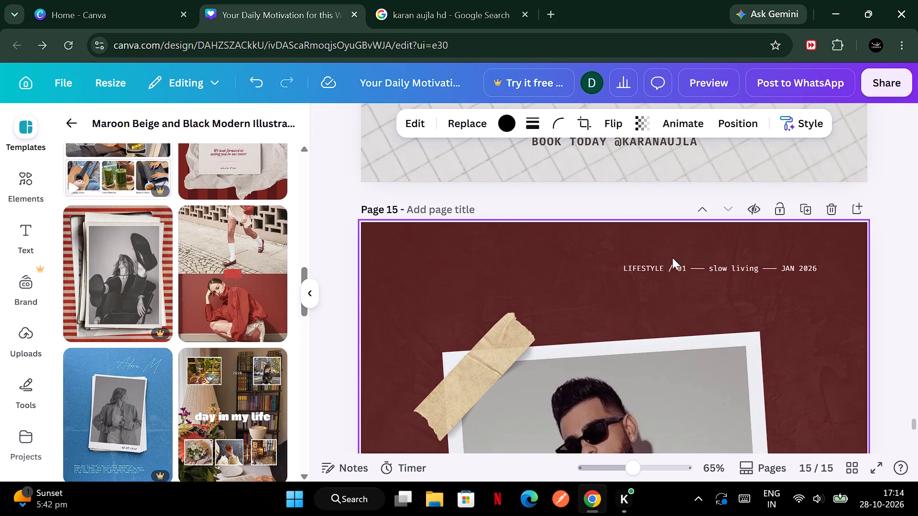
click(682, 274)
double_click(694, 270)
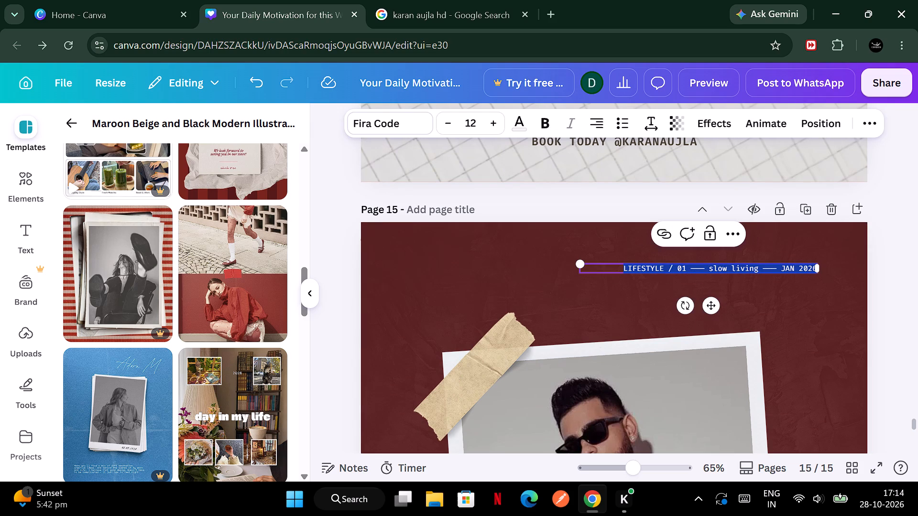
text(This)
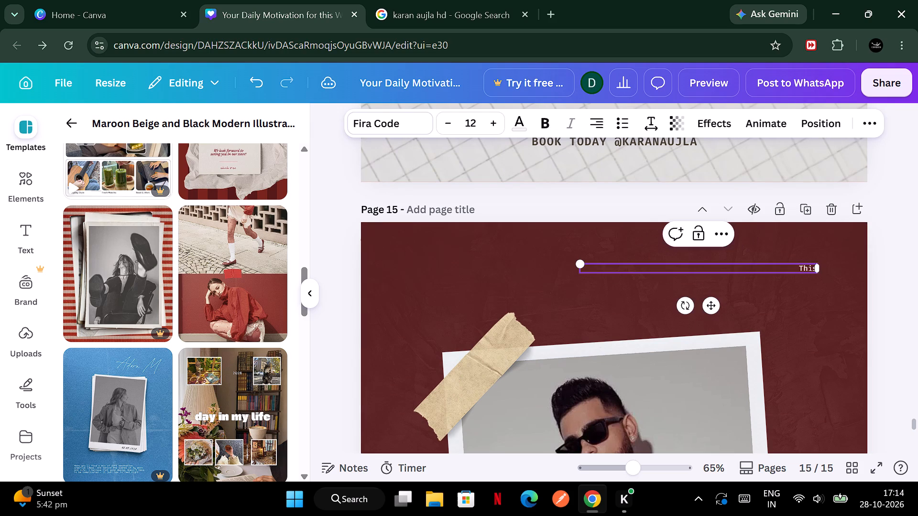
key(space)
text(Wi)
key(BackSpace)
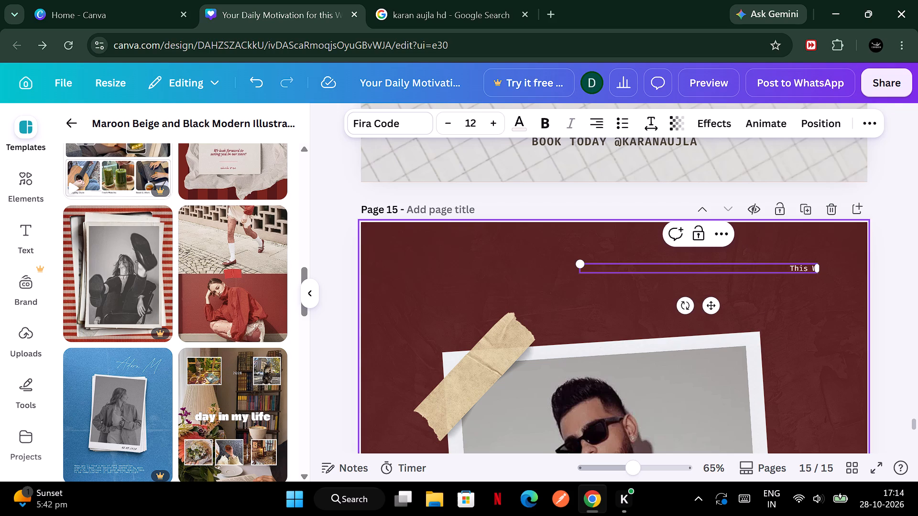
text(inter/)
key(space)
text(Oct 0)
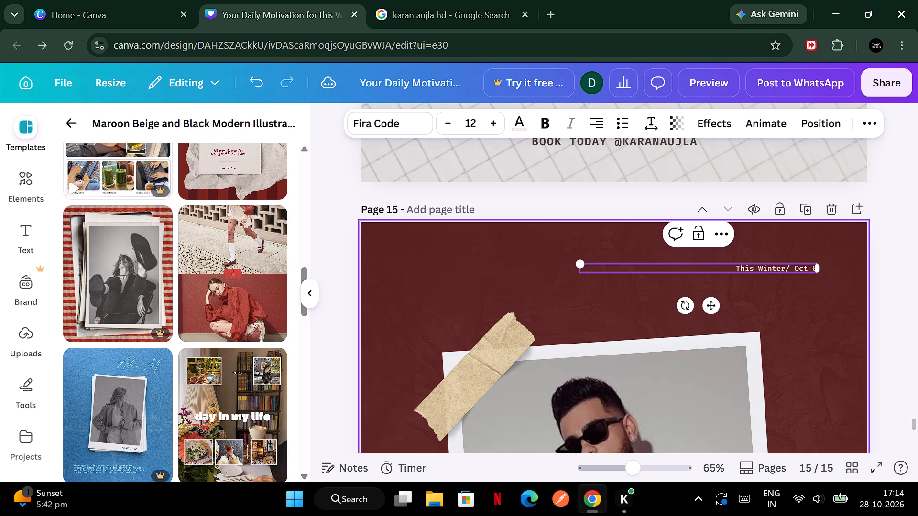
key(BackSpace)
text(28)
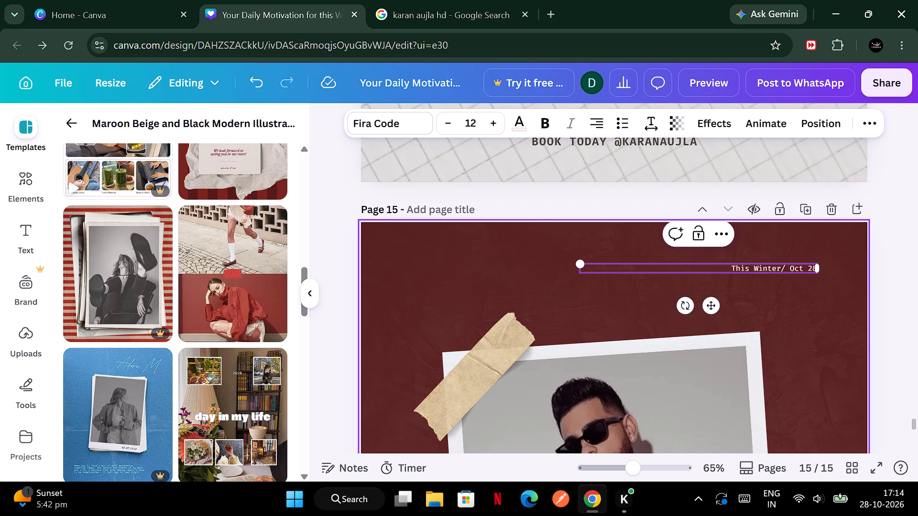
key(space)
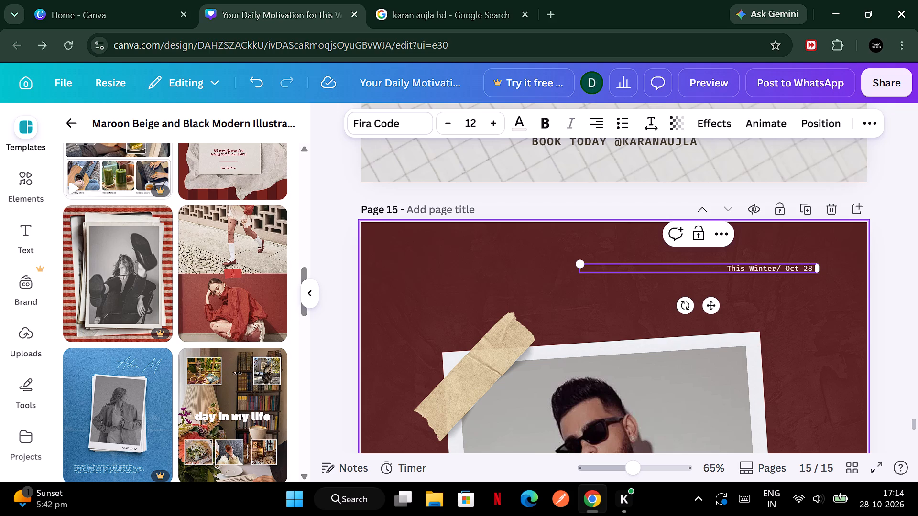
text(, 2026)
click(797, 330)
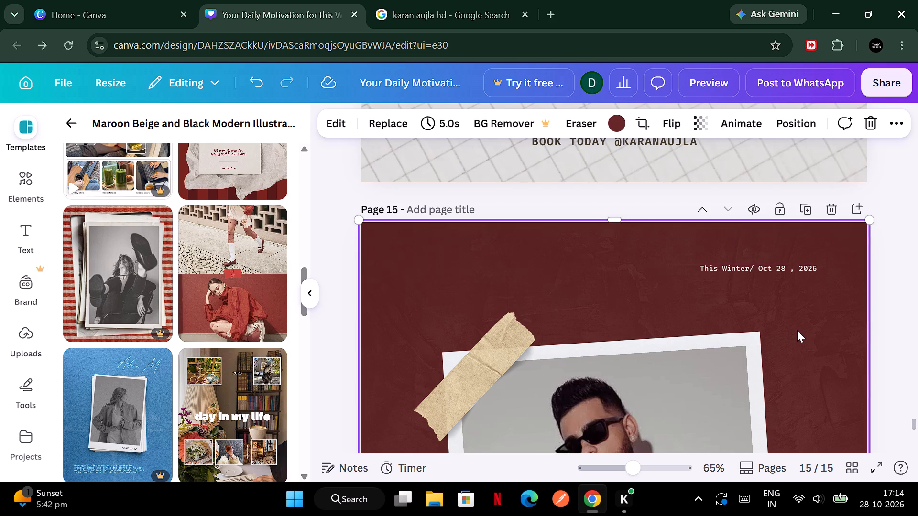
Add the White and Beige Torn Paper Aesthetic Photo Collage template as a new page after page 15.
scroll(814, 330, down, 5)
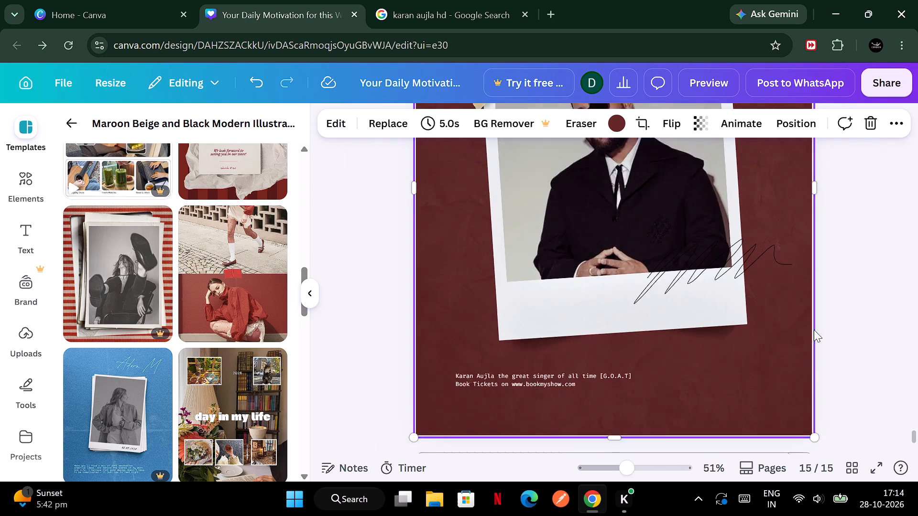
scroll(814, 330, up, 1)
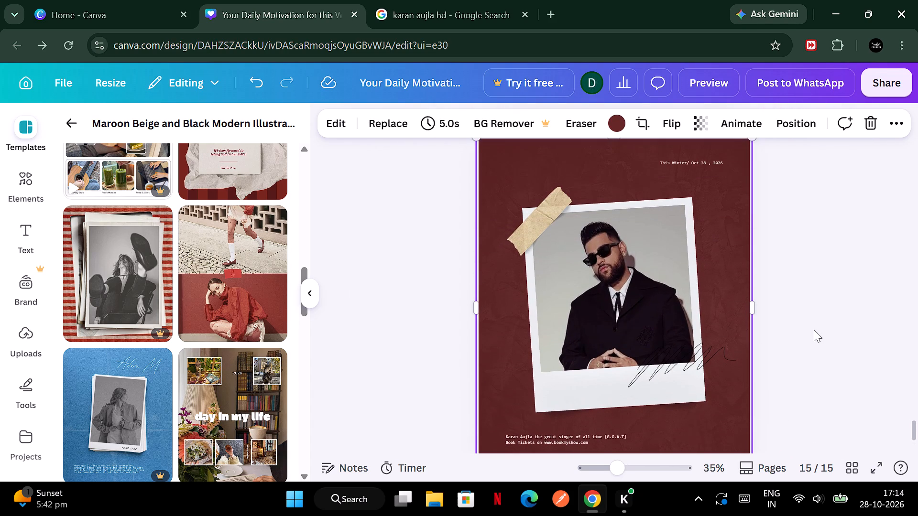
double_click(69, 115)
click(30, 150)
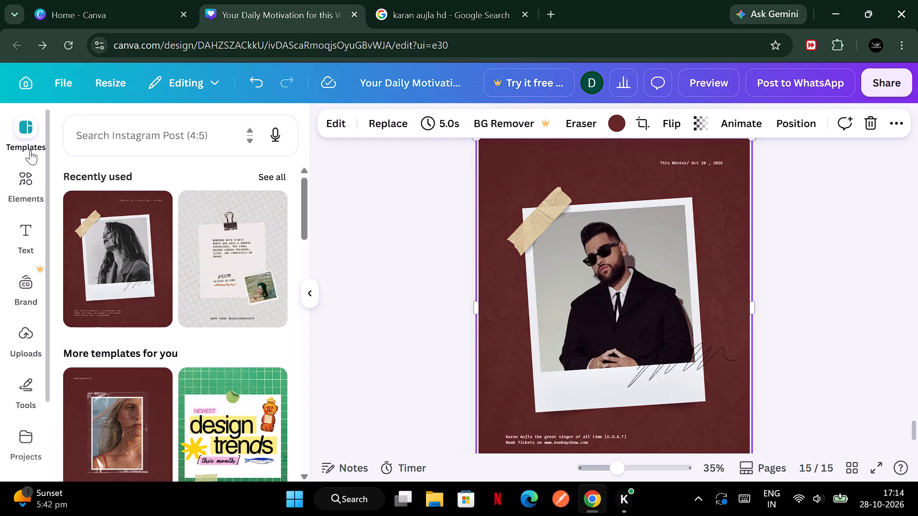
scroll(183, 301, down, 17)
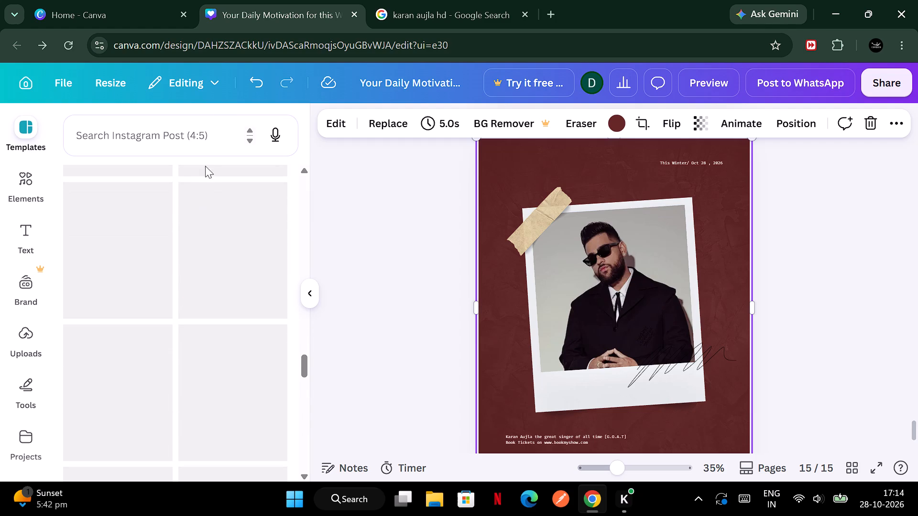
click(201, 122)
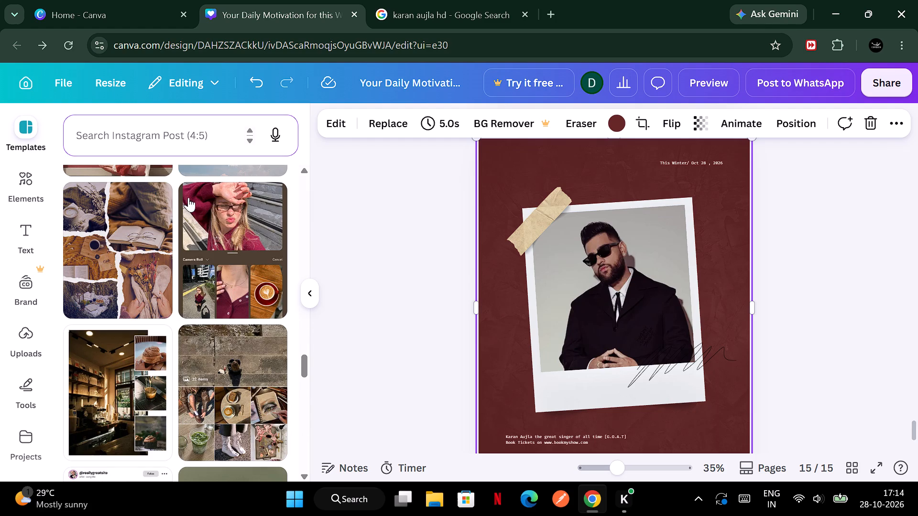
click(143, 258)
click(520, 317)
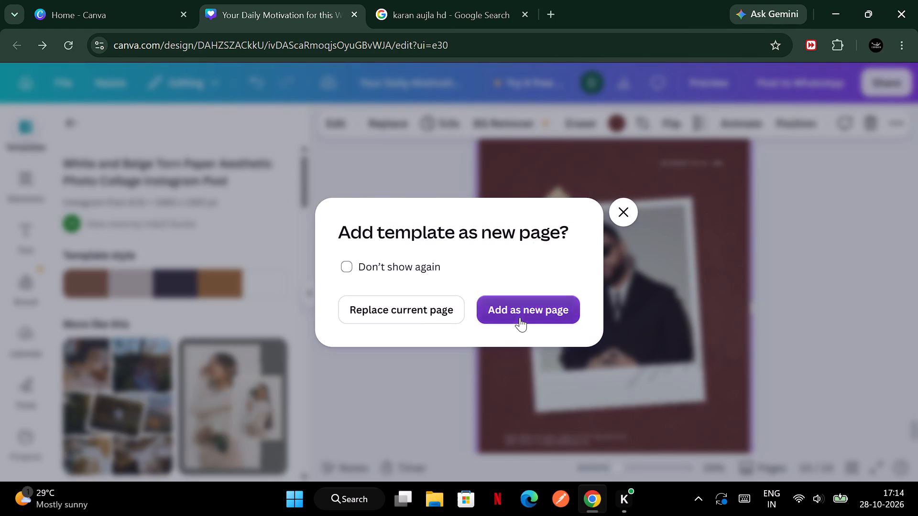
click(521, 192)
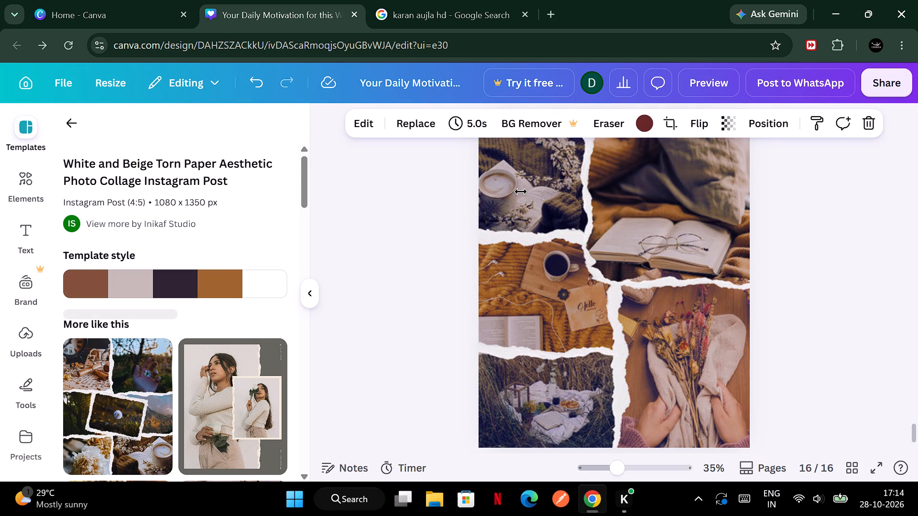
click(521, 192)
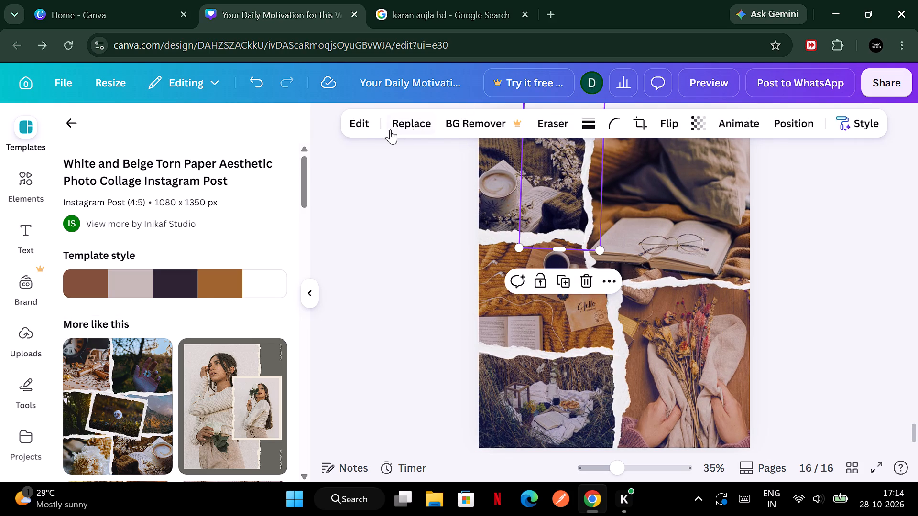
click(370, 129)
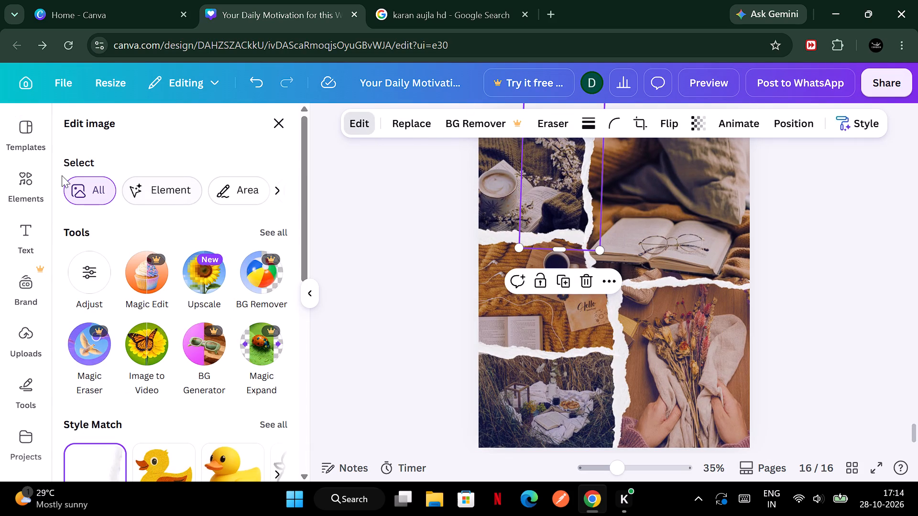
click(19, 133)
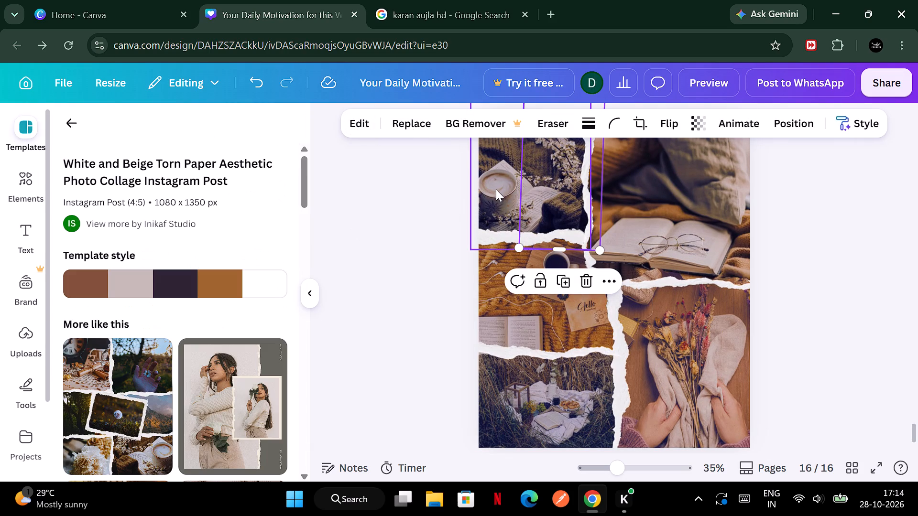
Replace the collage's upper-left coffee cup photo on page 16 with the uploaded photo of the singer in a cream jacket holding a microphone.
double_click(497, 188)
click(497, 188)
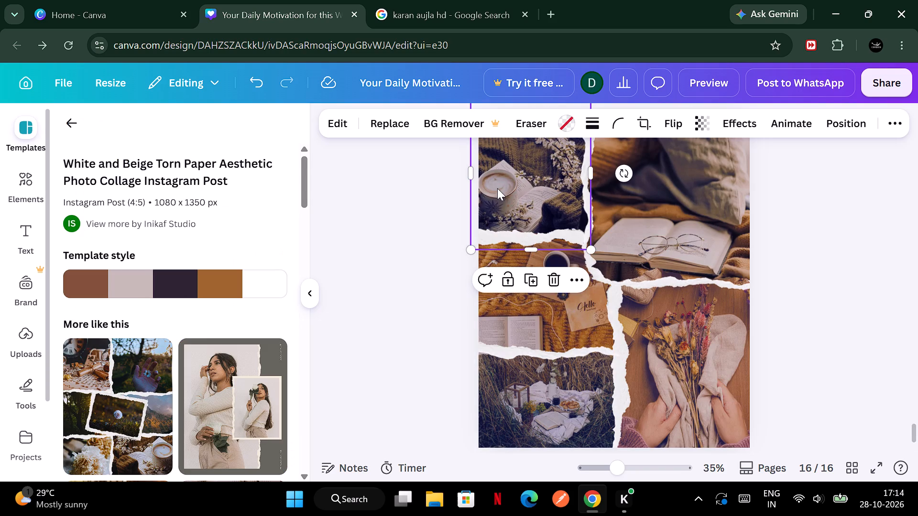
click(377, 122)
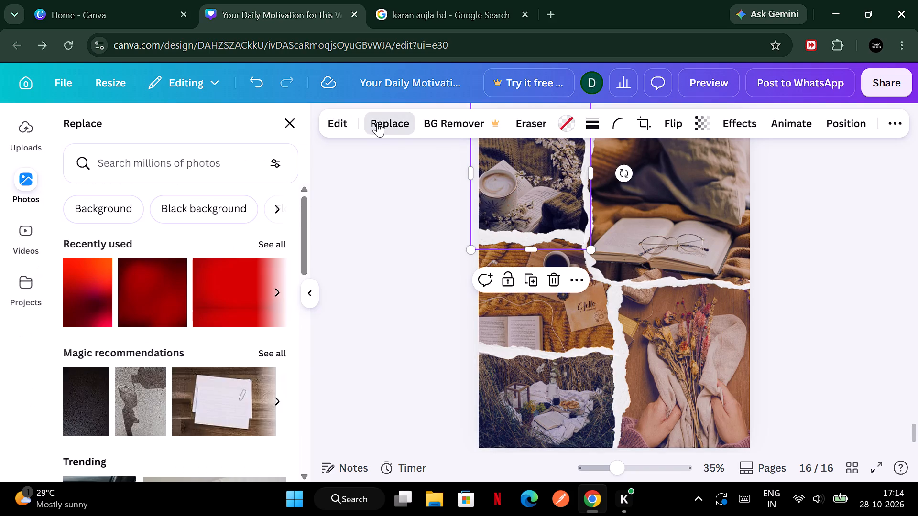
scroll(89, 204, down, 2)
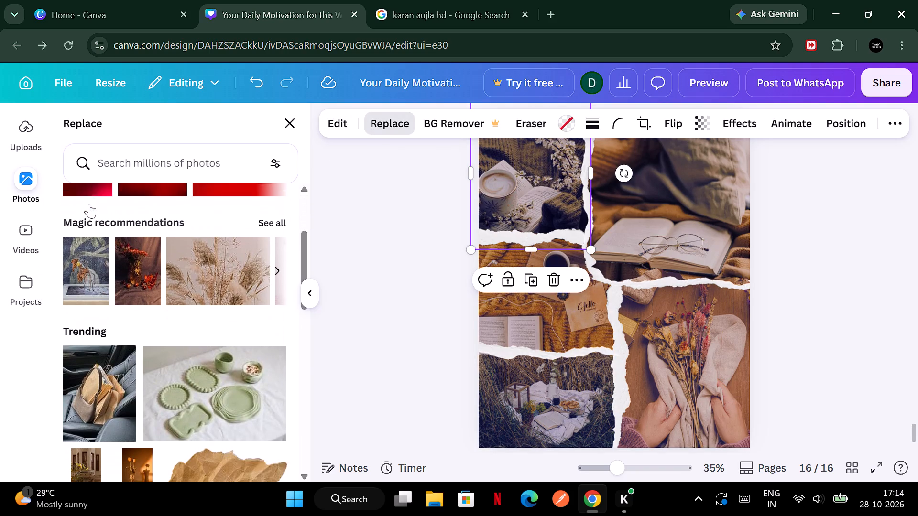
scroll(89, 204, down, 1)
click(21, 124)
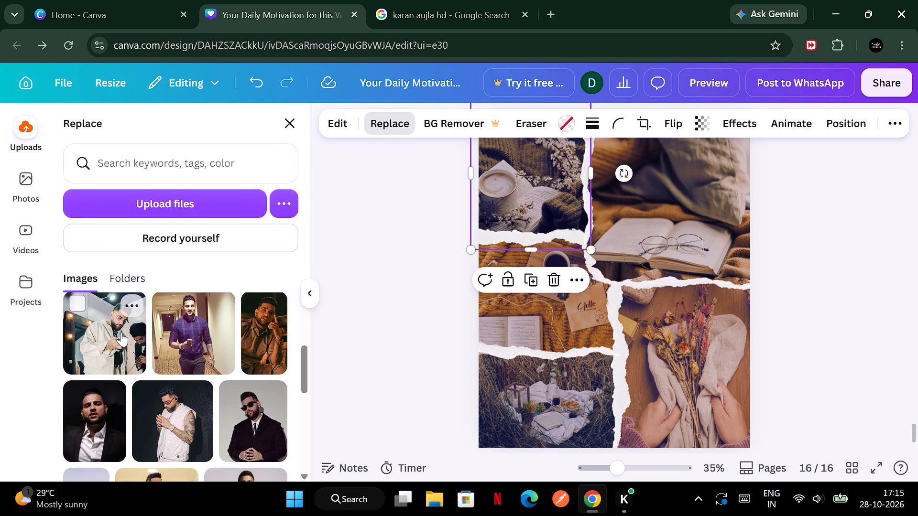
click(119, 333)
Replace the collage's upper-right open book and glasses photo with the uploaded photo of the singer in a brown shirt.
click(653, 204)
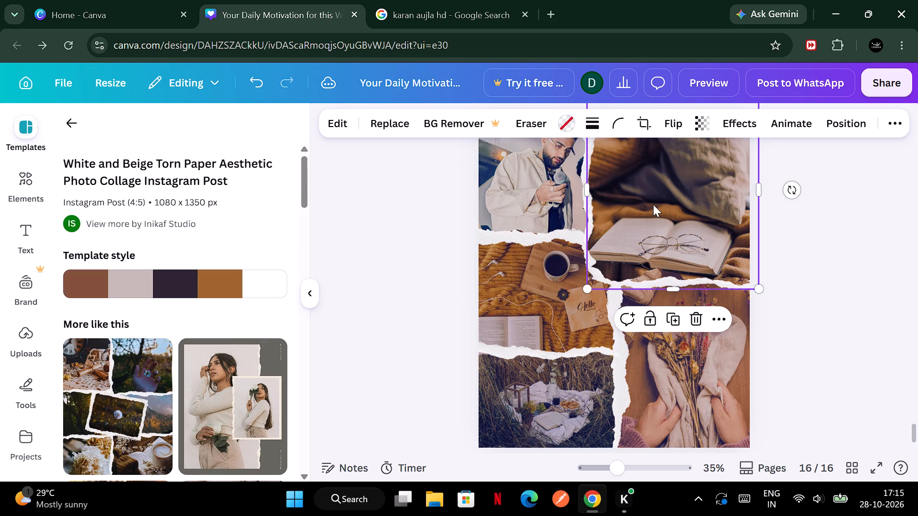
click(327, 126)
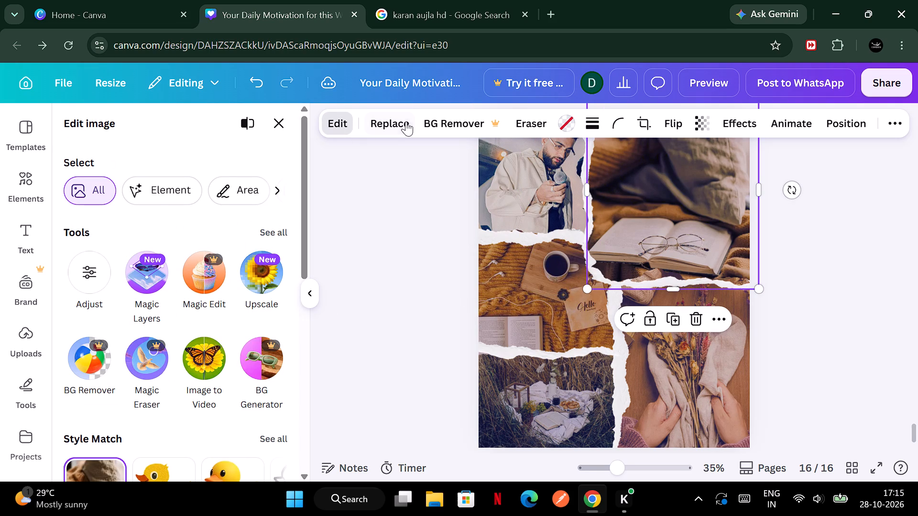
click(406, 121)
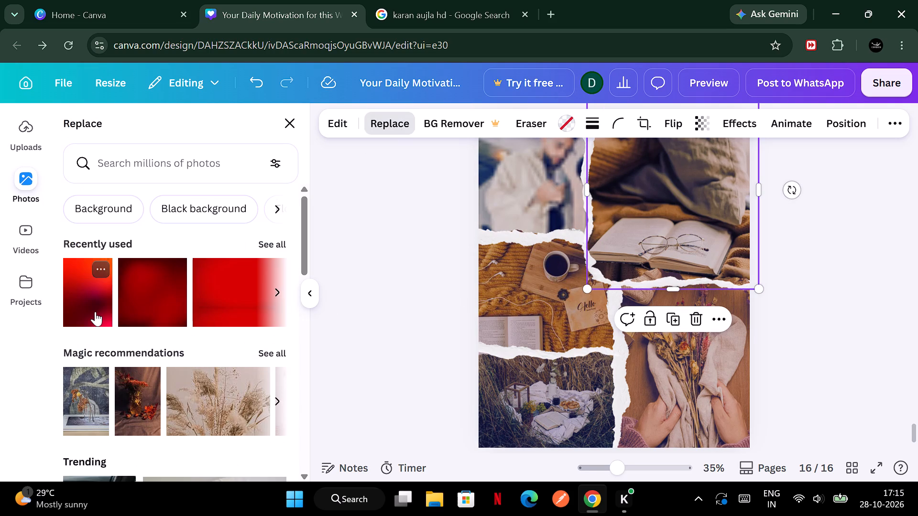
scroll(95, 312, down, 3)
click(29, 138)
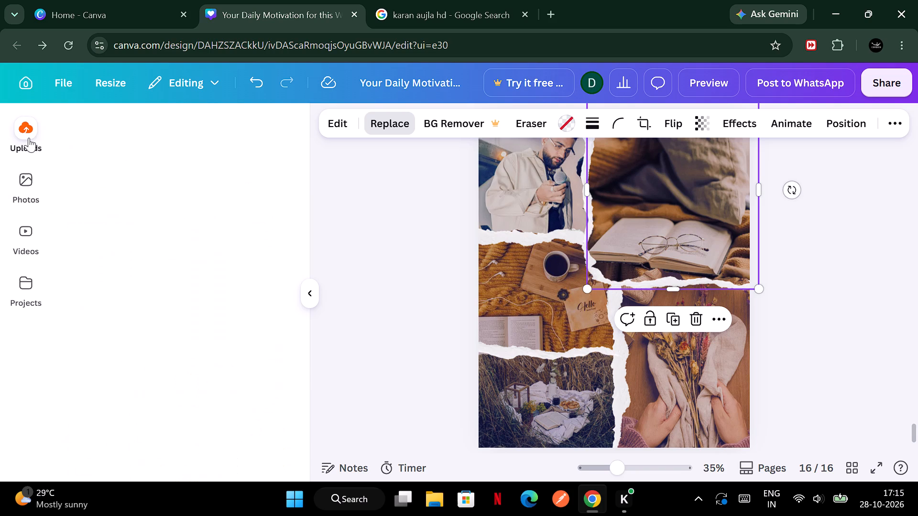
click(272, 350)
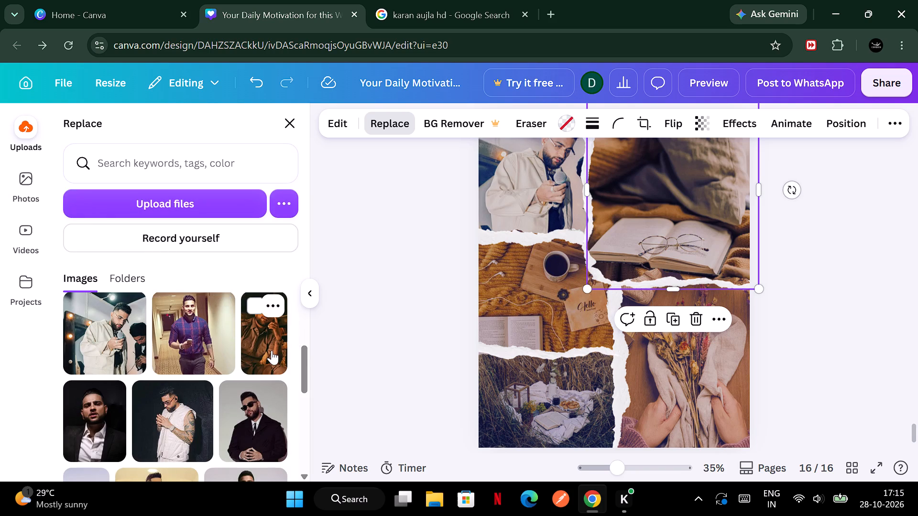
Reposition the brown-shirt photo within its crop, moving it down so the singer's whole head fits inside the torn-paper frame.
scroll(473, 303, up, 2)
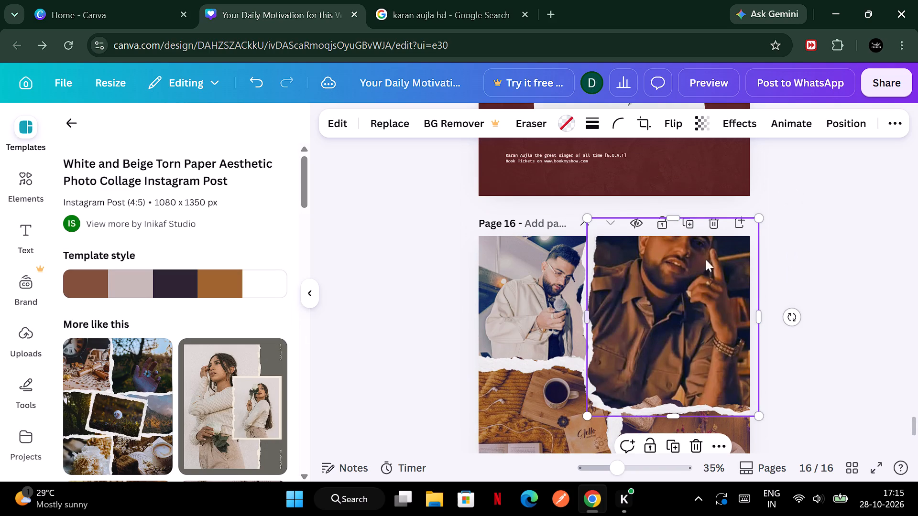
click(649, 130)
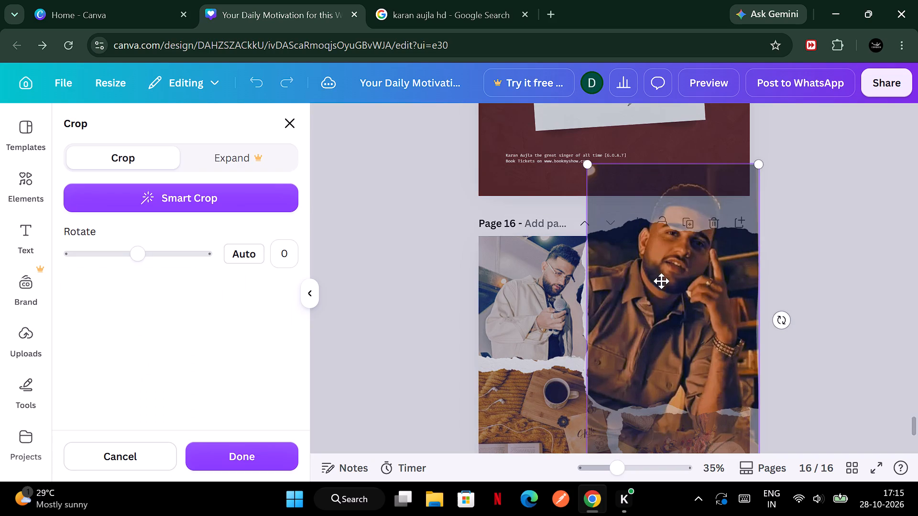
drag(661, 285, 656, 349)
drag(656, 349, 657, 342)
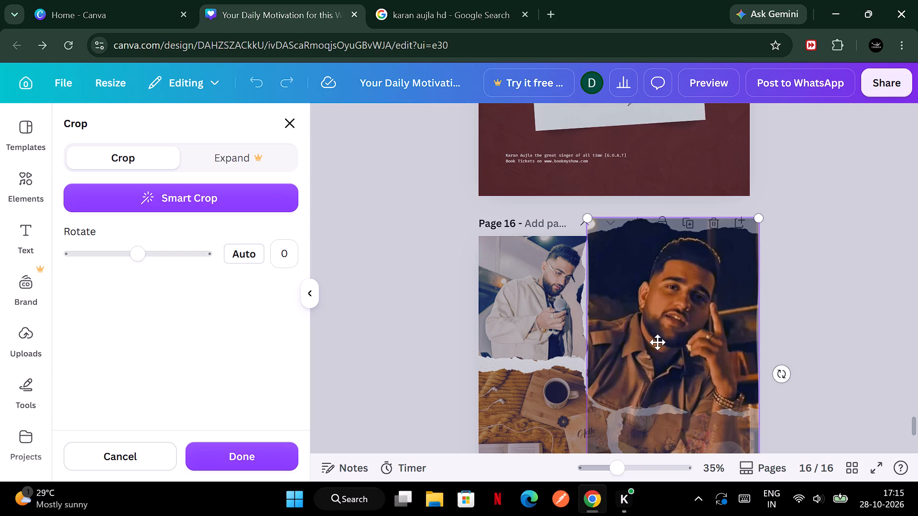
drag(657, 342, 658, 340)
click(882, 272)
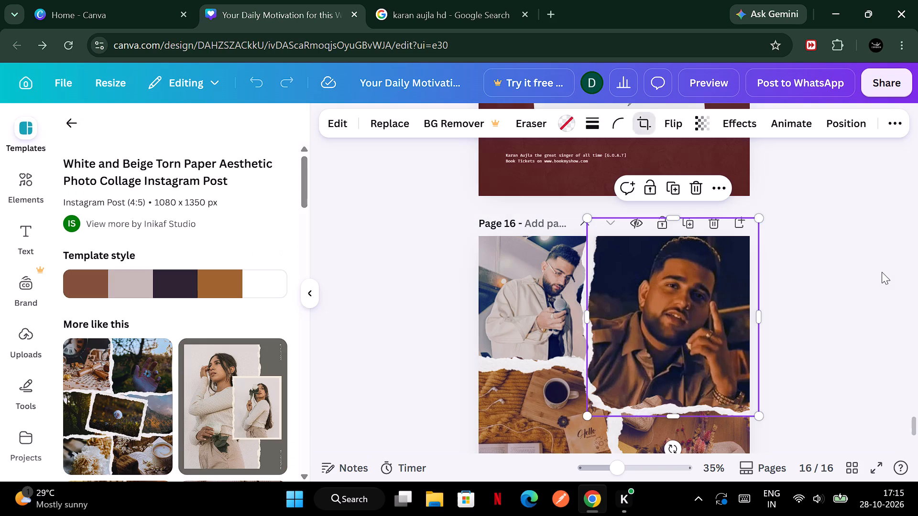
click(882, 272)
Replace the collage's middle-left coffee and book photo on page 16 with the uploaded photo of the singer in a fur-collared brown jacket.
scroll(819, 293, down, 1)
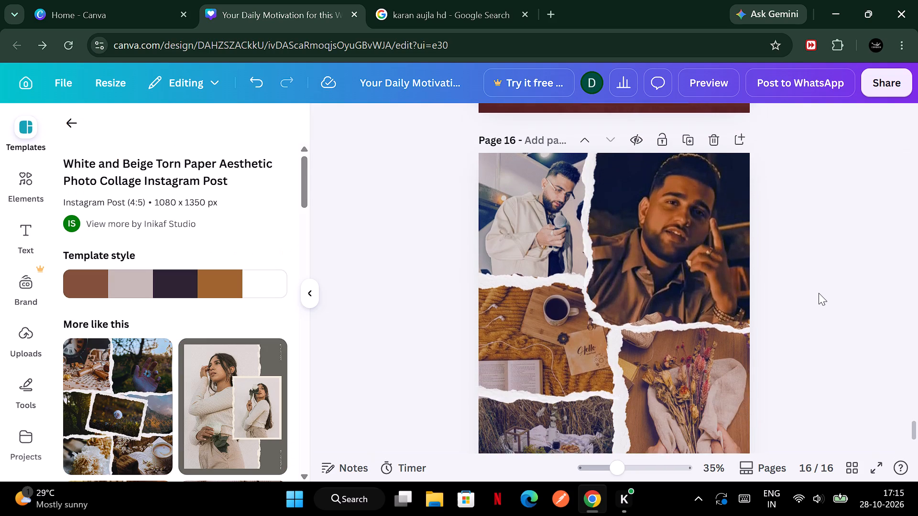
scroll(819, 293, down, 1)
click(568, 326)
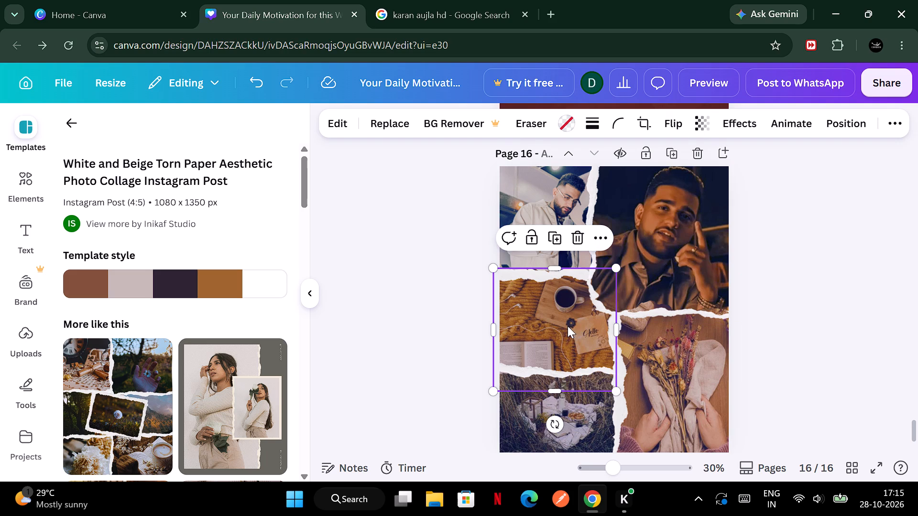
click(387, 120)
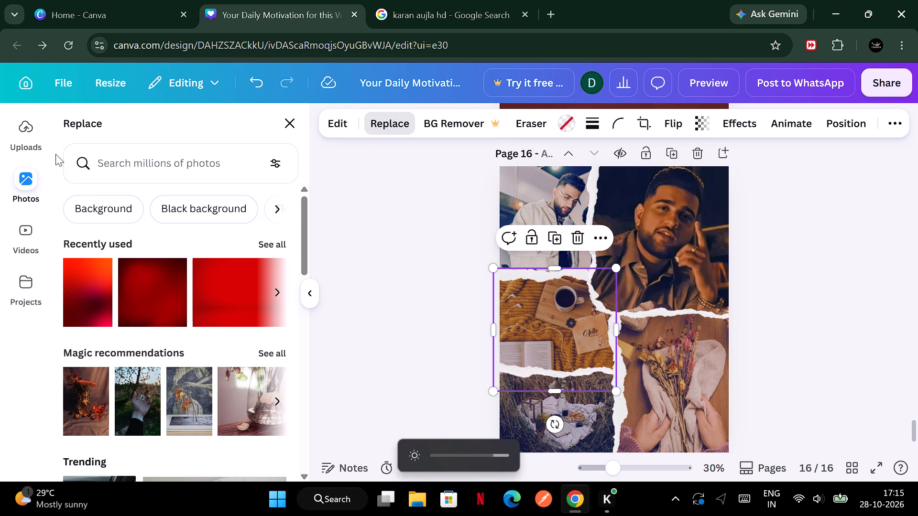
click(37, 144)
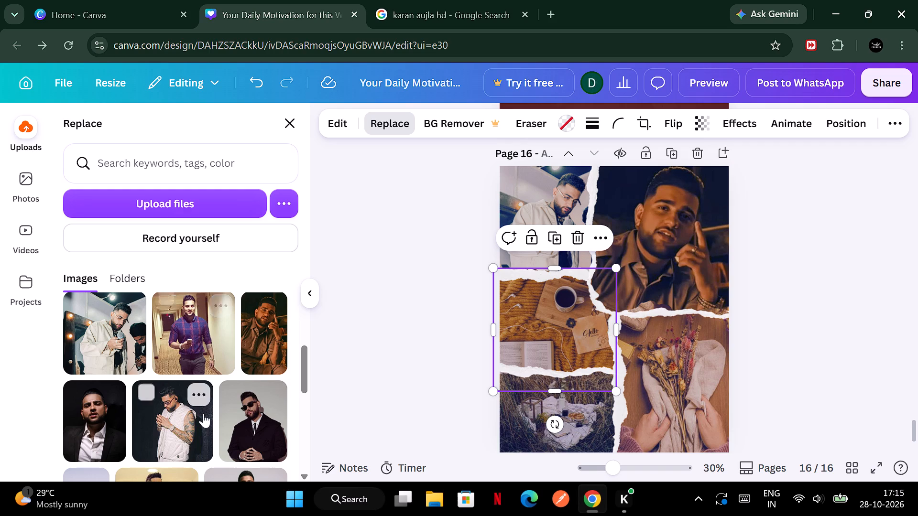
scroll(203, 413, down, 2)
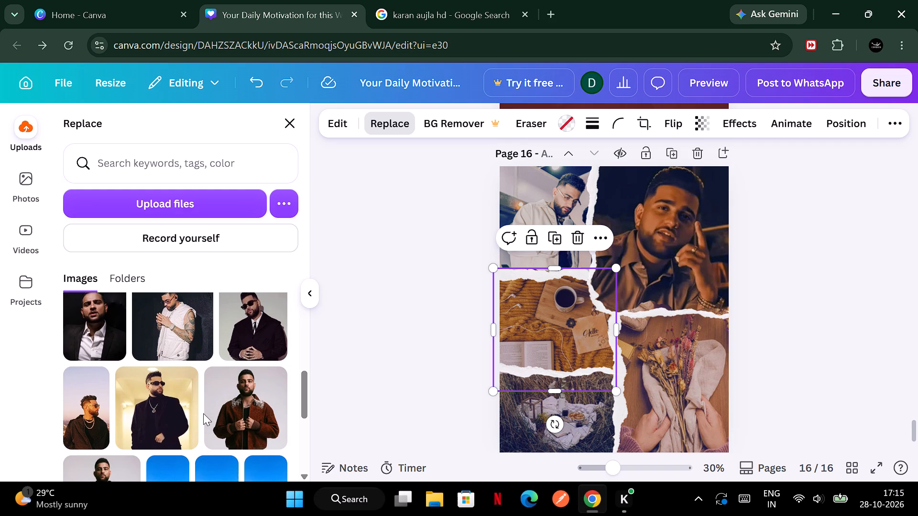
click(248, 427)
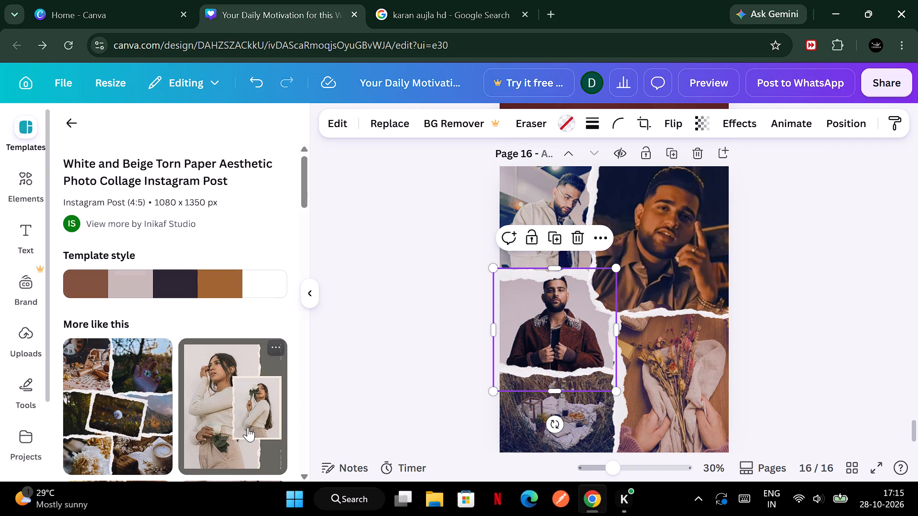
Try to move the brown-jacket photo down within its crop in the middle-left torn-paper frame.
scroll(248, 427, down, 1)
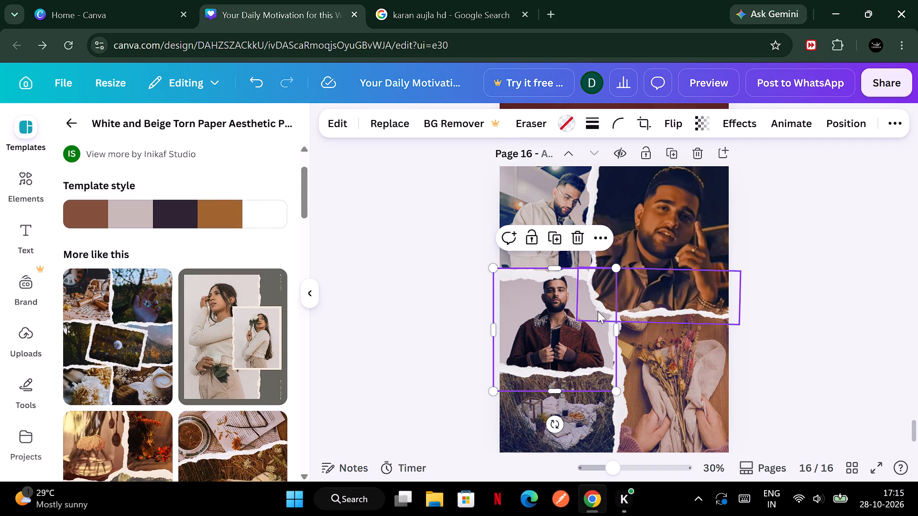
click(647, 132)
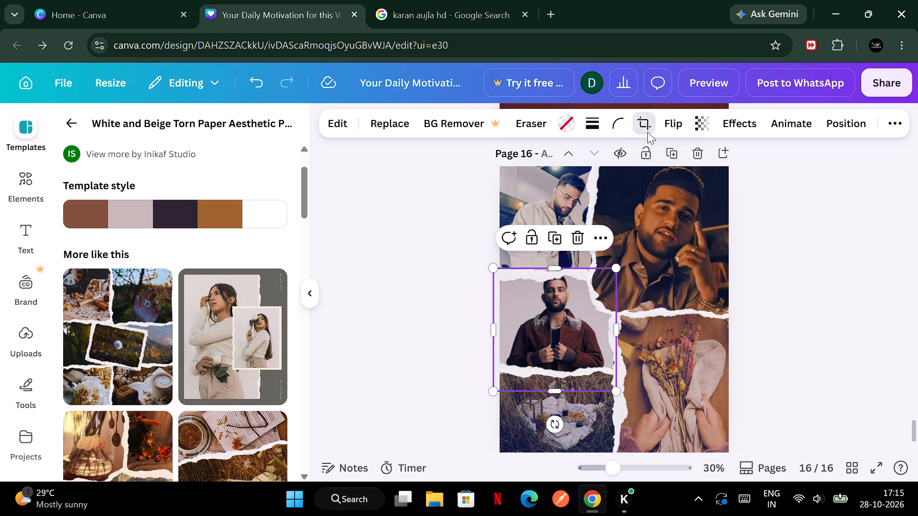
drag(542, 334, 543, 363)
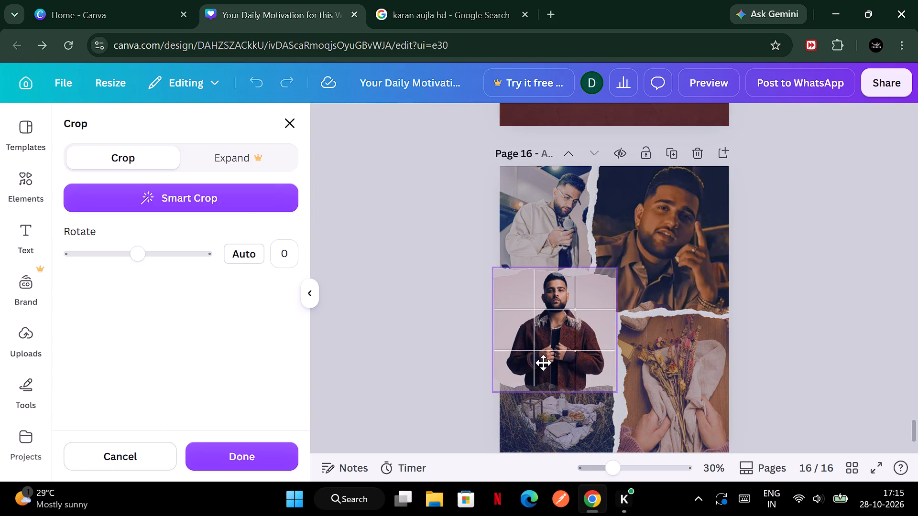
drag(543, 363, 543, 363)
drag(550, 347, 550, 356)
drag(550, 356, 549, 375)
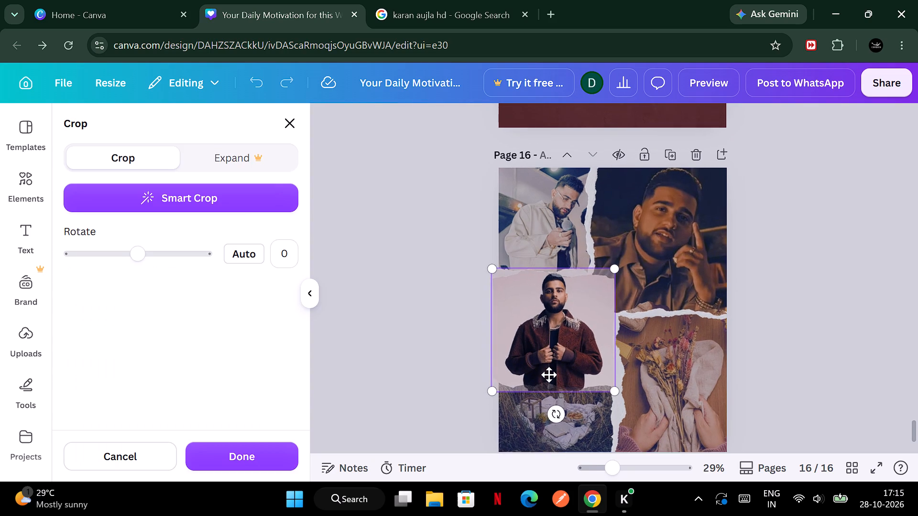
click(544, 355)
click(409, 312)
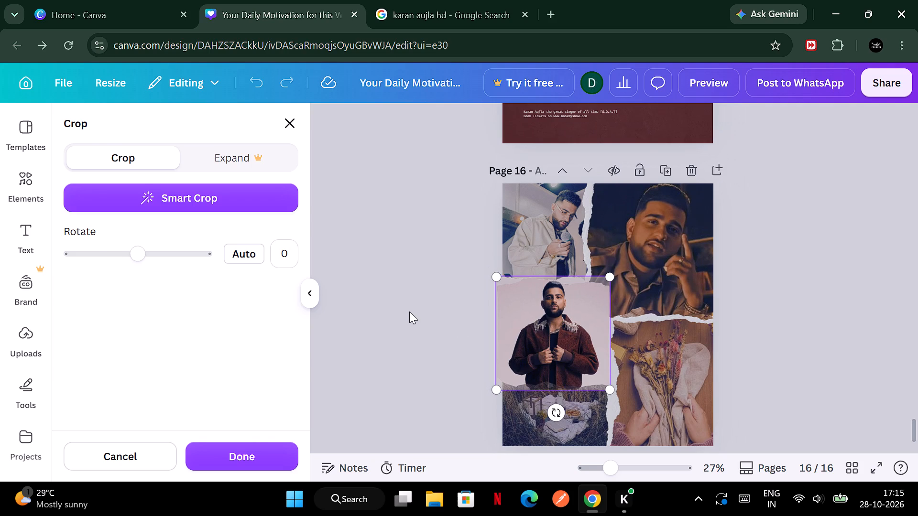
Replace the collage's middle-left photo with the uploaded side-profile photo of the singer in sunglasses against a dusk sky.
click(404, 123)
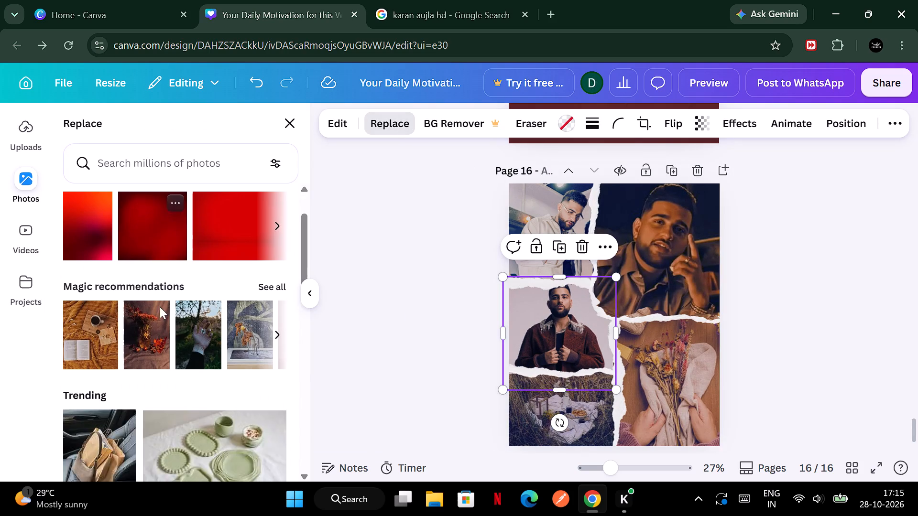
click(30, 149)
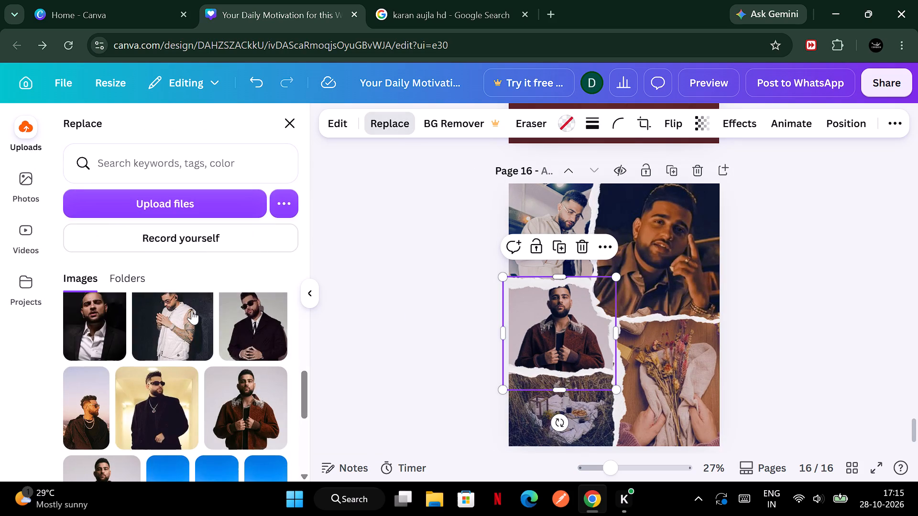
scroll(192, 310, down, 1)
scroll(192, 310, up, 1)
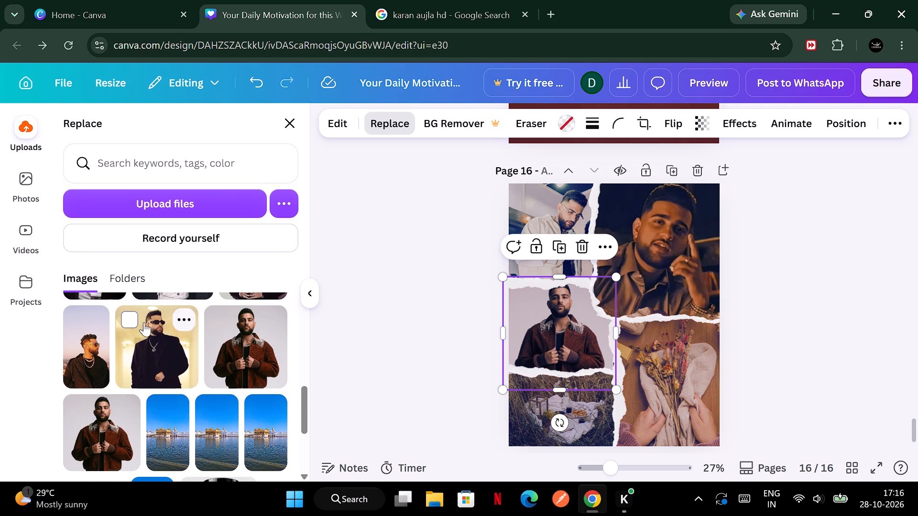
click(100, 333)
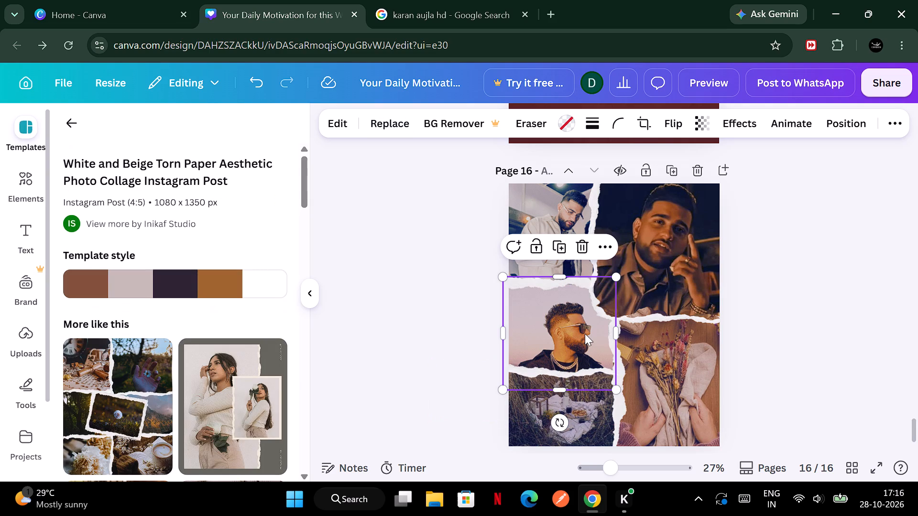
Reposition the side-profile photo within its crop, moving it up so the head and necklace fit inside the torn-paper frame.
click(585, 333)
click(585, 333)
drag(585, 333, 587, 313)
click(842, 299)
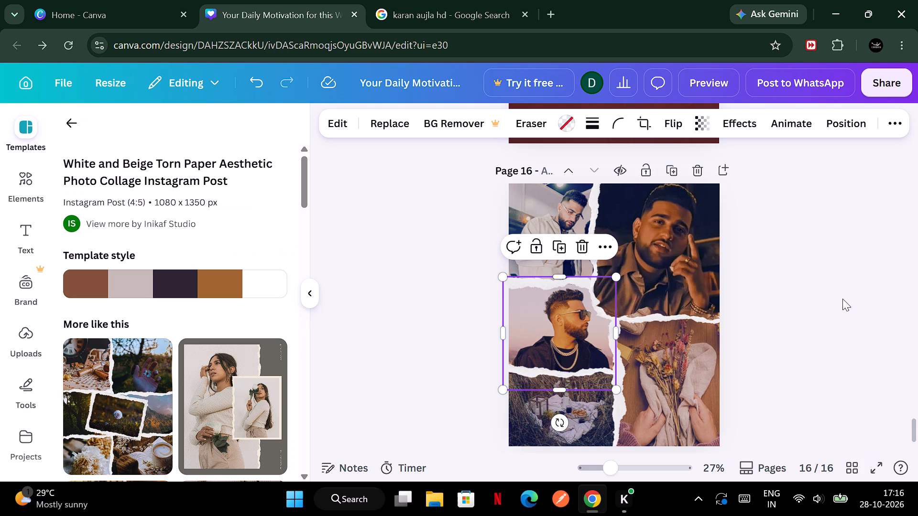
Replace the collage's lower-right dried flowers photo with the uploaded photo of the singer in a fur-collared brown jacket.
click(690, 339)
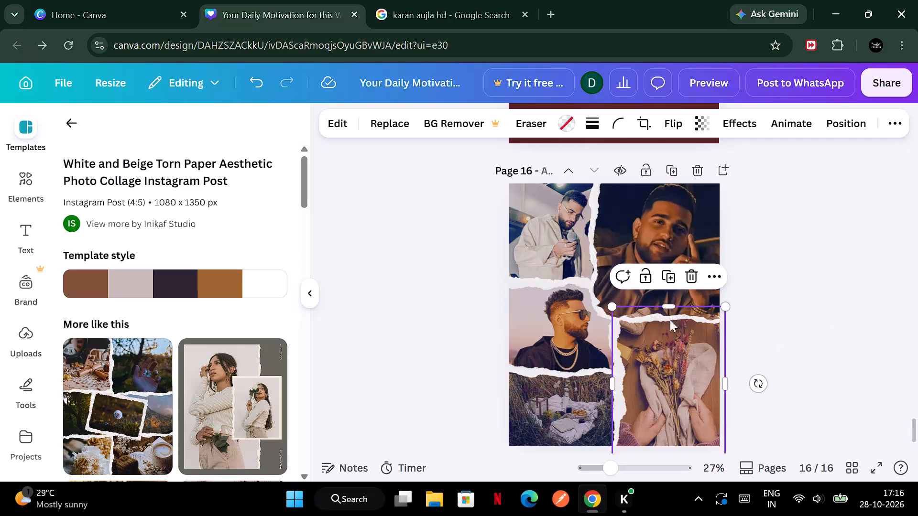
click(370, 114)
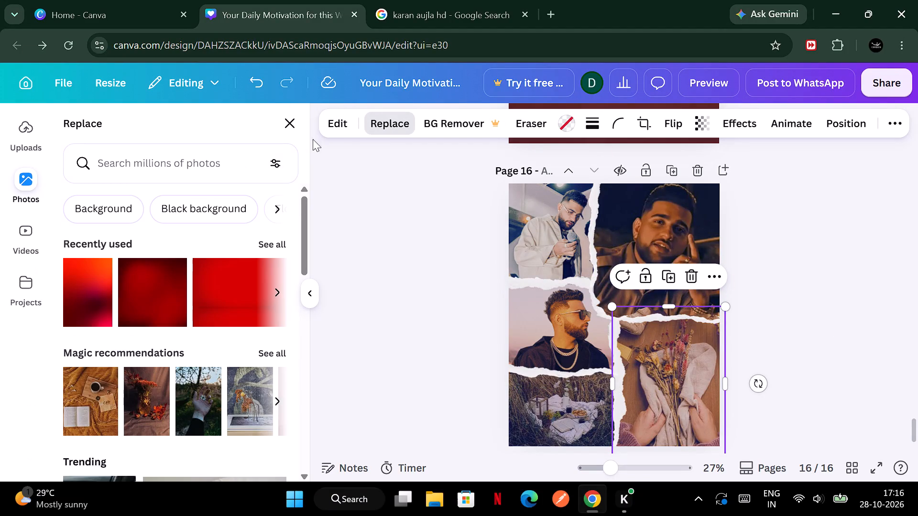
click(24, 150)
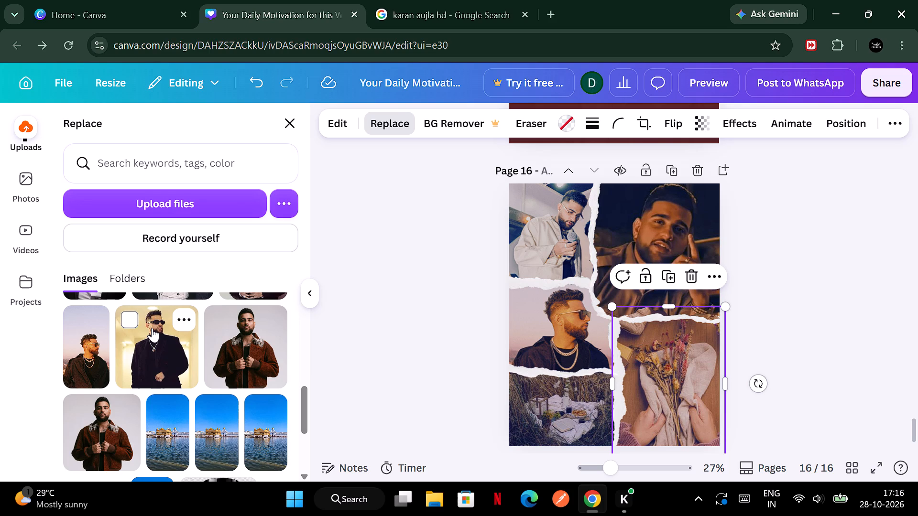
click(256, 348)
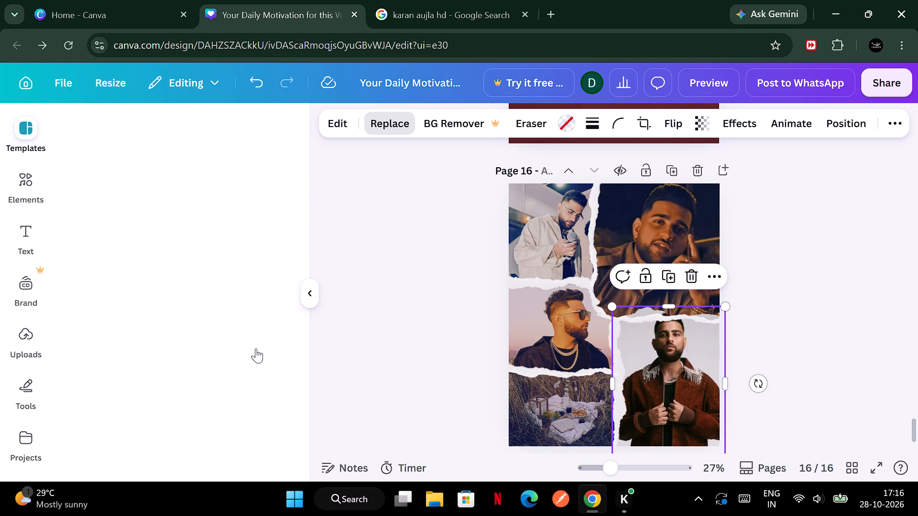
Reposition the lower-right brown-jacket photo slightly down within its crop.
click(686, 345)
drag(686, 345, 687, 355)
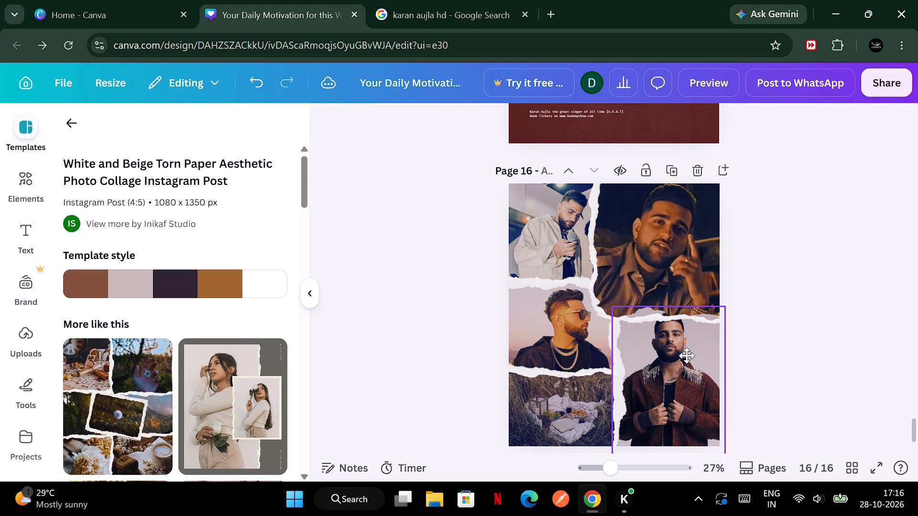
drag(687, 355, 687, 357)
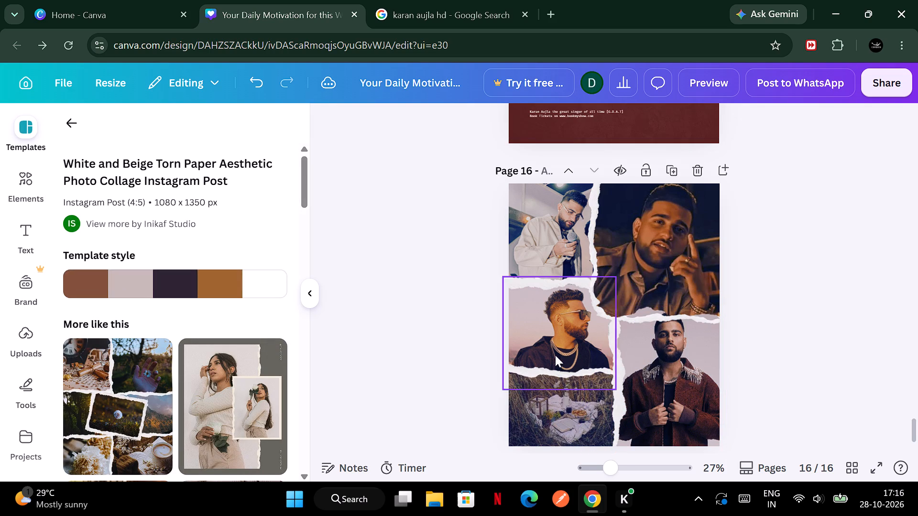
Replace the collage's lower-right photo with the uploaded photo of the singer in a dark coat and sunglasses against a yellow background.
click(654, 375)
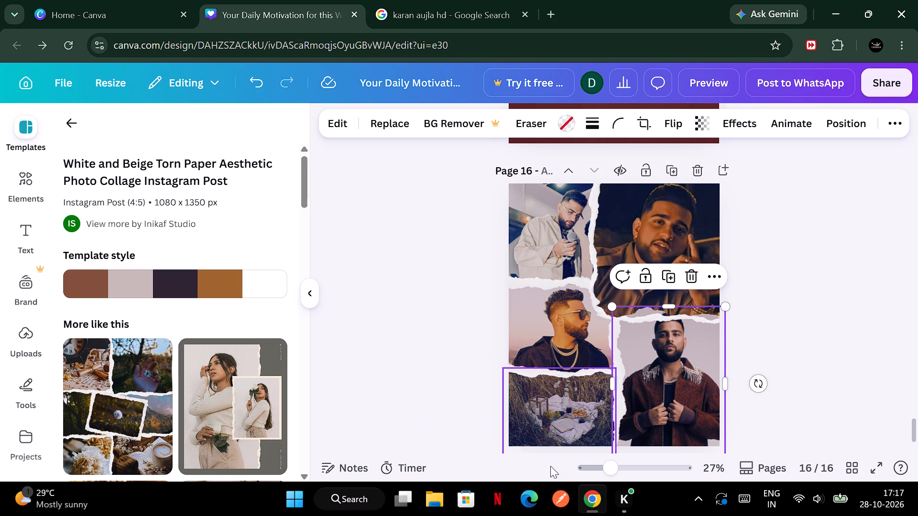
click(661, 262)
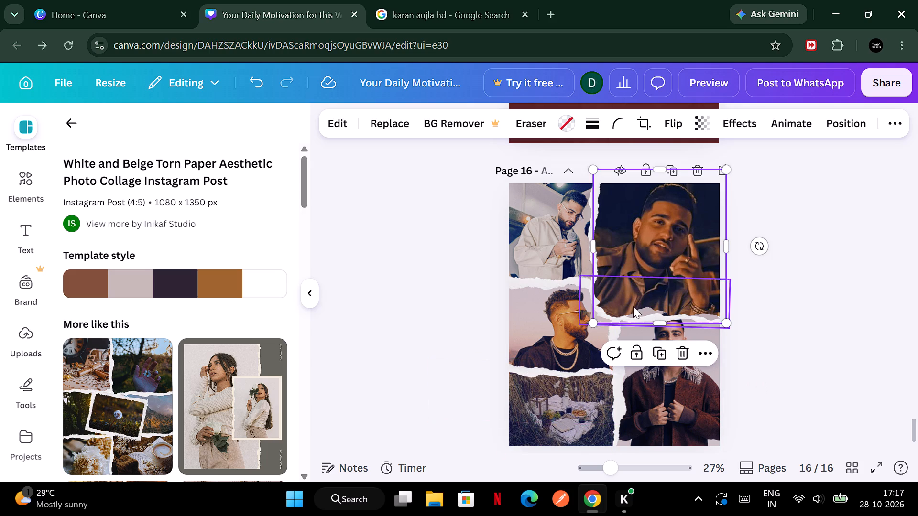
click(658, 398)
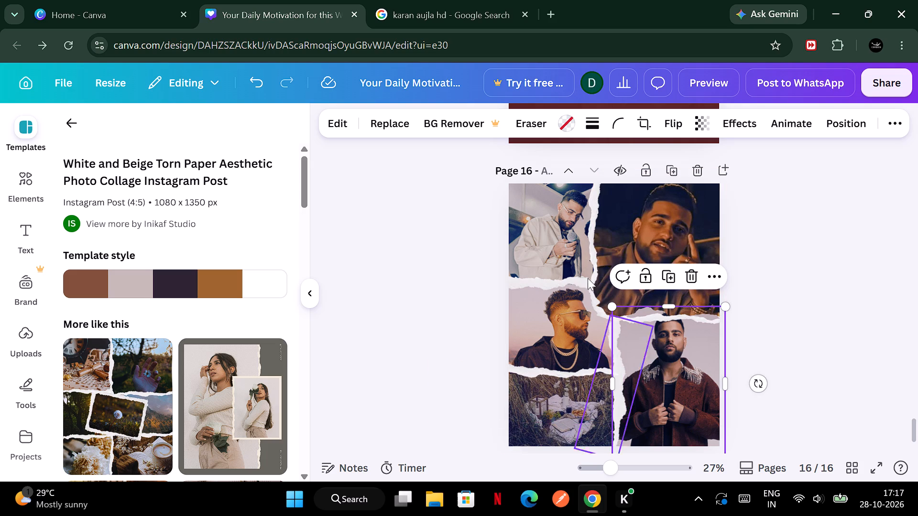
click(389, 129)
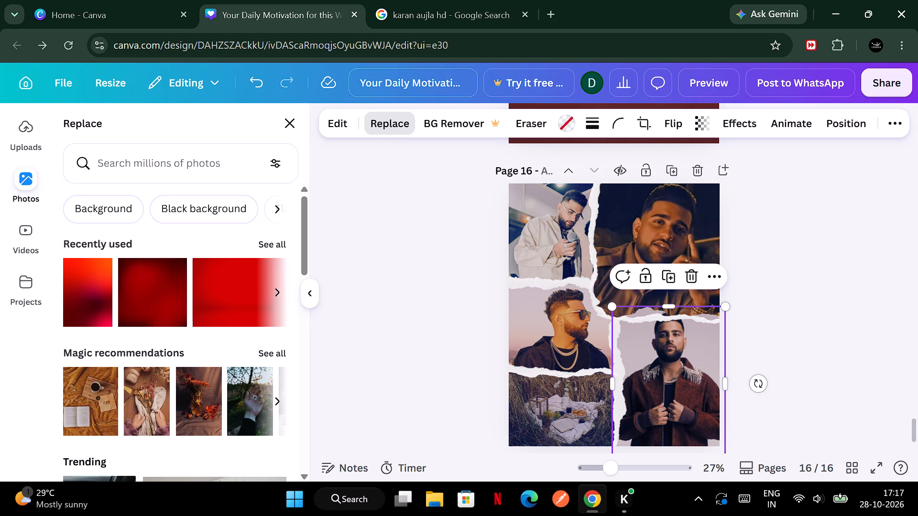
click(28, 124)
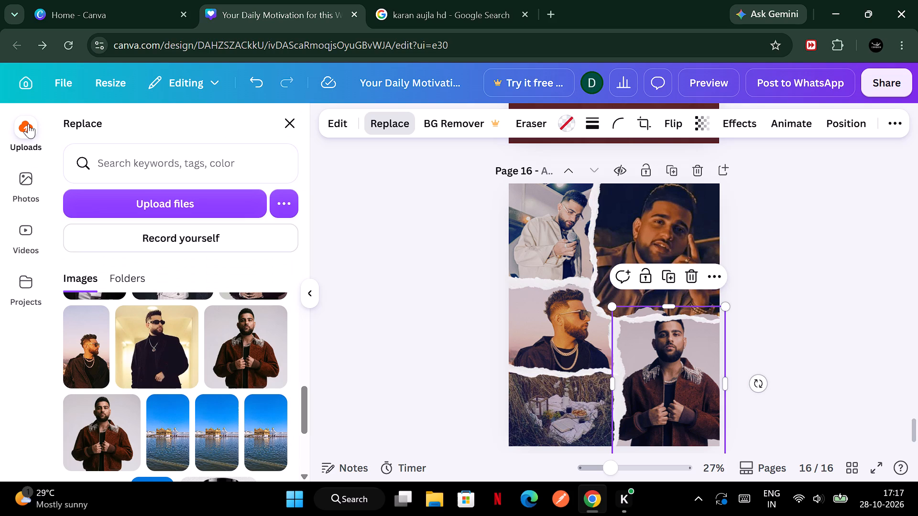
scroll(28, 124, down, 1)
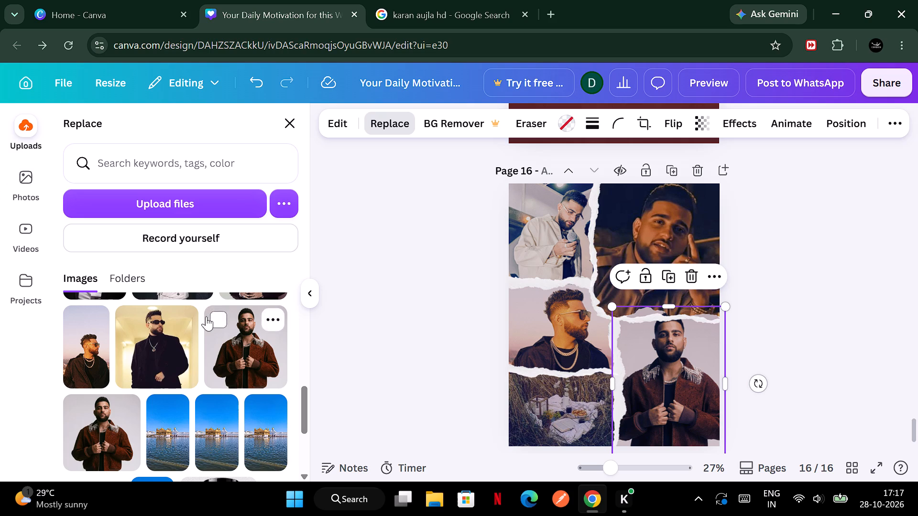
click(161, 334)
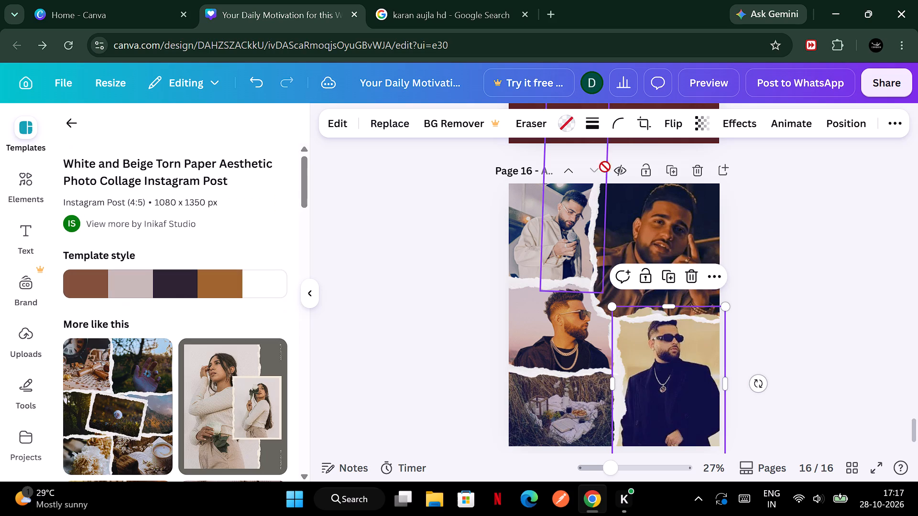
Flip the lower-right dark-coat photo horizontally.
click(667, 124)
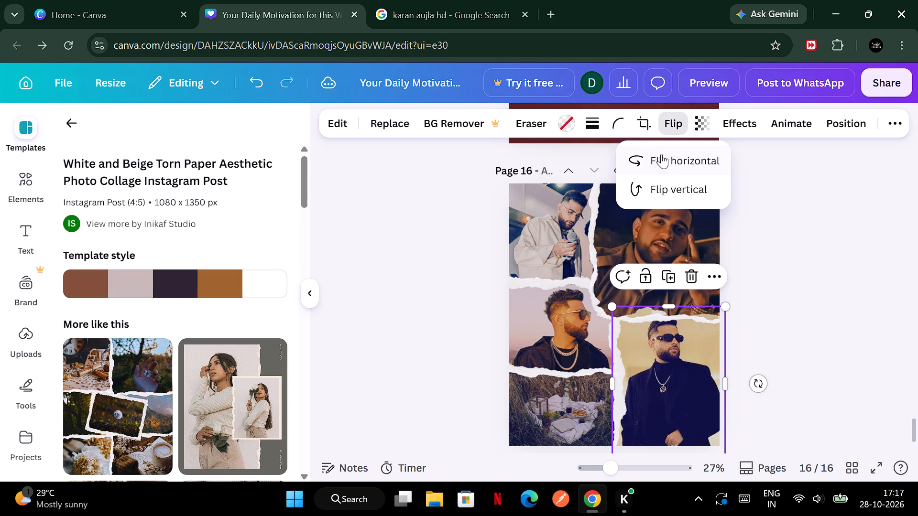
click(664, 155)
click(673, 338)
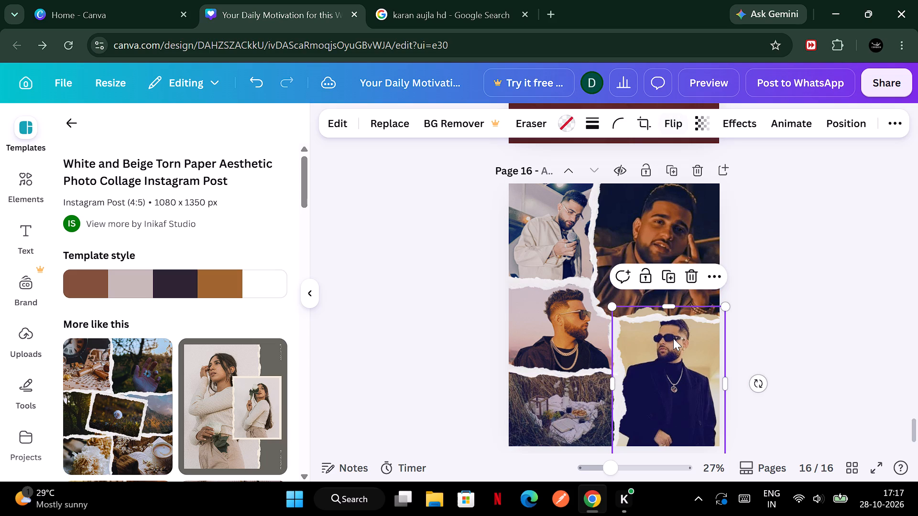
Crop the dark-coat photo, moving it down so the singer's head sits fully below the torn-paper edge.
click(683, 365)
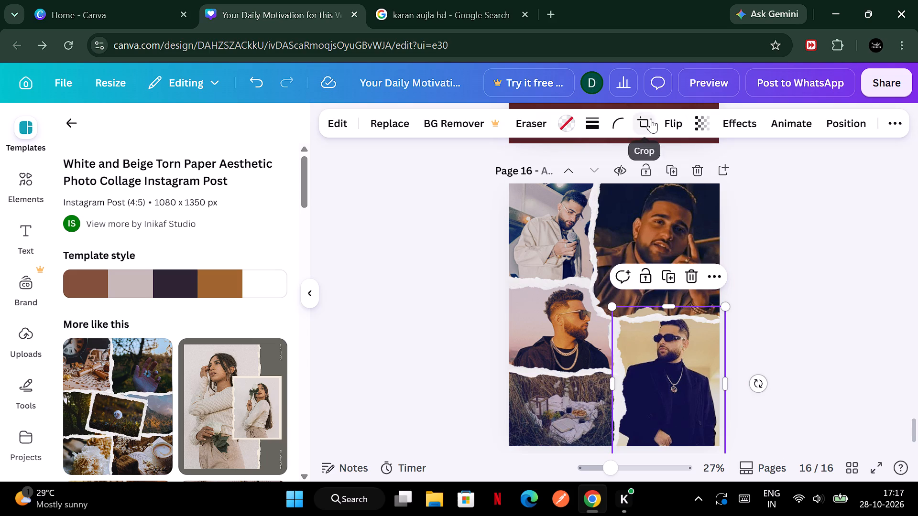
click(651, 118)
drag(649, 361, 649, 387)
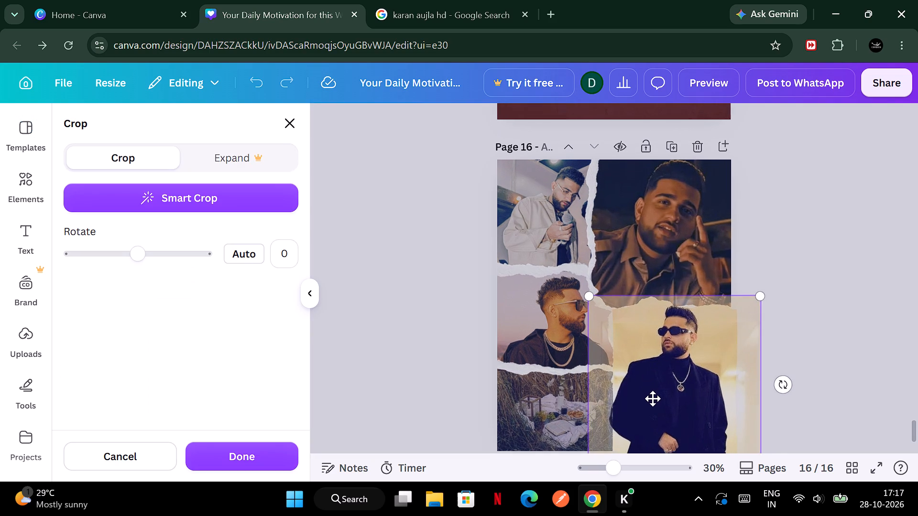
Reposition the dark-coat photo within its lower-right crop so the singer stands slightly right of centre, with his head just below the torn edge.
drag(712, 332, 719, 326)
drag(682, 369, 678, 413)
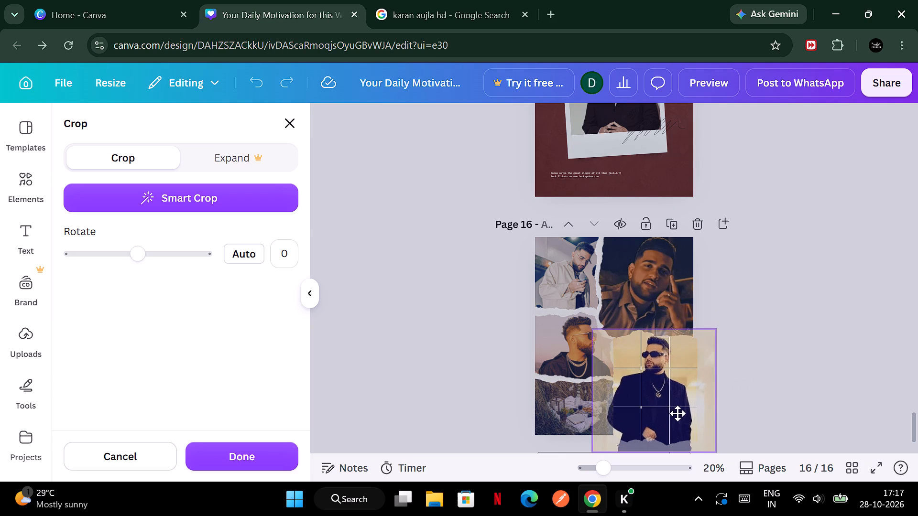
drag(678, 413, 661, 425)
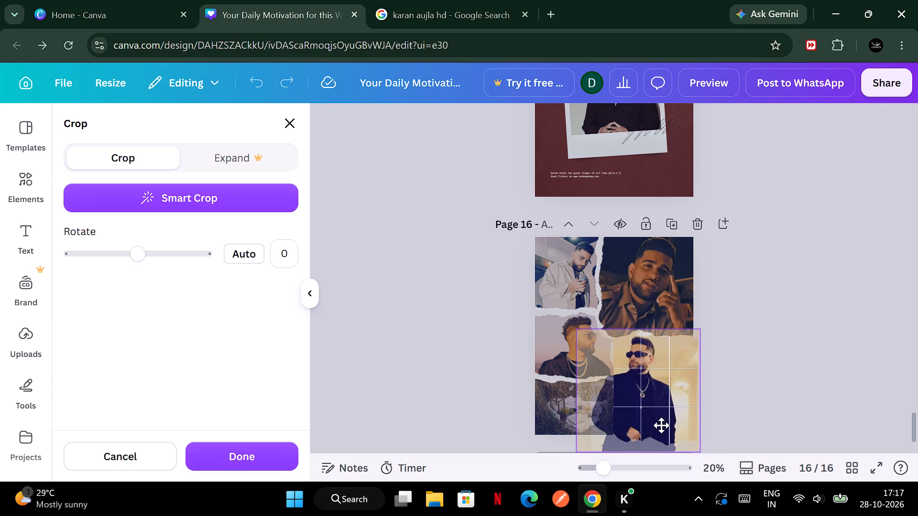
drag(661, 425, 688, 428)
click(778, 386)
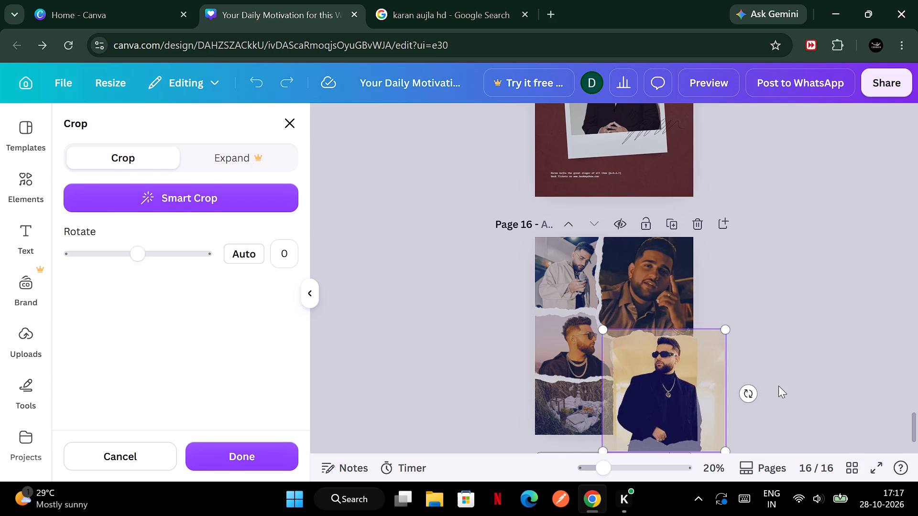
click(778, 386)
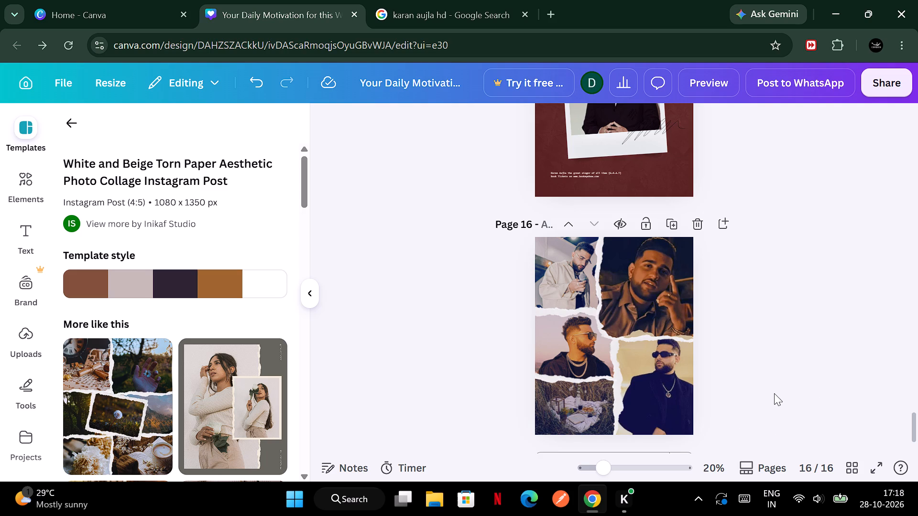
Replace the image at the collage's lower-left picnic area with an uploaded photo.
click(602, 396)
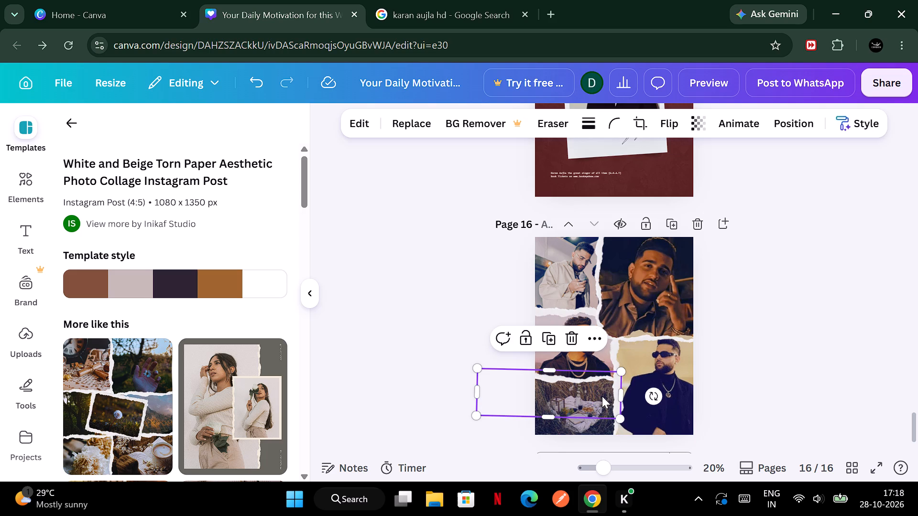
click(409, 123)
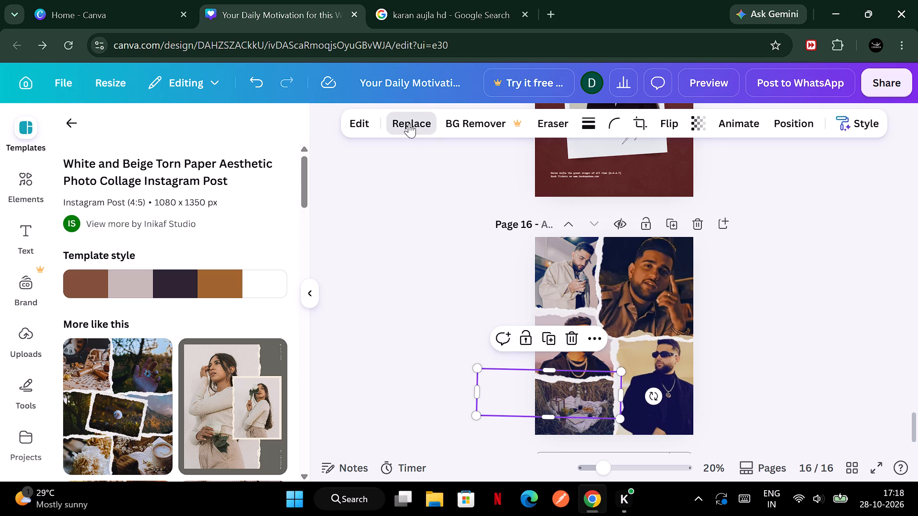
scroll(180, 328, down, 2)
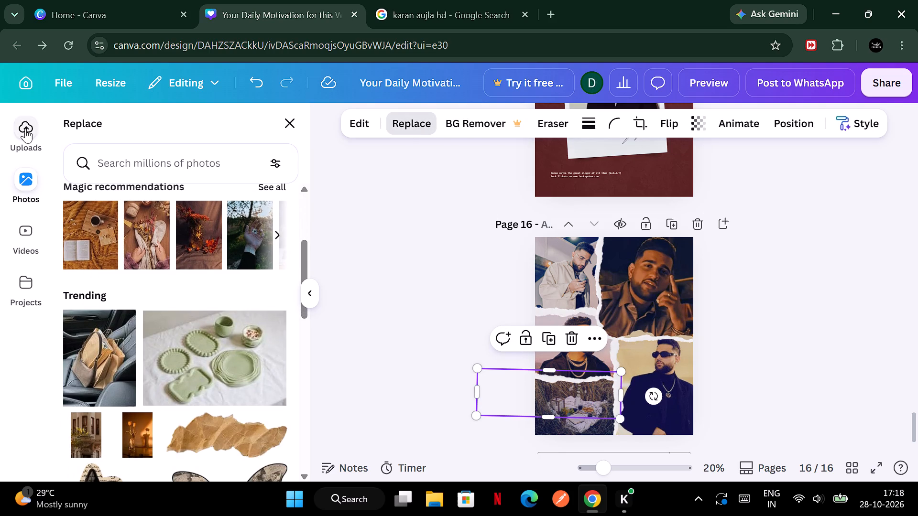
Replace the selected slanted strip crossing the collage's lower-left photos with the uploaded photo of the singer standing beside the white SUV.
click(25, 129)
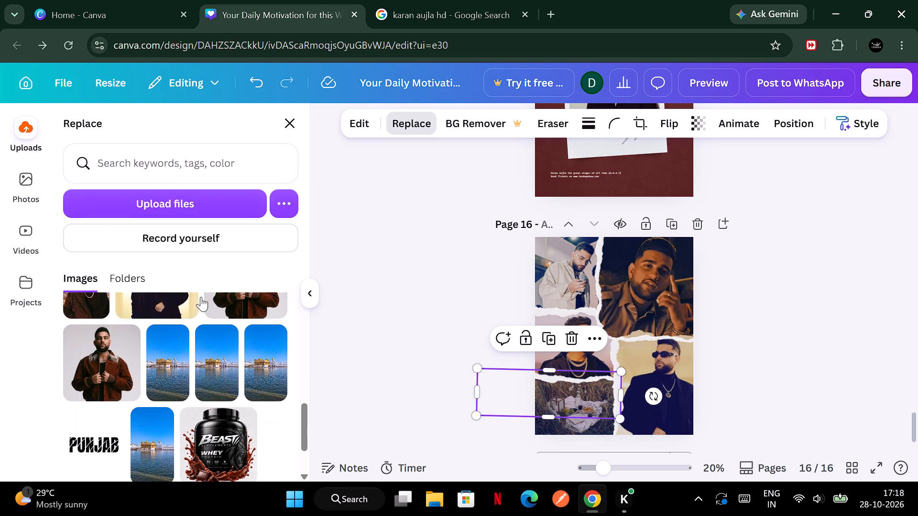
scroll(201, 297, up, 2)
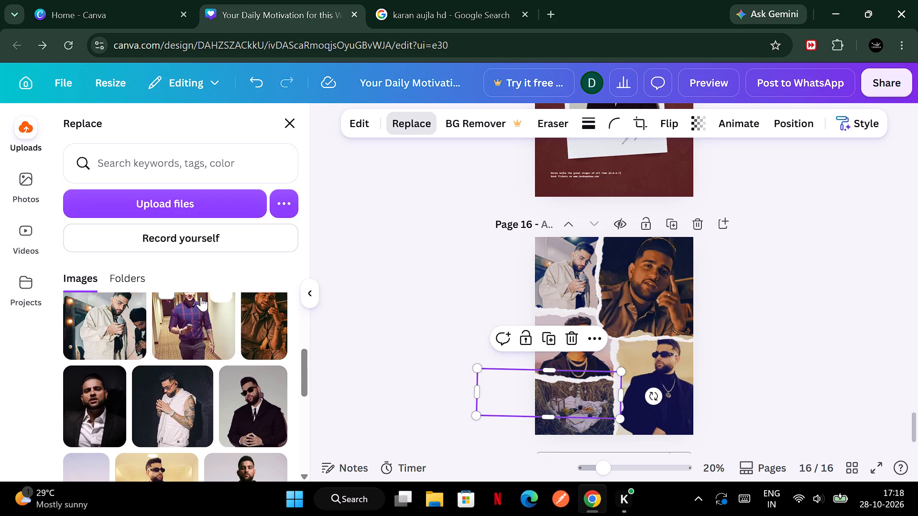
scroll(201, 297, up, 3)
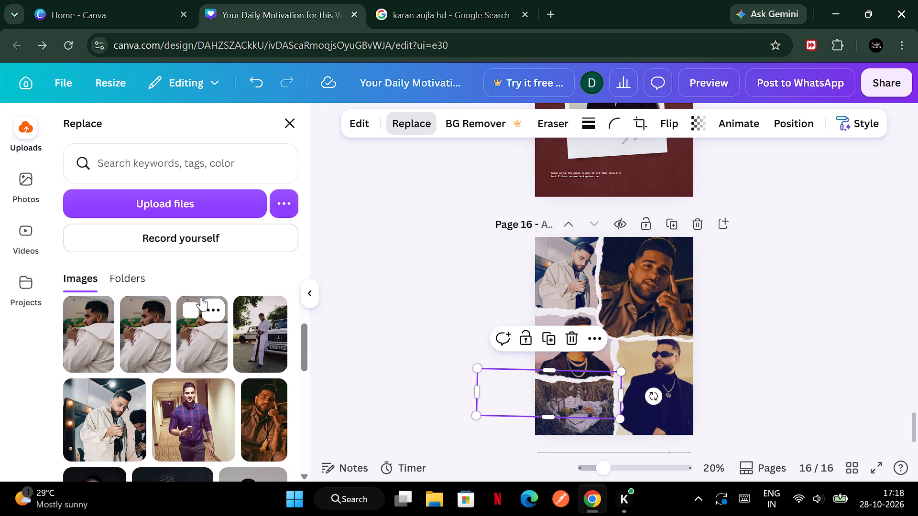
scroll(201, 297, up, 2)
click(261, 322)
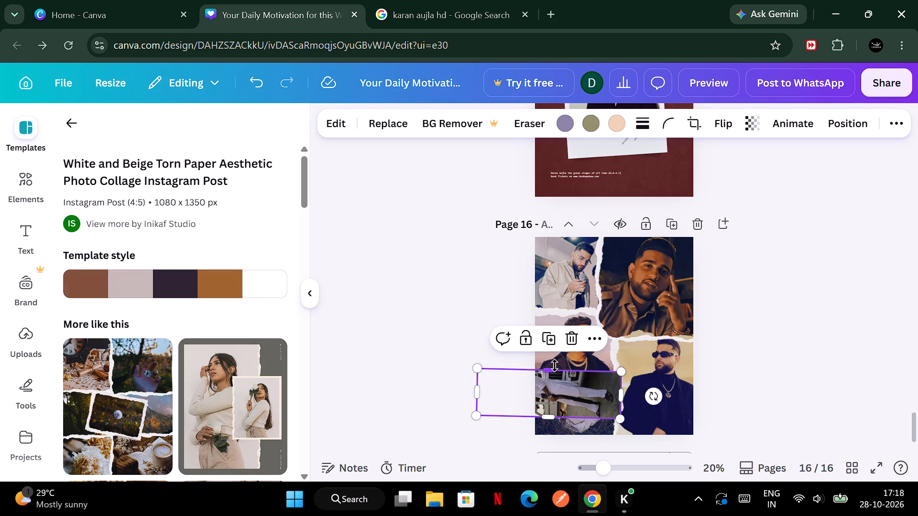
Delete the slanted strip element crossing the collage's lower-left photos.
click(578, 337)
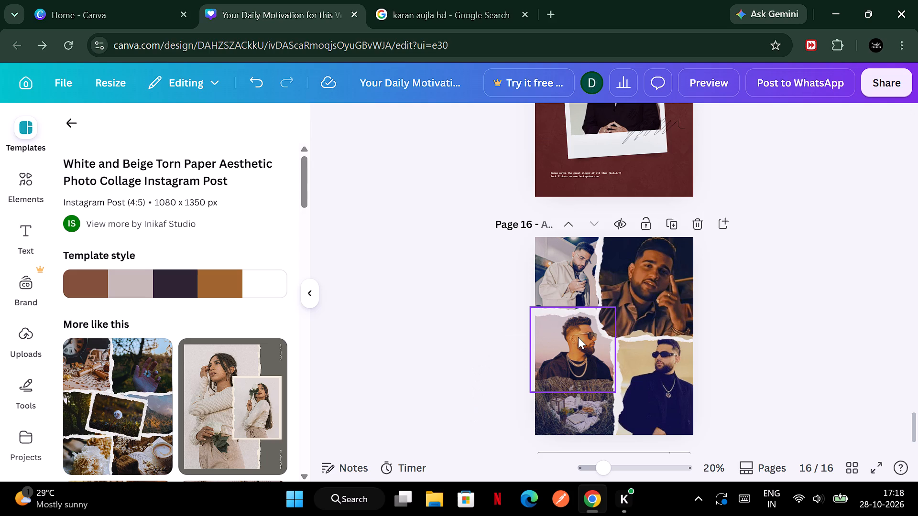
Replace the collage's lower-left picnic photo with the uploaded photo of the singer standing beside the white SUV.
click(571, 407)
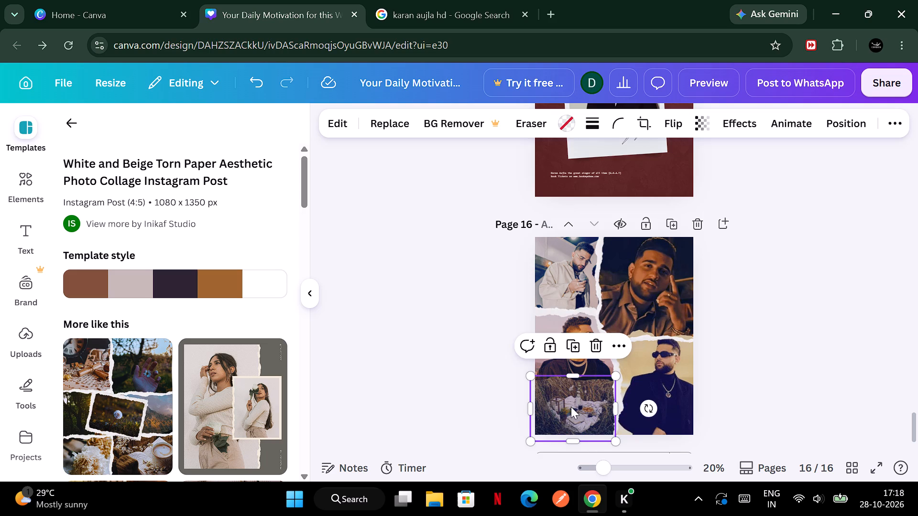
click(397, 123)
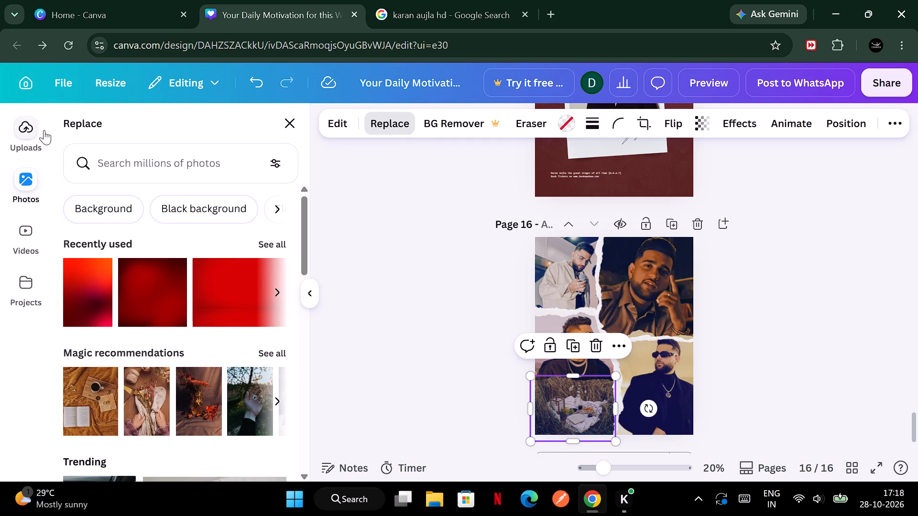
click(44, 130)
click(254, 320)
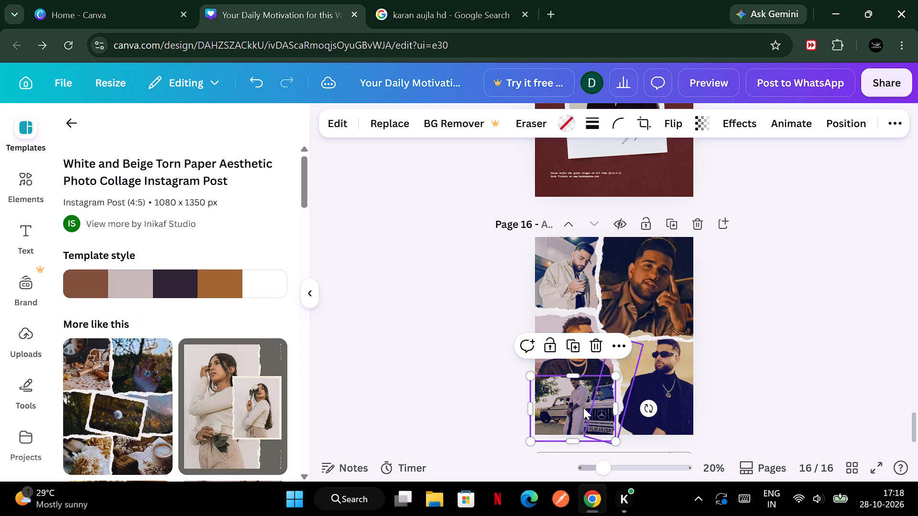
Reposition the lower-left SUV photo just below the middle-left portrait, with its left edge aligned to the page's left edge.
drag(578, 406, 579, 416)
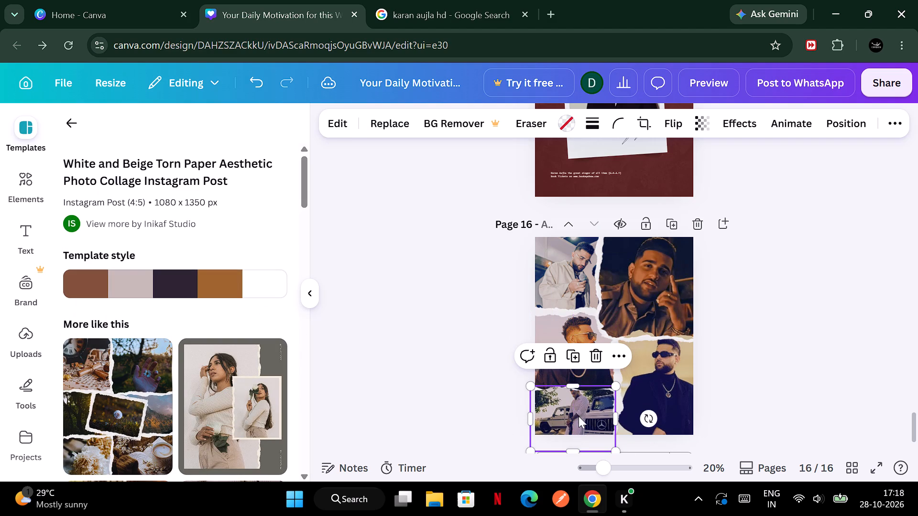
key(ctrl+z)
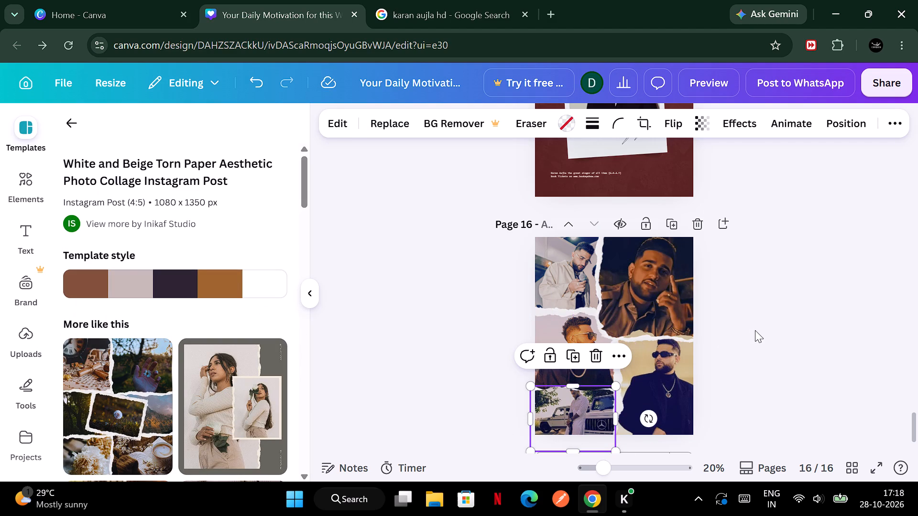
click(755, 330)
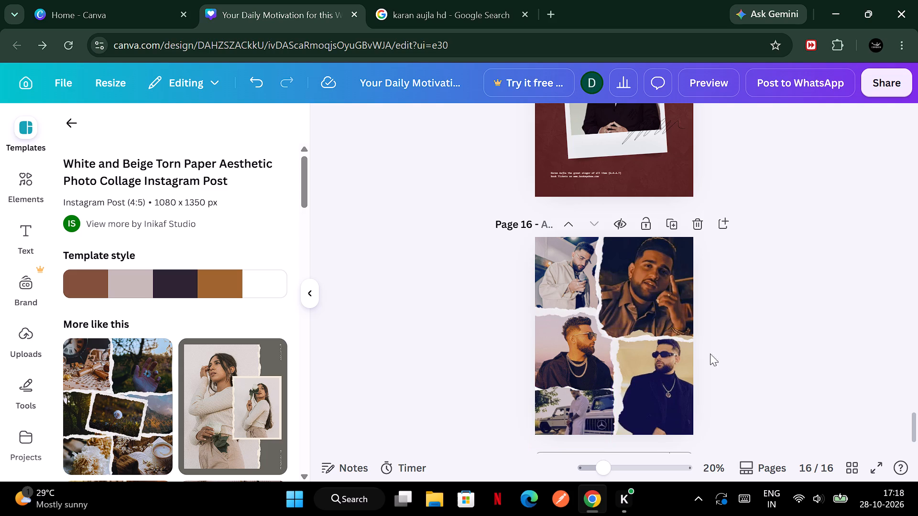
drag(583, 406, 584, 399)
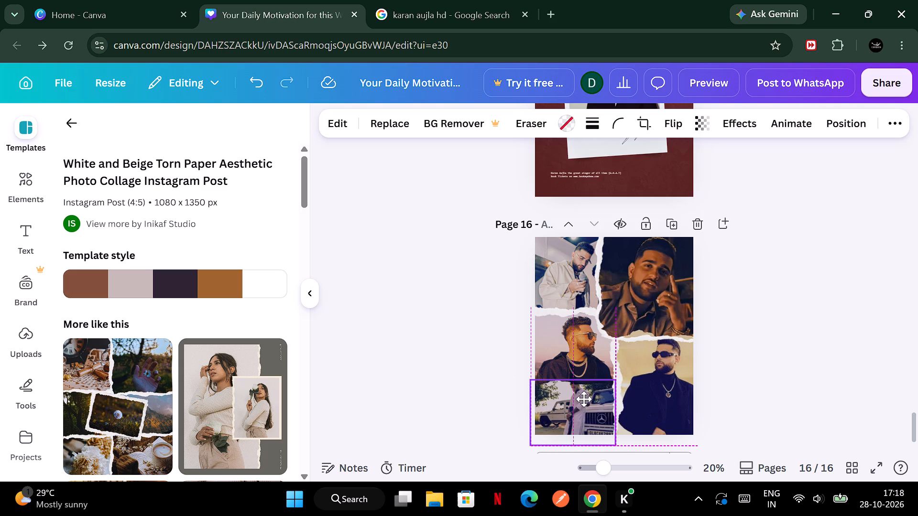
drag(584, 399, 585, 389)
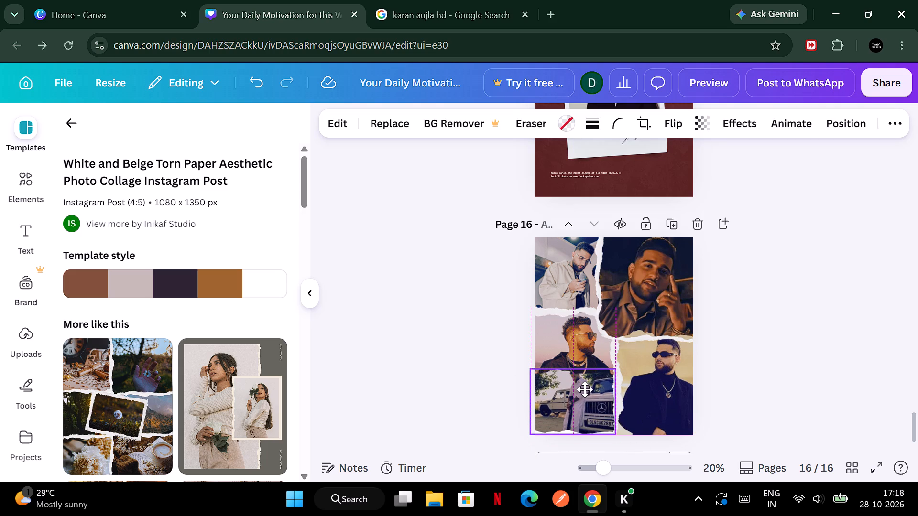
drag(585, 389, 587, 396)
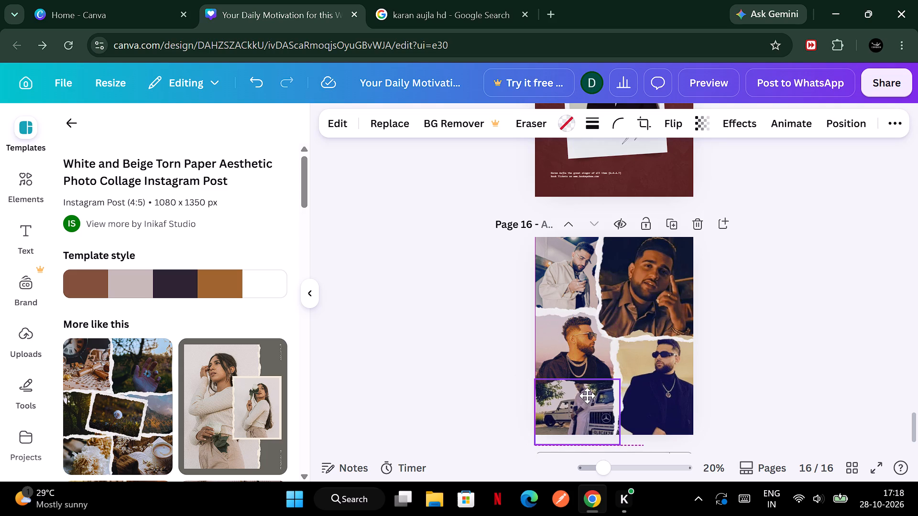
drag(587, 396, 589, 394)
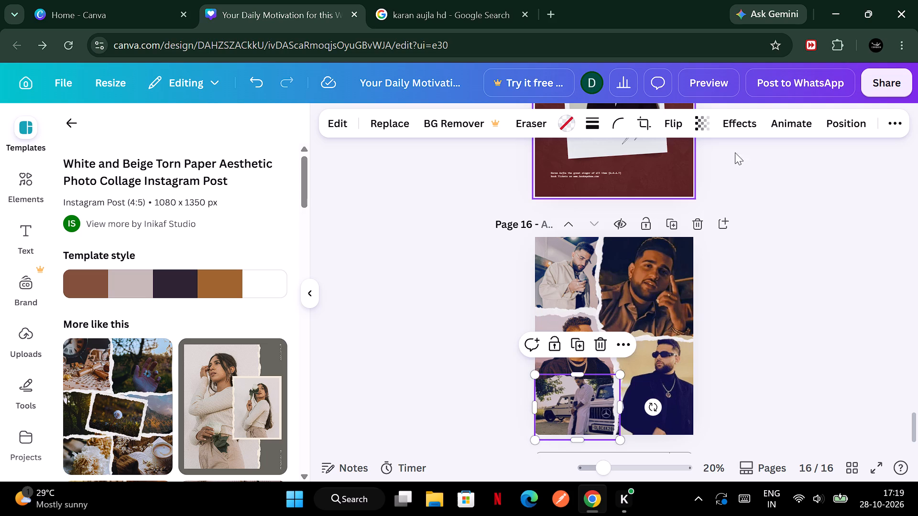
Crop the lower-left SUV photo, enlarging it and shifting it down so the singer's head and upper body show beside the vehicle.
click(645, 126)
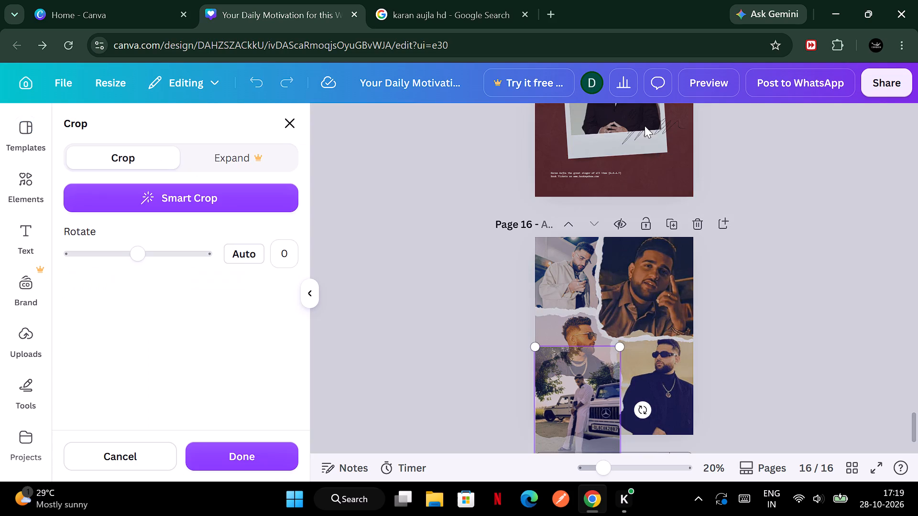
drag(568, 388, 573, 405)
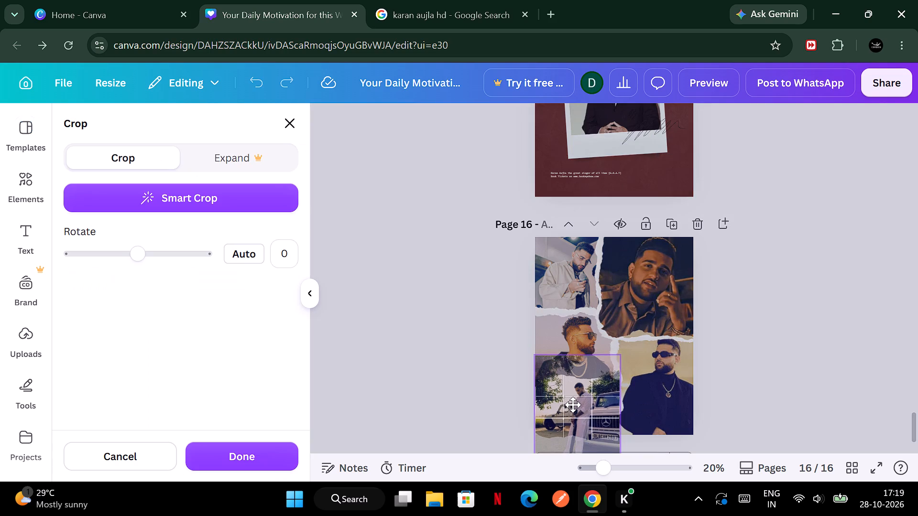
drag(573, 405, 582, 424)
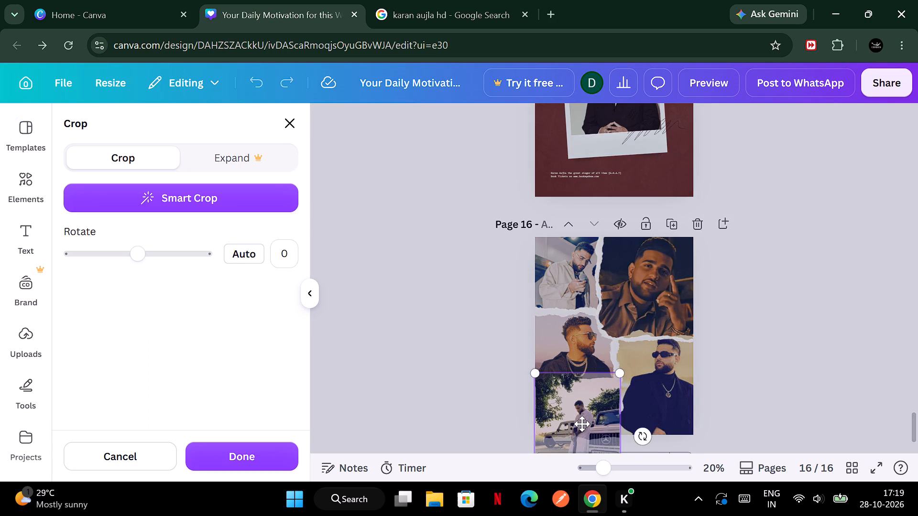
drag(622, 369, 635, 356)
drag(636, 350, 670, 318)
drag(602, 409, 587, 431)
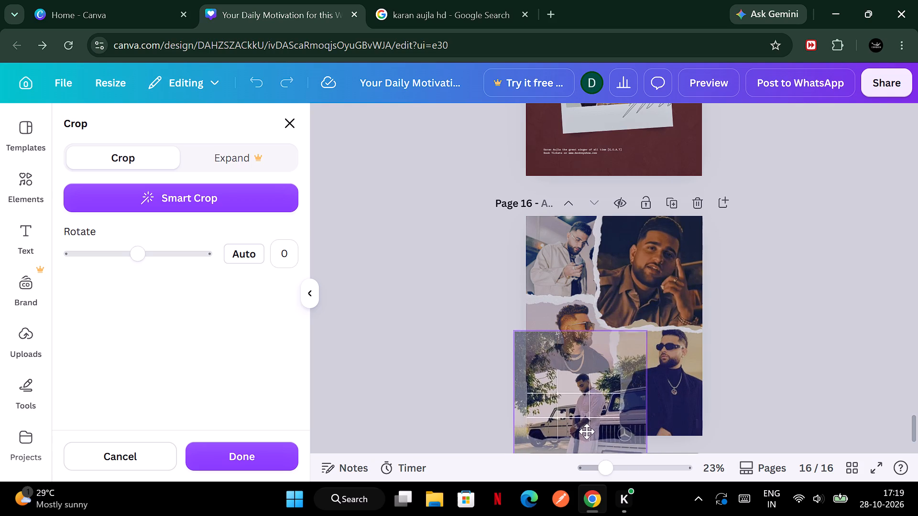
drag(587, 431, 600, 437)
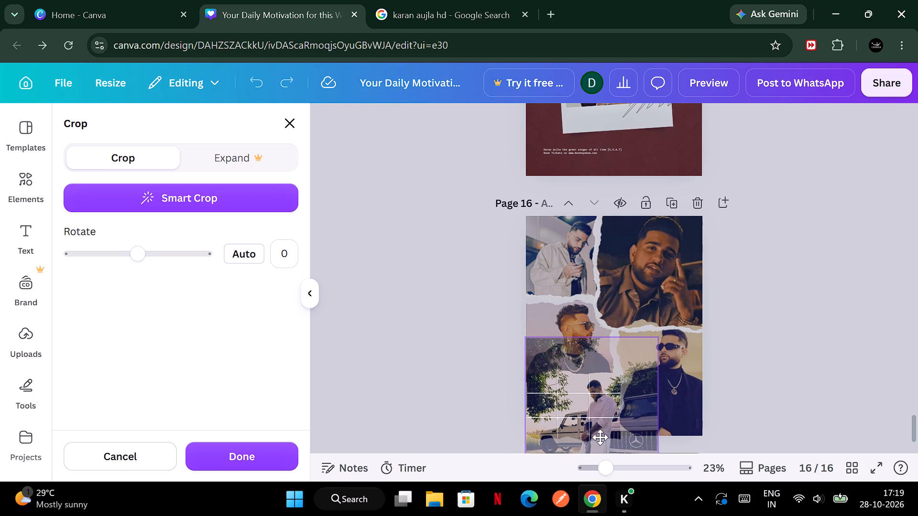
drag(600, 437, 602, 437)
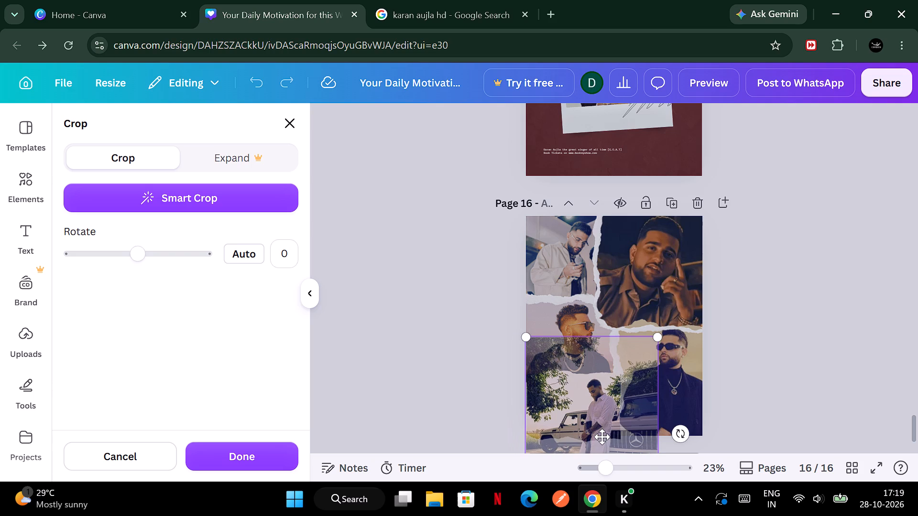
click(770, 398)
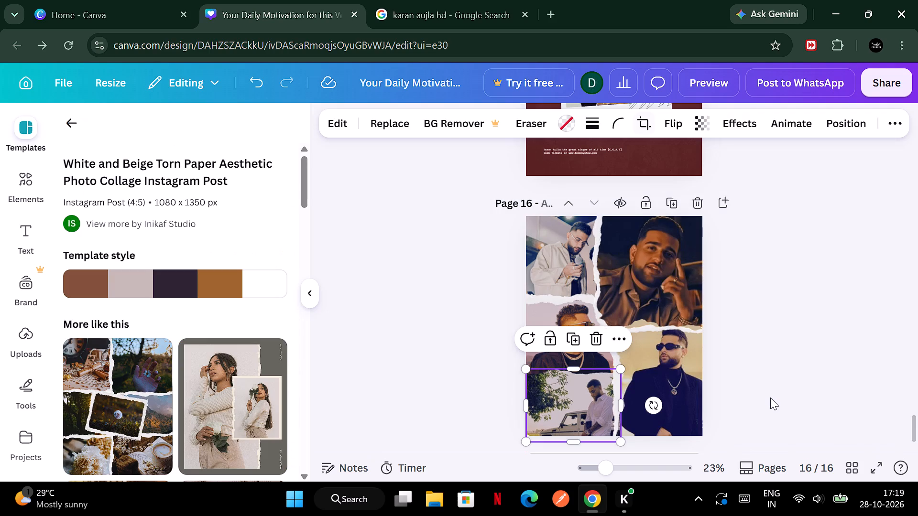
click(770, 398)
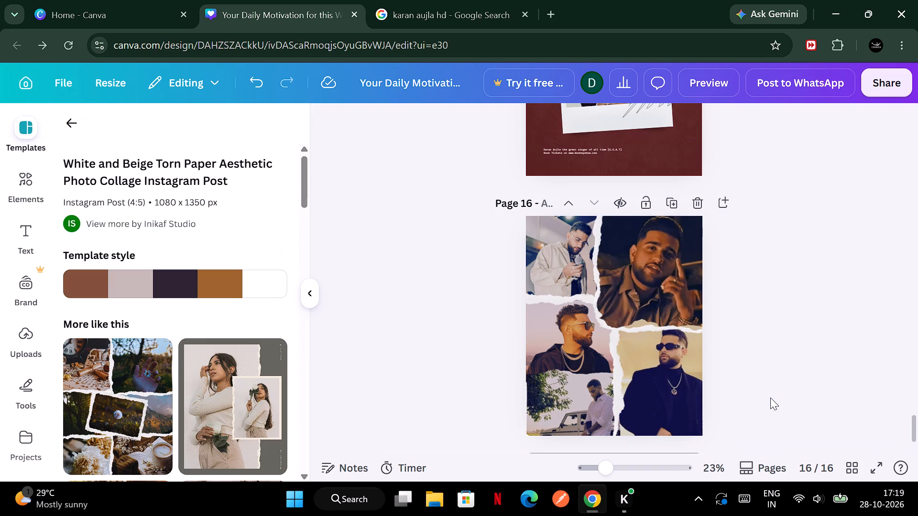
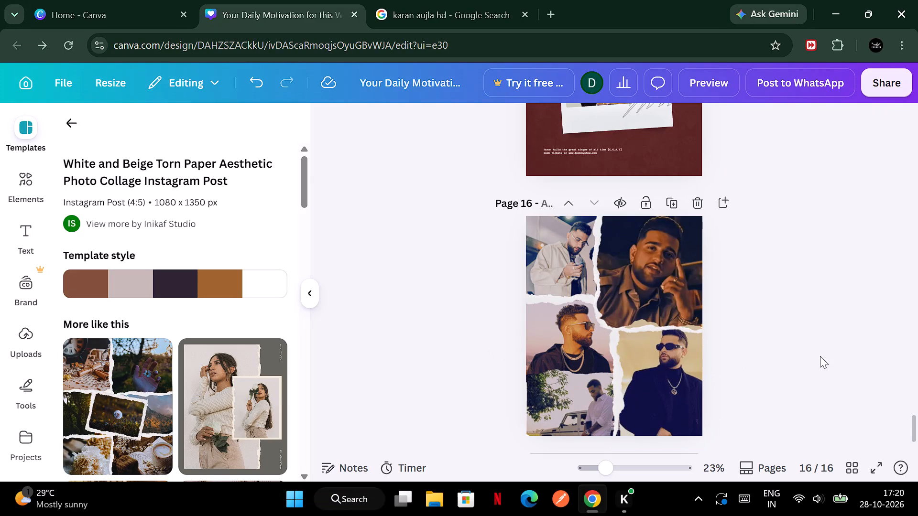
Browse the Instagram post templates and apply the dark "Happy Birthday" overlapping-polaroids photo collage template to page 16.
scroll(721, 292, down, 1)
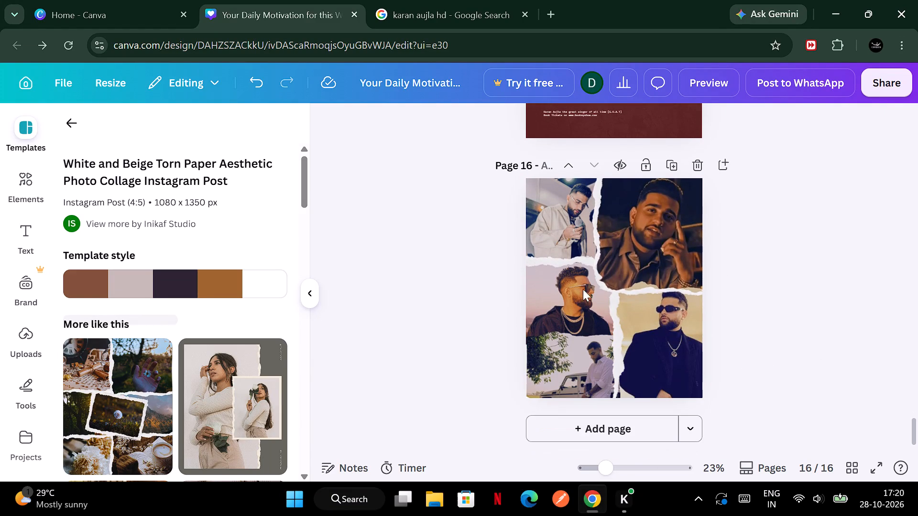
scroll(300, 341, down, 3)
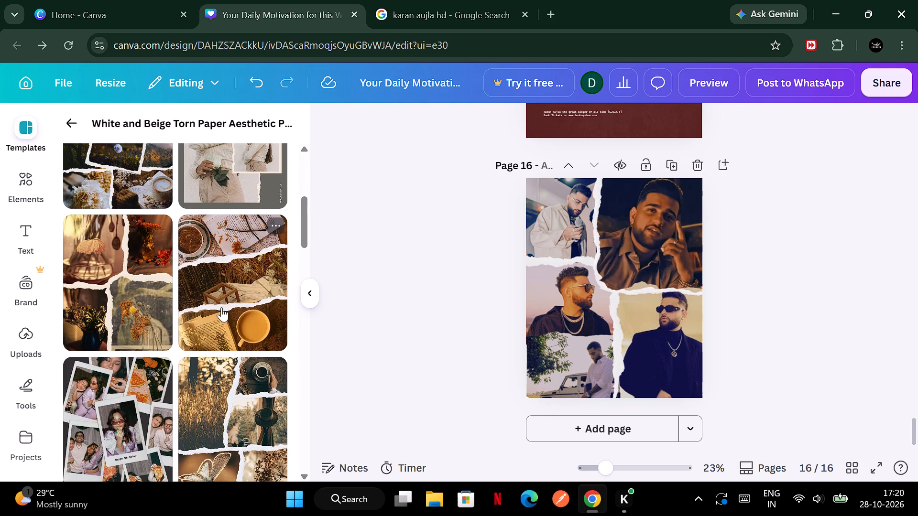
scroll(221, 307, down, 2)
click(65, 123)
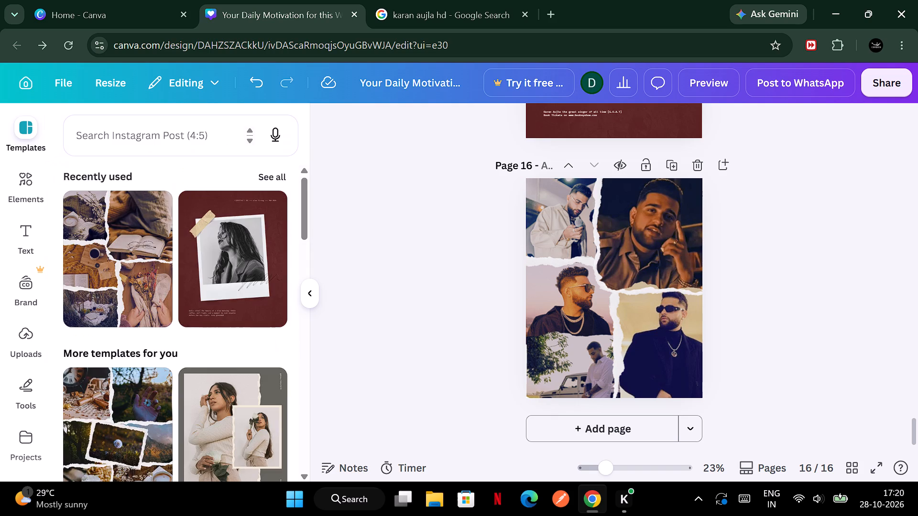
scroll(166, 298, down, 7)
scroll(166, 298, up, 1)
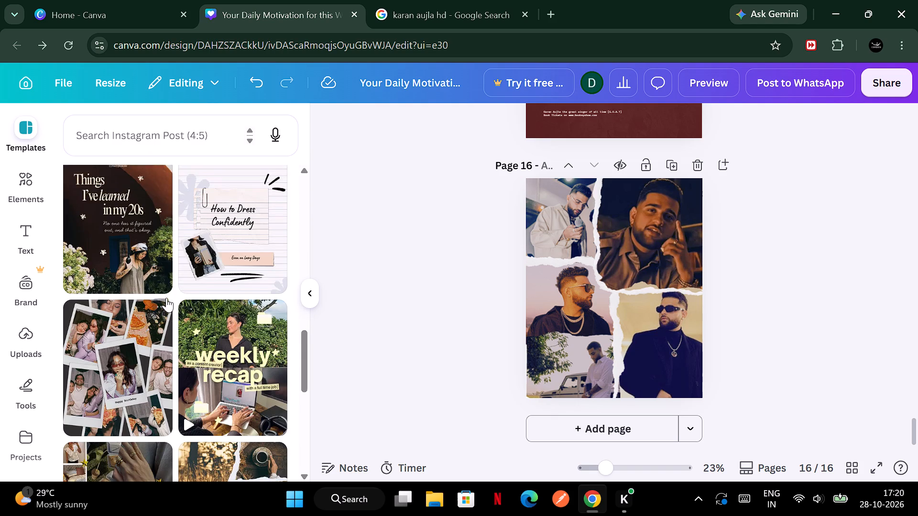
scroll(166, 298, up, 1)
scroll(178, 261, down, 2)
scroll(178, 261, up, 1)
click(120, 239)
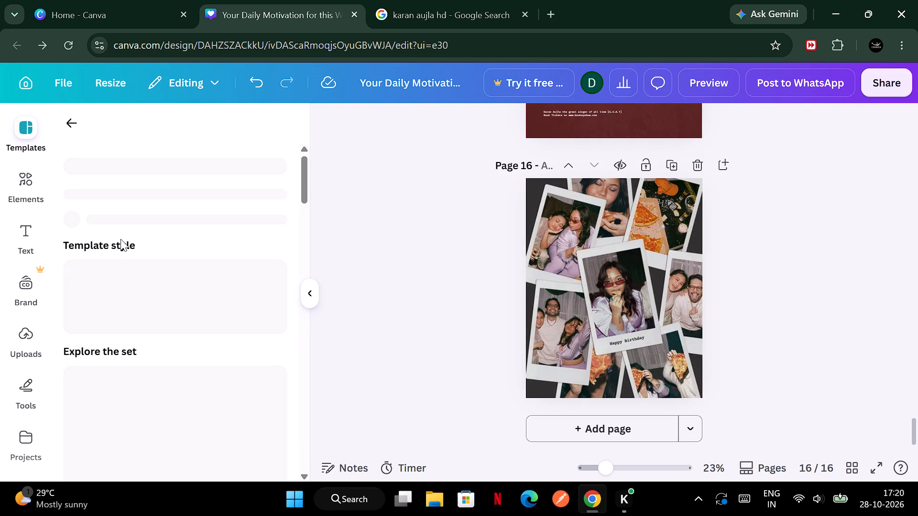
click(628, 293)
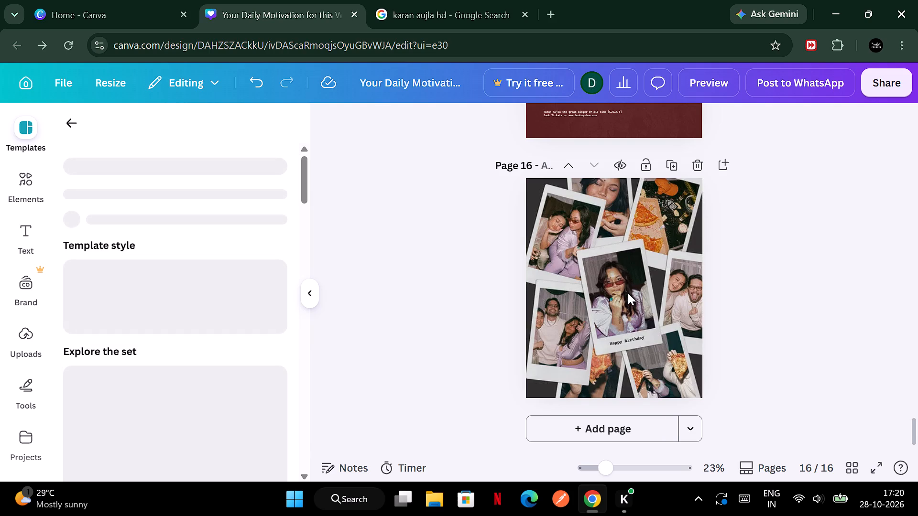
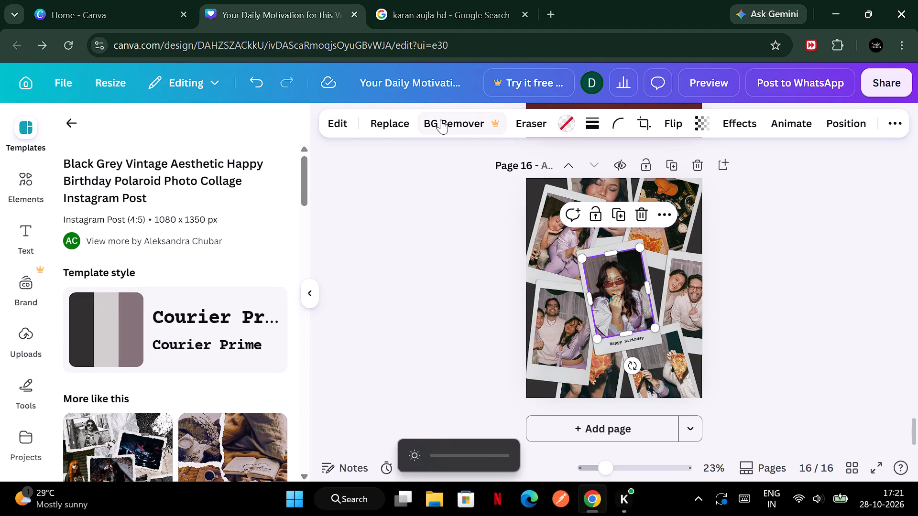
Replace the photo in the central "Happy Birthday" polaroid with the uploaded side-profile photo of the man in the cream hoodie.
key(space)
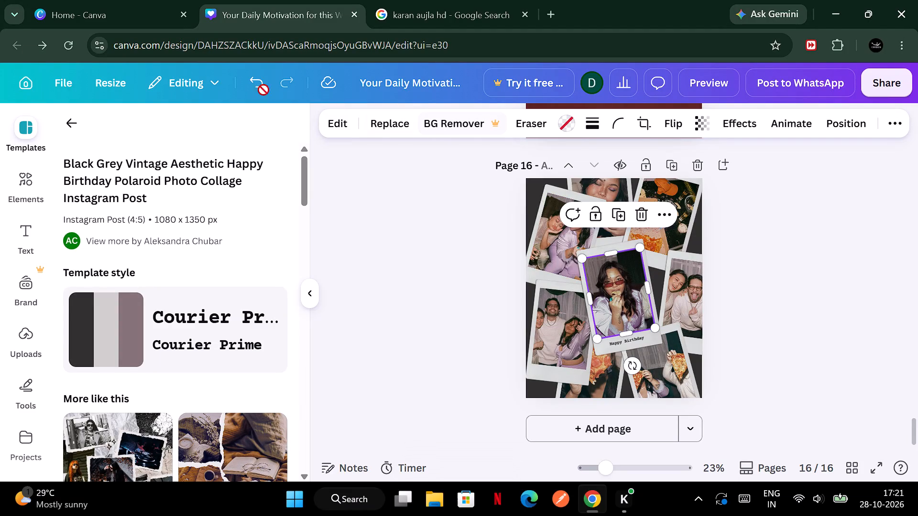
click(373, 126)
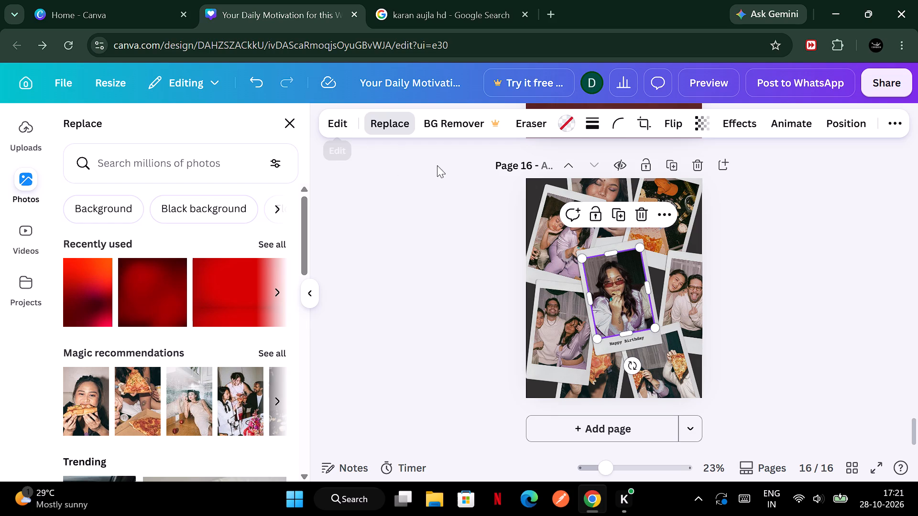
click(358, 124)
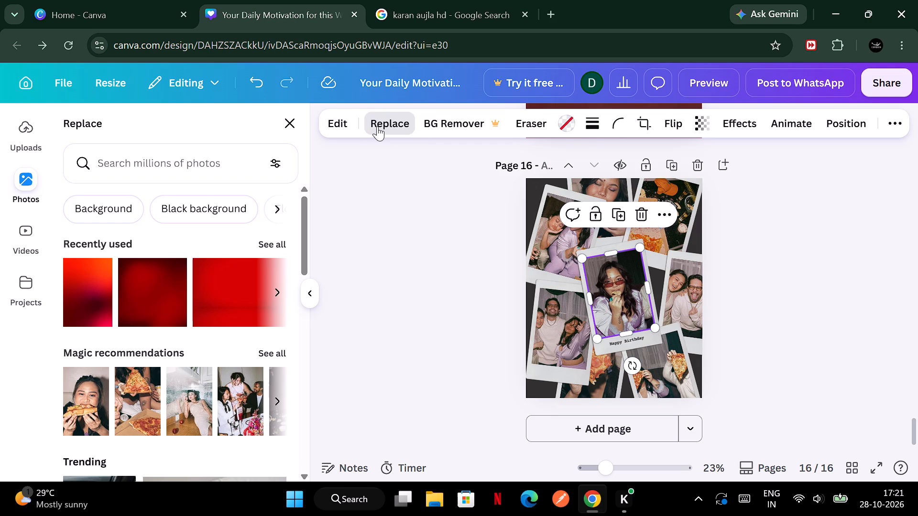
click(377, 126)
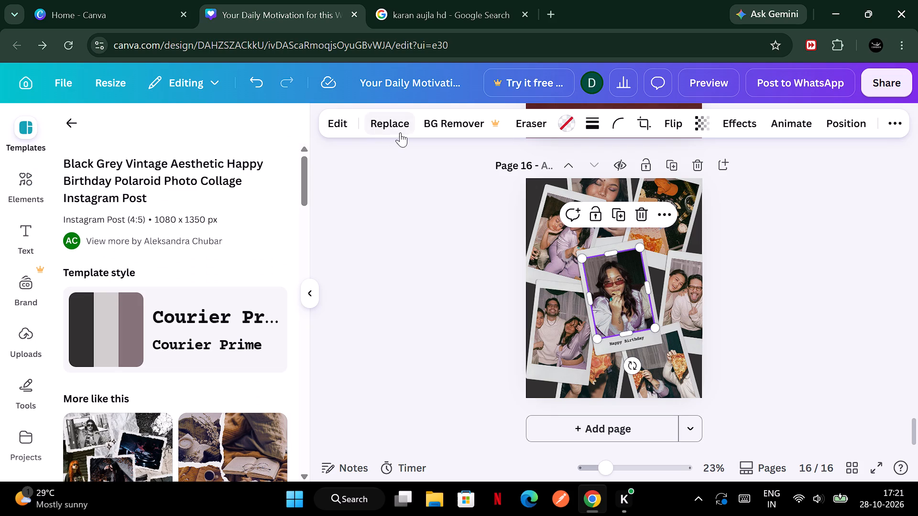
click(613, 291)
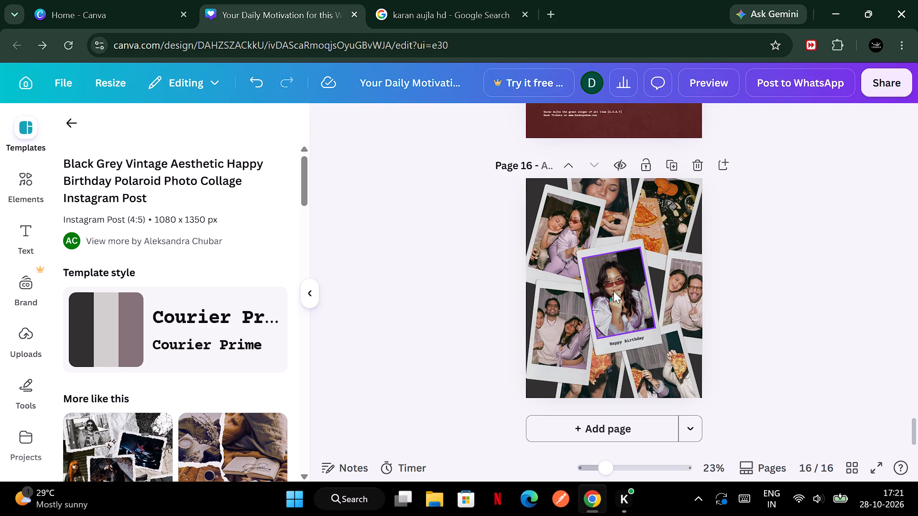
click(613, 291)
click(400, 125)
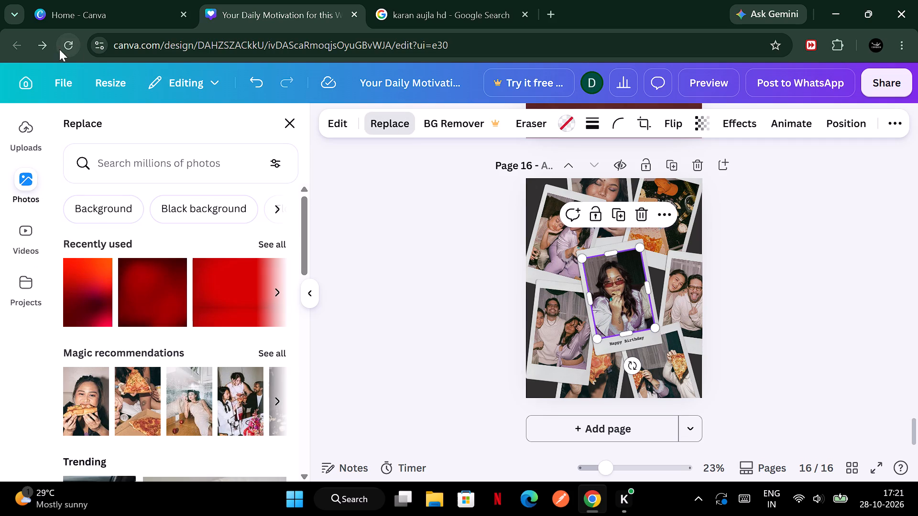
scroll(130, 195, down, 2)
scroll(130, 195, up, 5)
click(24, 134)
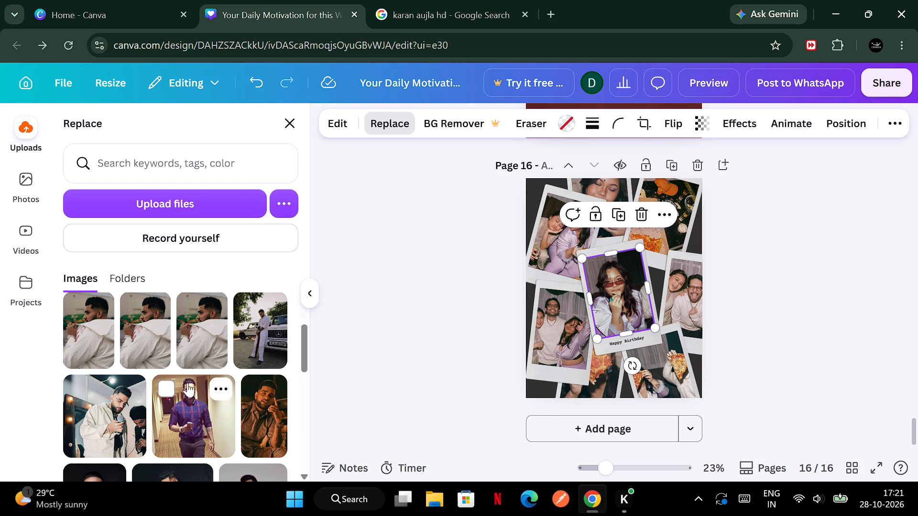
click(106, 328)
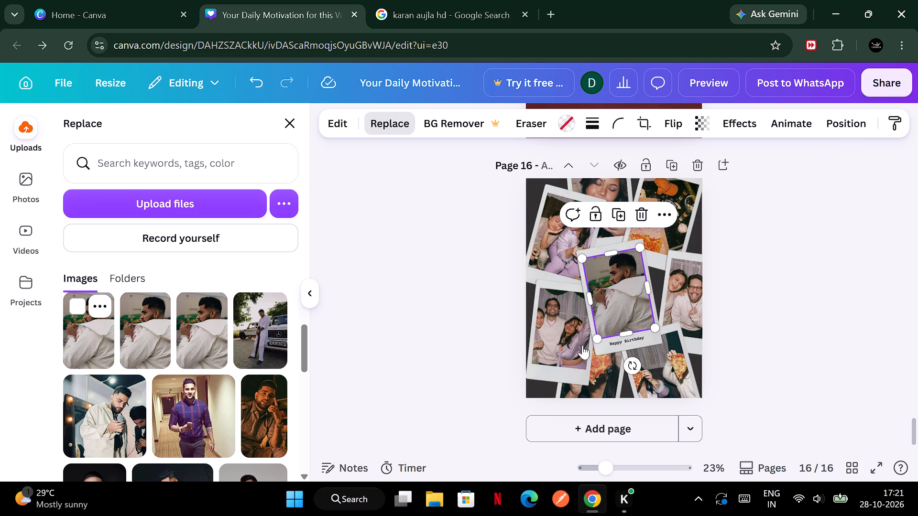
click(817, 318)
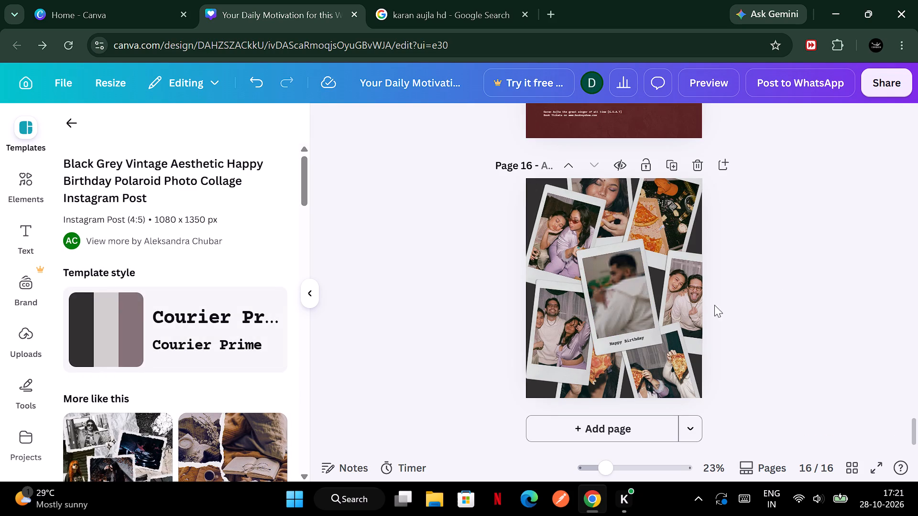
Replace the laughing couple's photo in the polaroid at the collage's right edge with the same uploaded cream-hoodie photo.
click(671, 289)
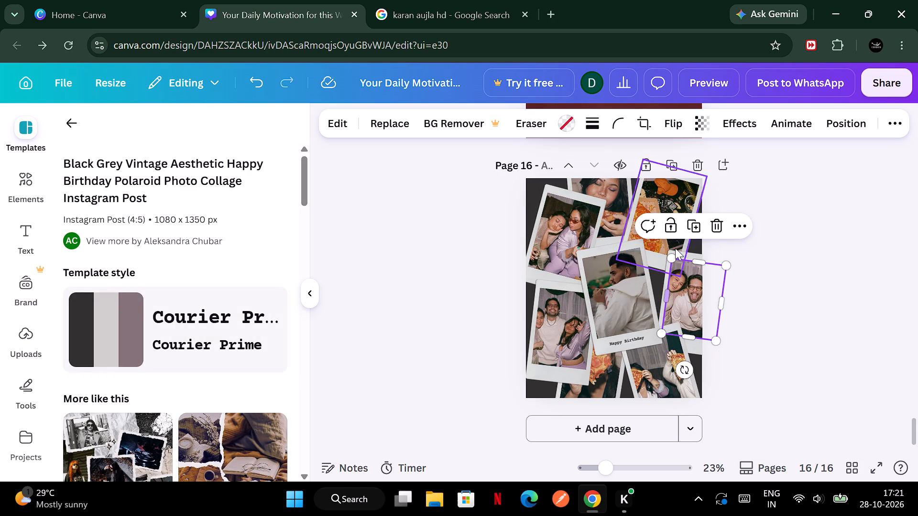
click(399, 126)
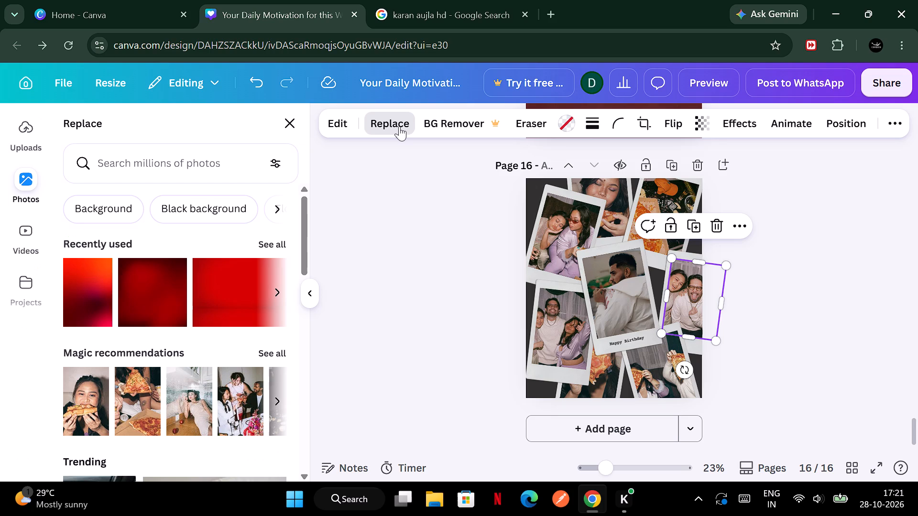
click(399, 126)
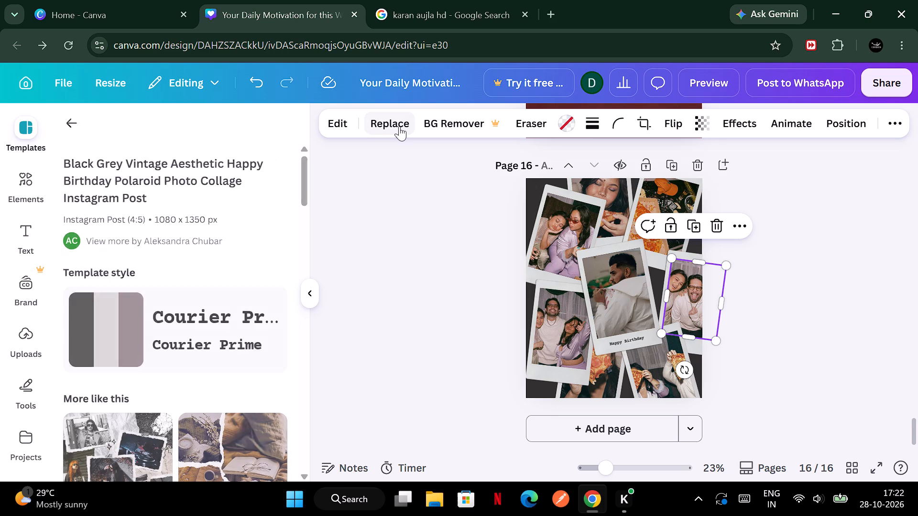
scroll(114, 209, down, 2)
scroll(114, 209, up, 2)
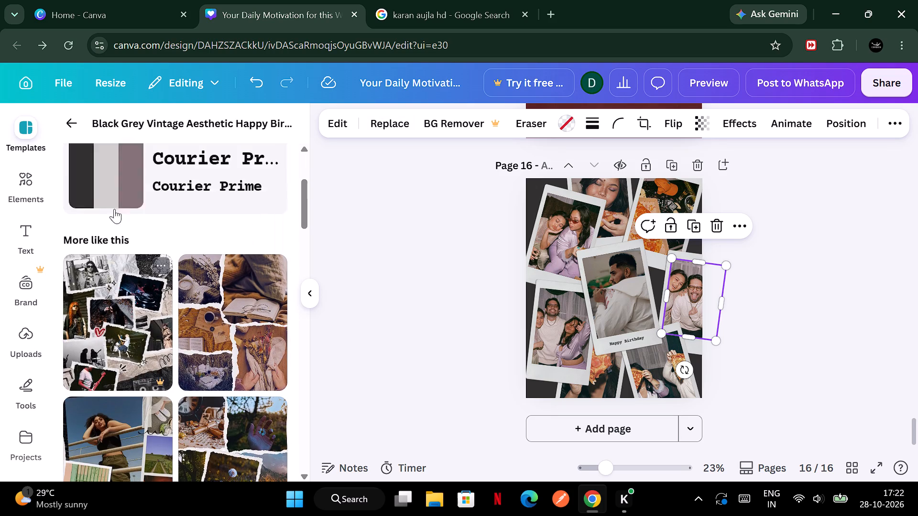
scroll(114, 209, up, 1)
click(684, 291)
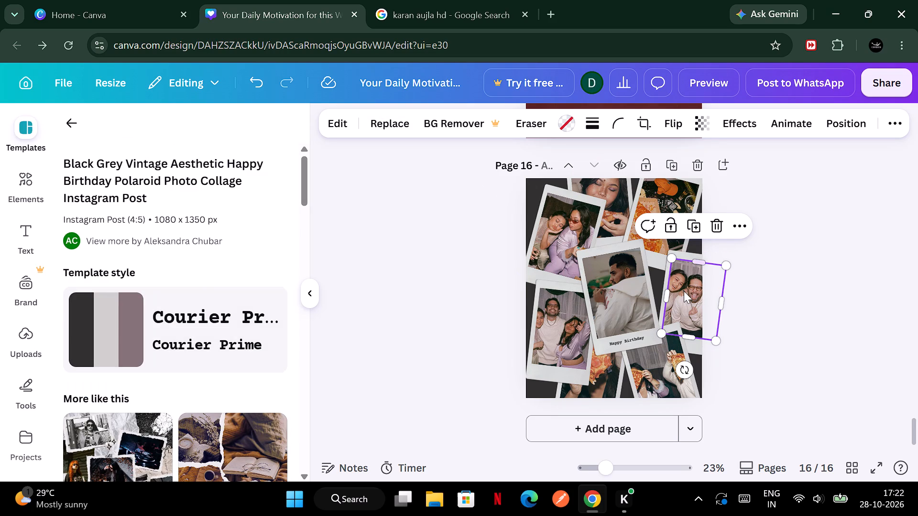
click(684, 291)
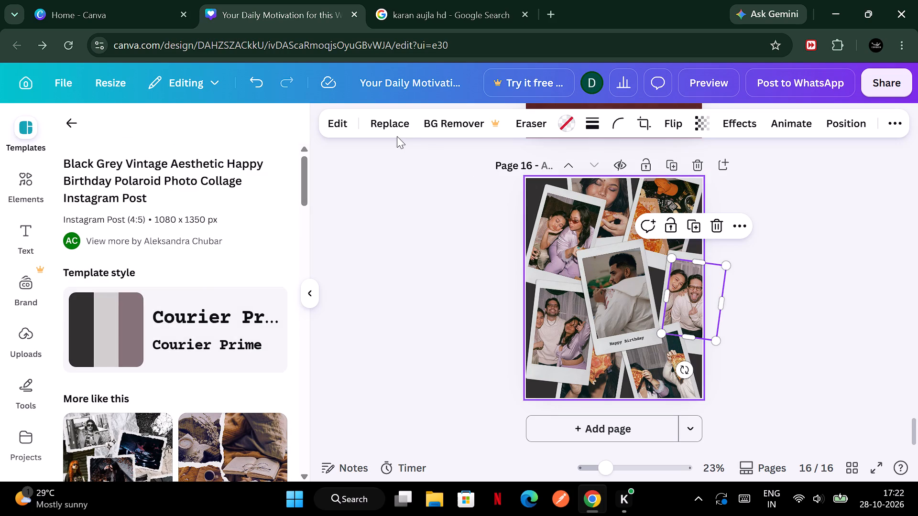
click(390, 123)
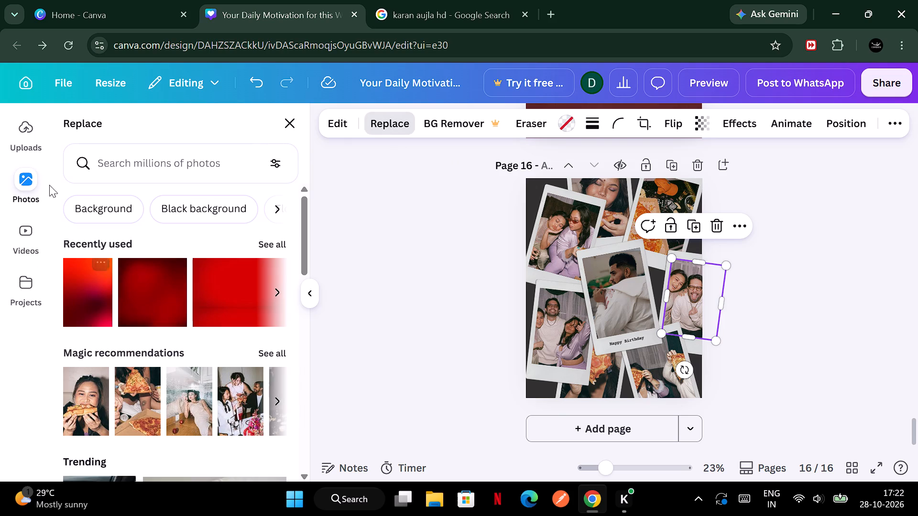
click(21, 150)
scroll(128, 195, down, 1)
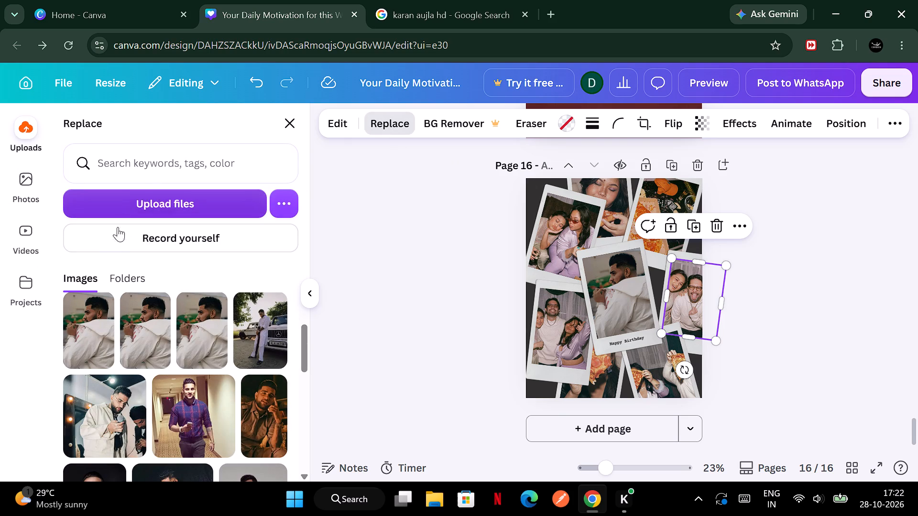
click(92, 313)
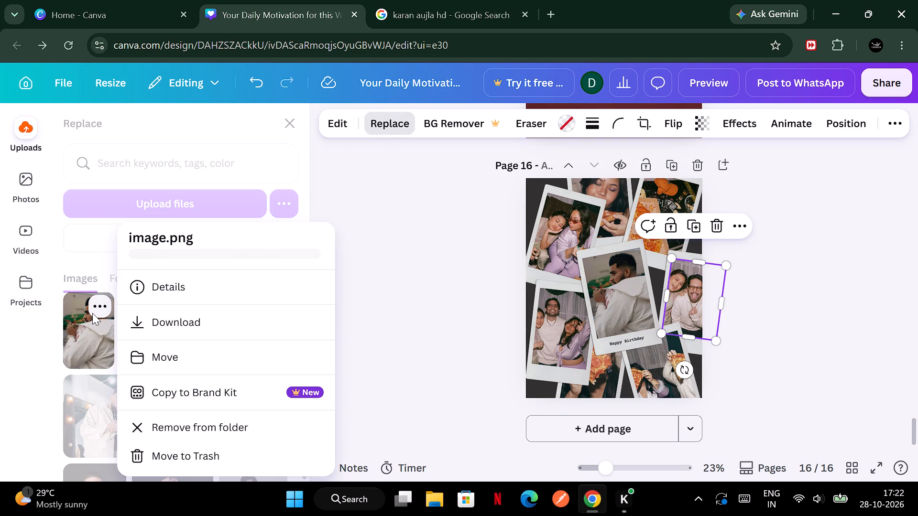
click(383, 337)
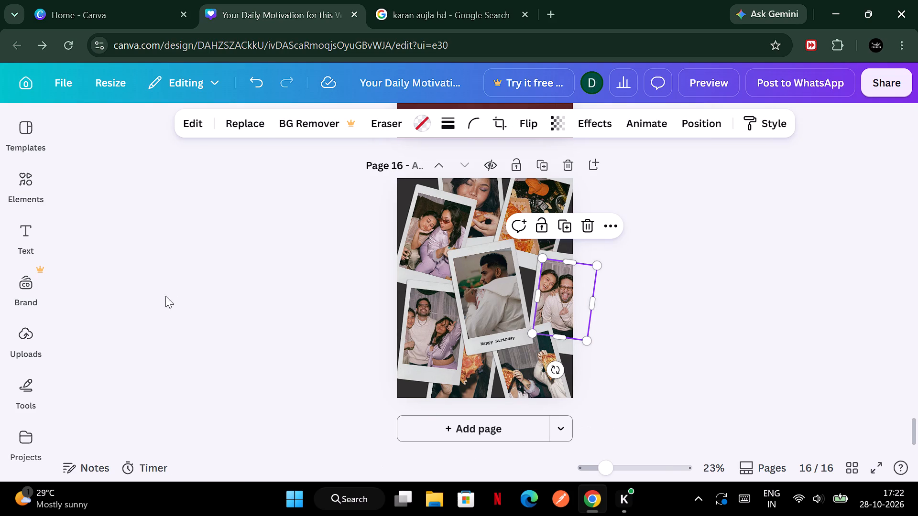
click(249, 129)
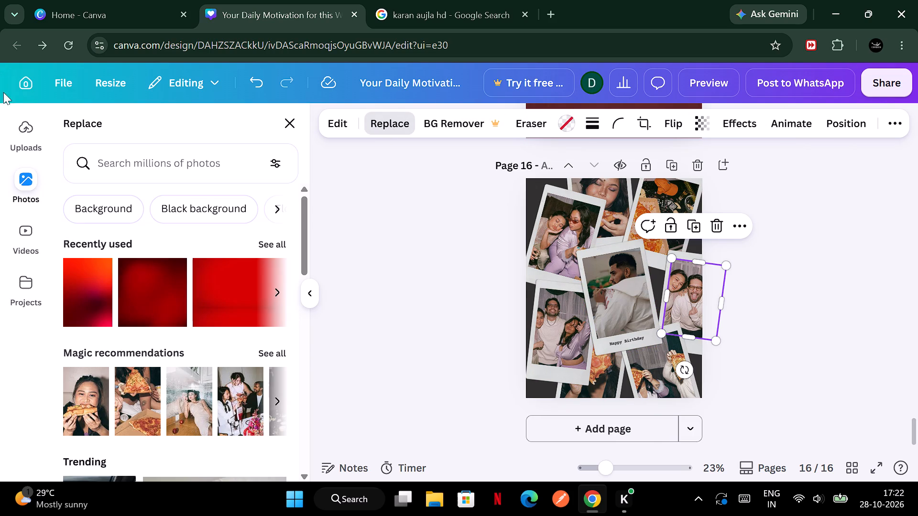
click(24, 126)
click(81, 343)
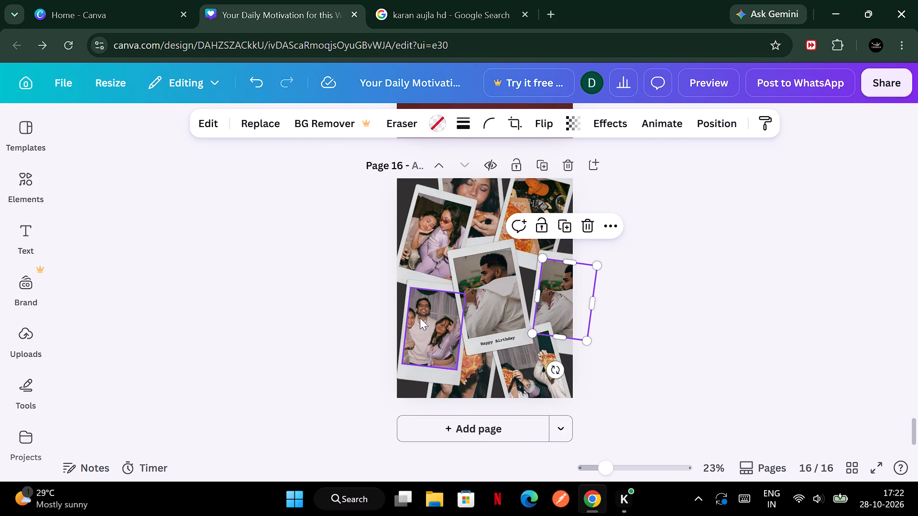
Replace the couple's photo in the collage's lower-left polaroid with the uploaded cream-hoodie photo.
click(413, 331)
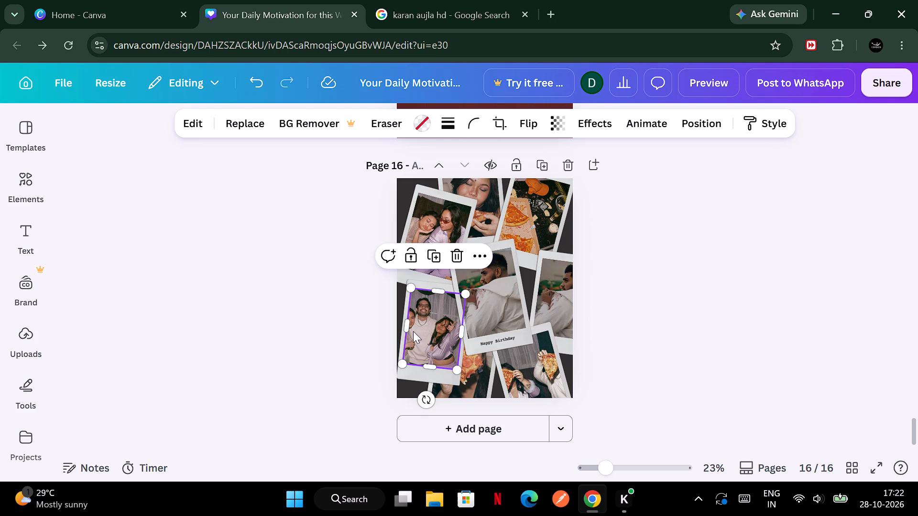
click(247, 130)
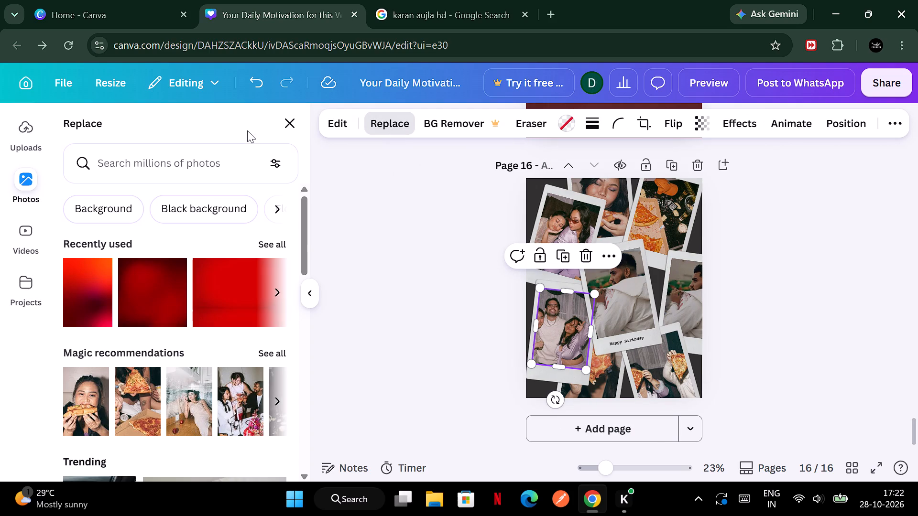
click(17, 134)
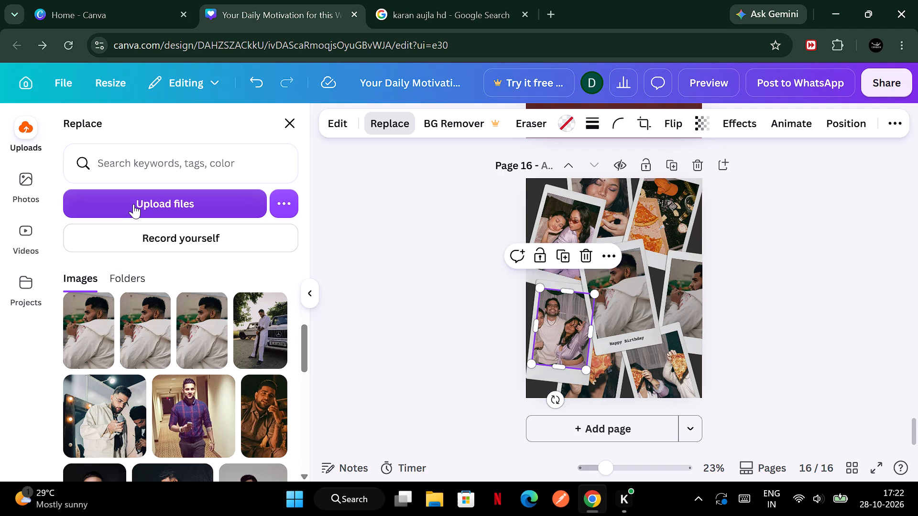
click(97, 335)
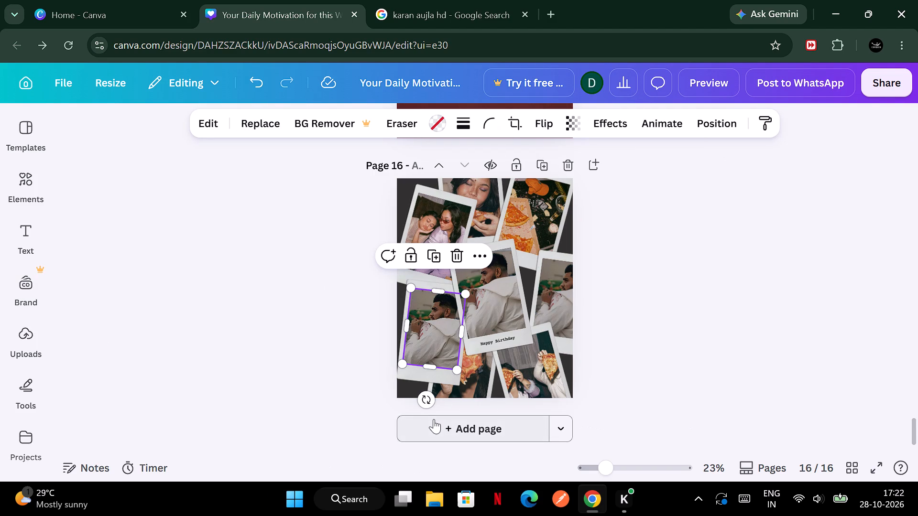
Replace the pizza-eating photo in the collage's lower-right polaroid with the uploaded cream-hoodie photo.
click(526, 359)
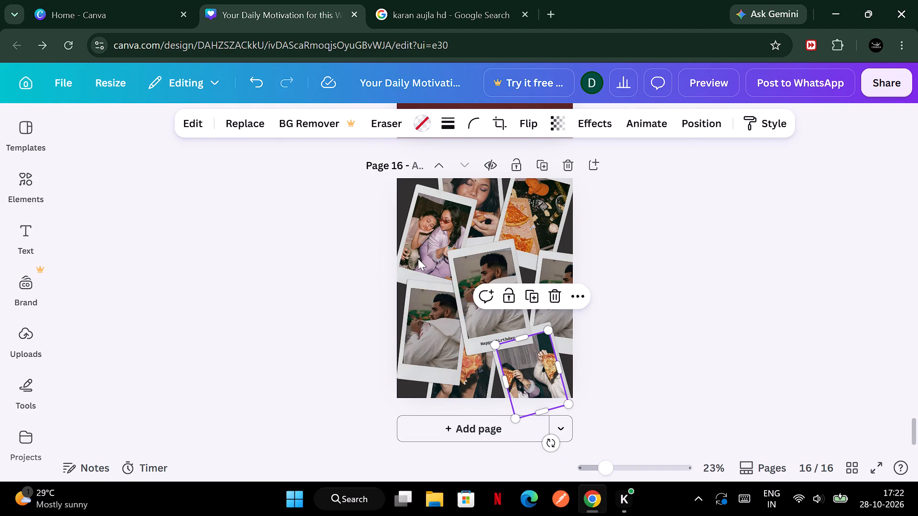
click(251, 122)
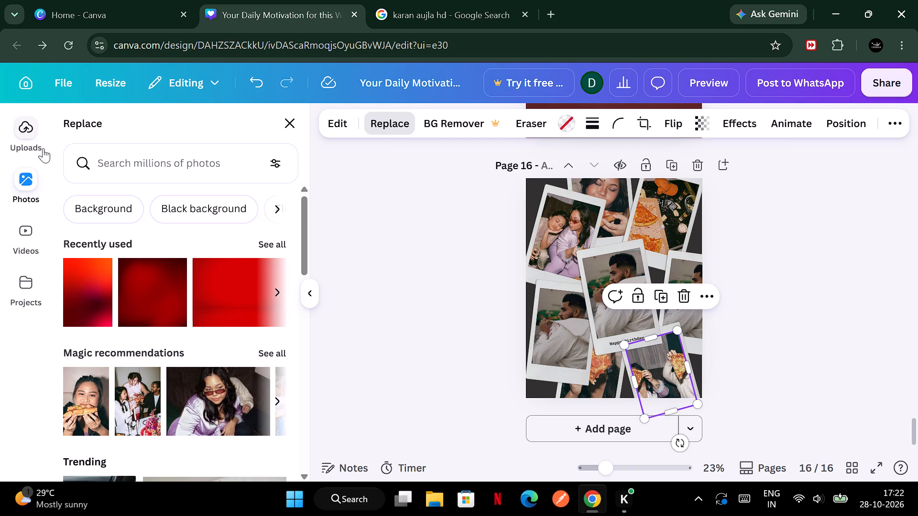
click(28, 137)
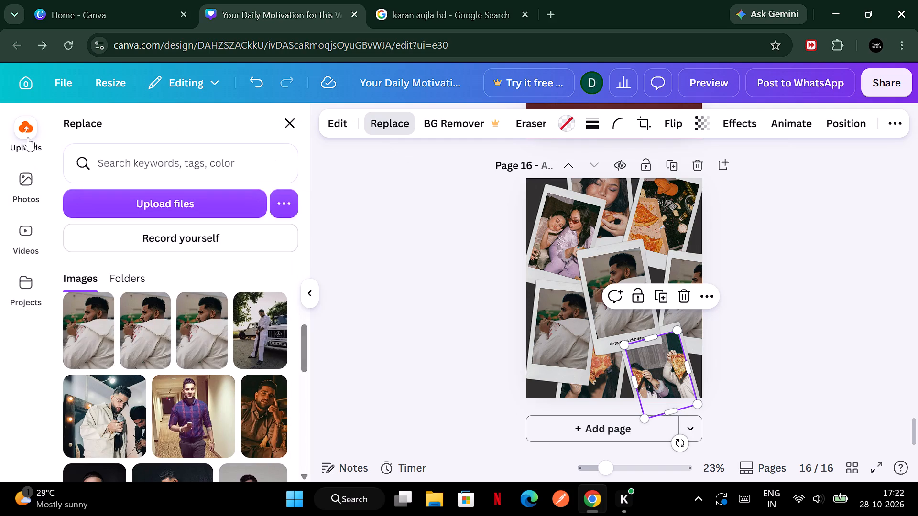
click(80, 324)
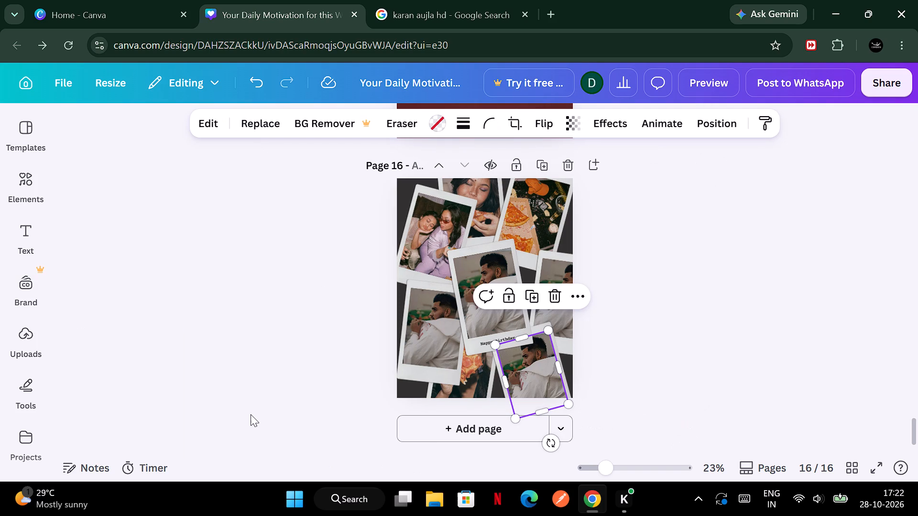
Replace the photo of the two women in the collage's upper-left polaroid with the uploaded cream-hoodie photo.
click(440, 243)
click(254, 115)
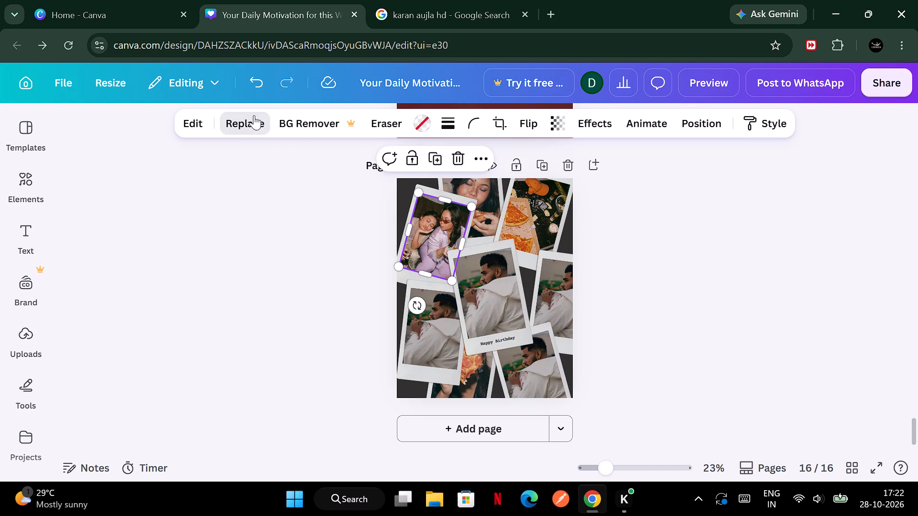
click(14, 134)
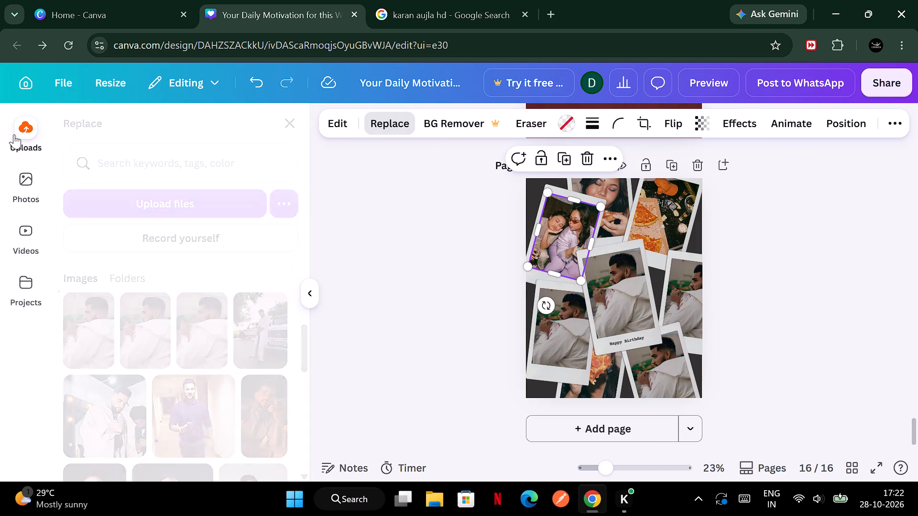
click(84, 344)
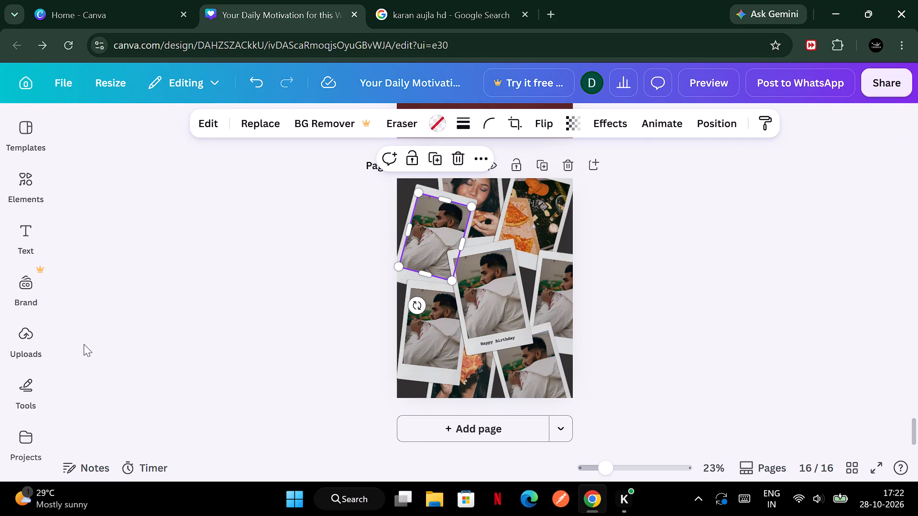
Replace the pizza photo in the collage's upper-right polaroid with the uploaded cream-hoodie photo.
click(514, 220)
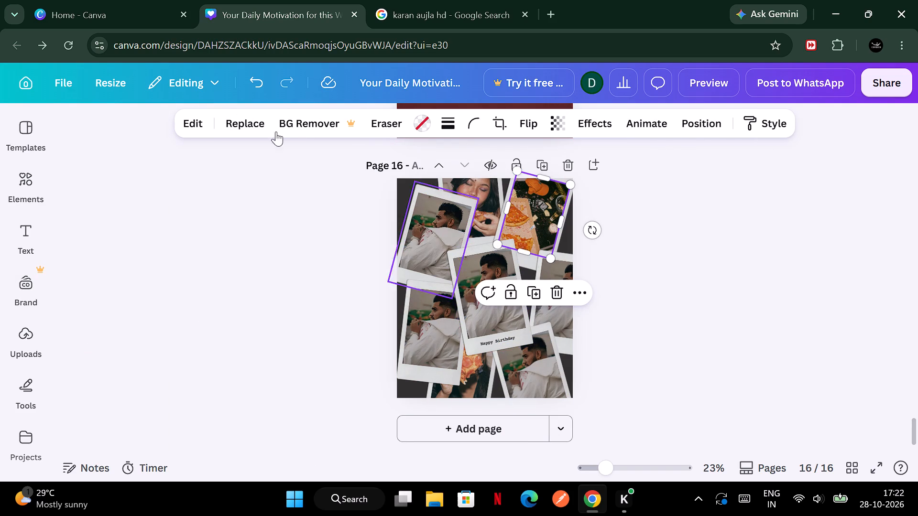
click(256, 120)
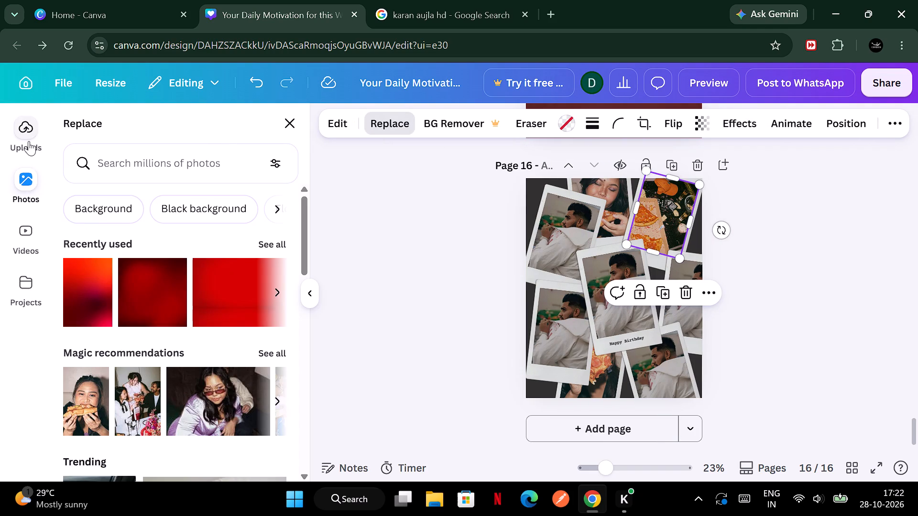
click(29, 141)
click(94, 336)
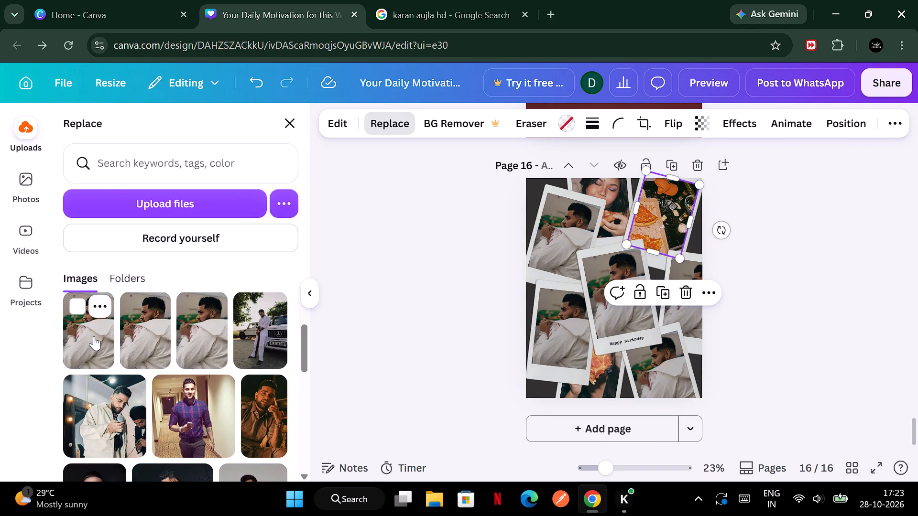
Start replacing the photo of the woman eating pizza in the collage's top-centre polaroid.
click(494, 199)
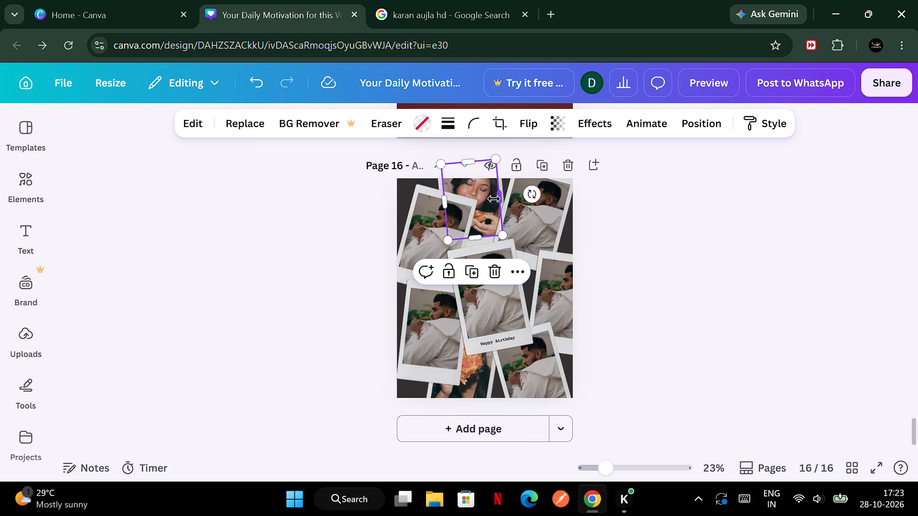
click(242, 131)
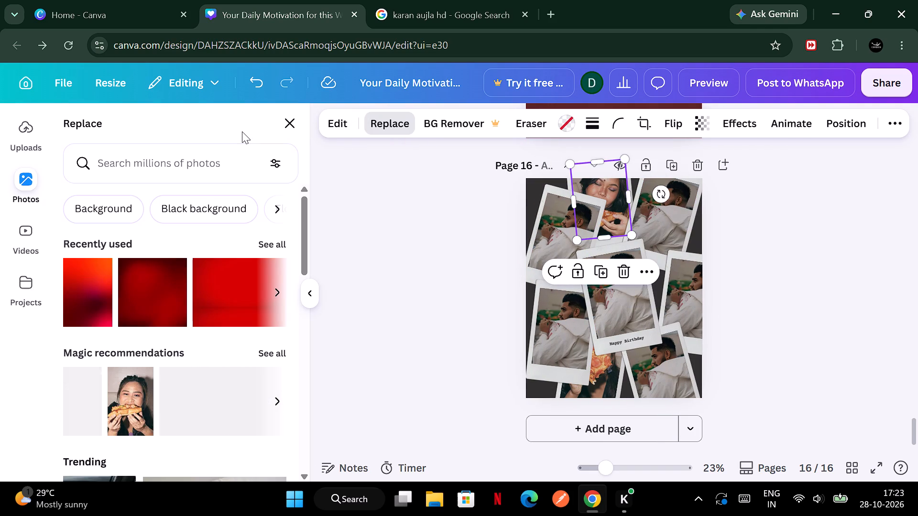
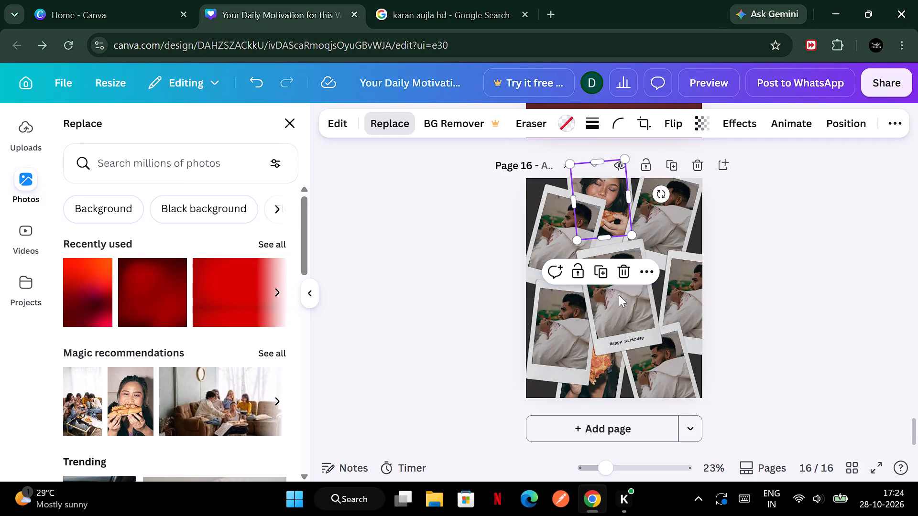
Replace the pizza photo in the collage's bottom-centre polaroid with the uploaded cream-hoodie photo.
click(590, 376)
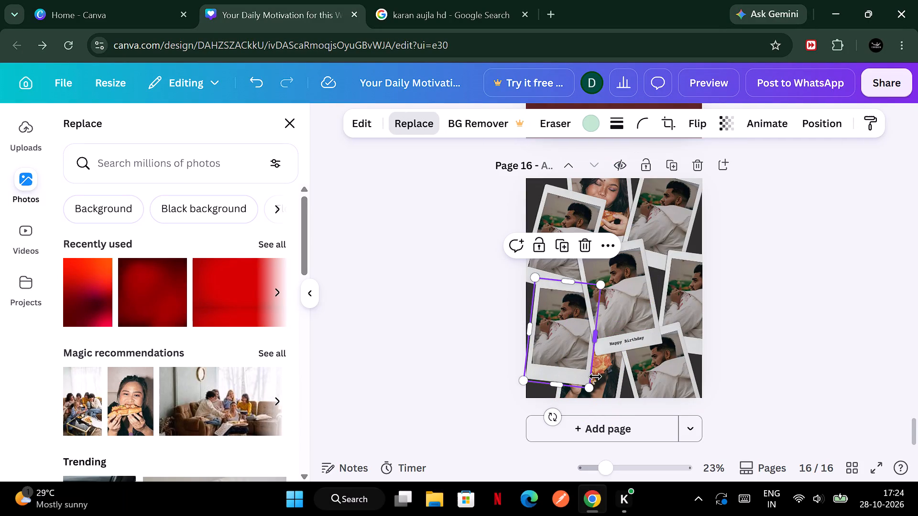
click(614, 370)
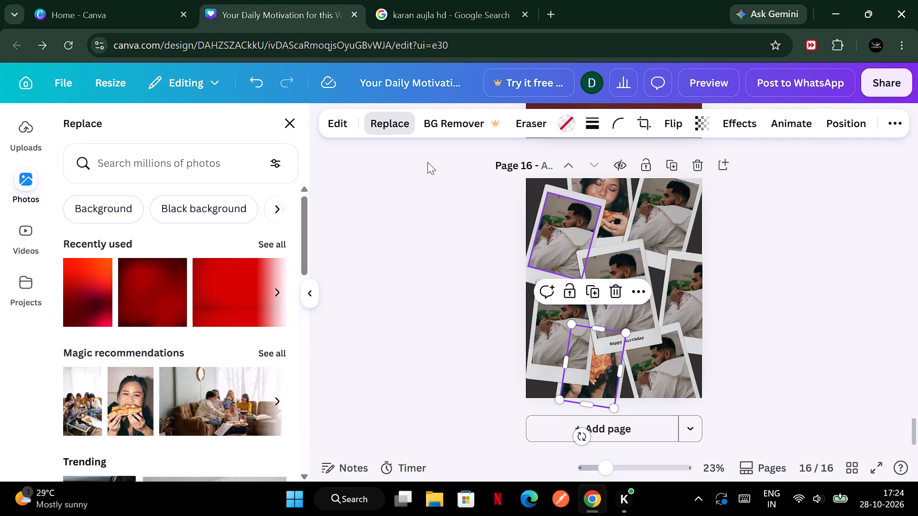
click(395, 122)
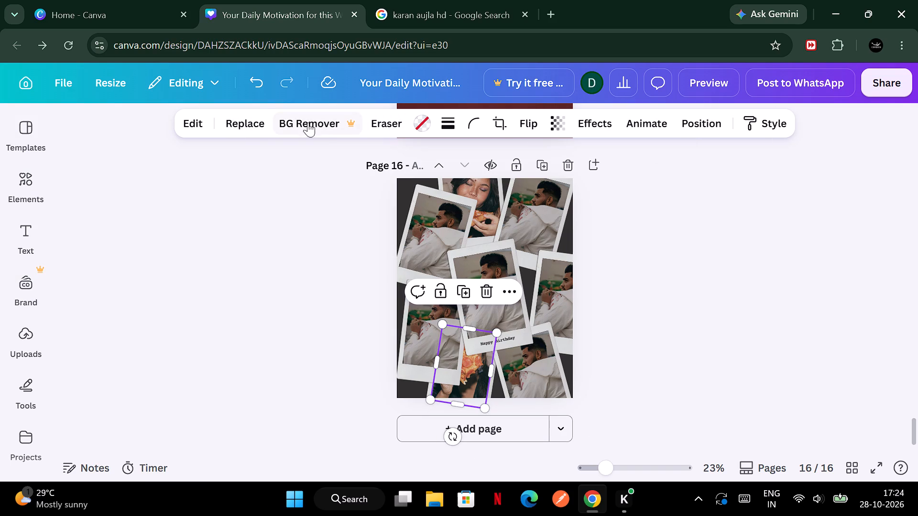
click(262, 122)
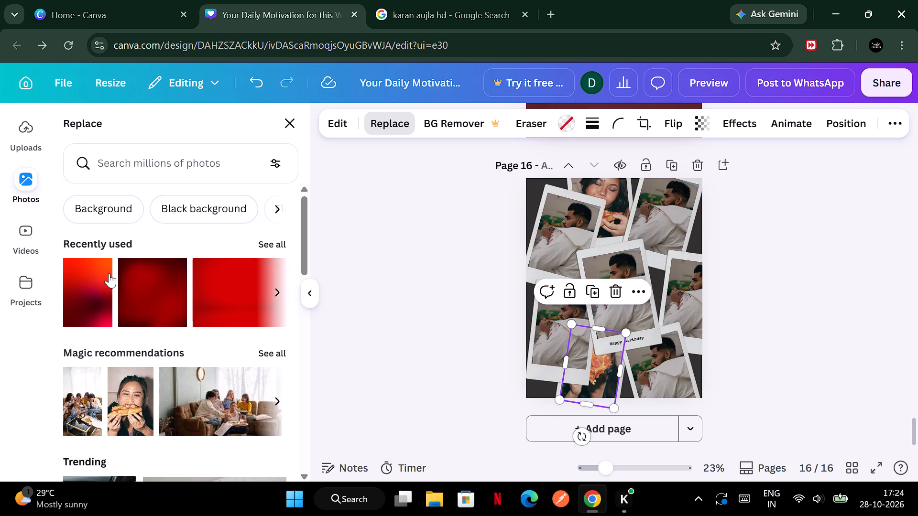
scroll(109, 273, down, 1)
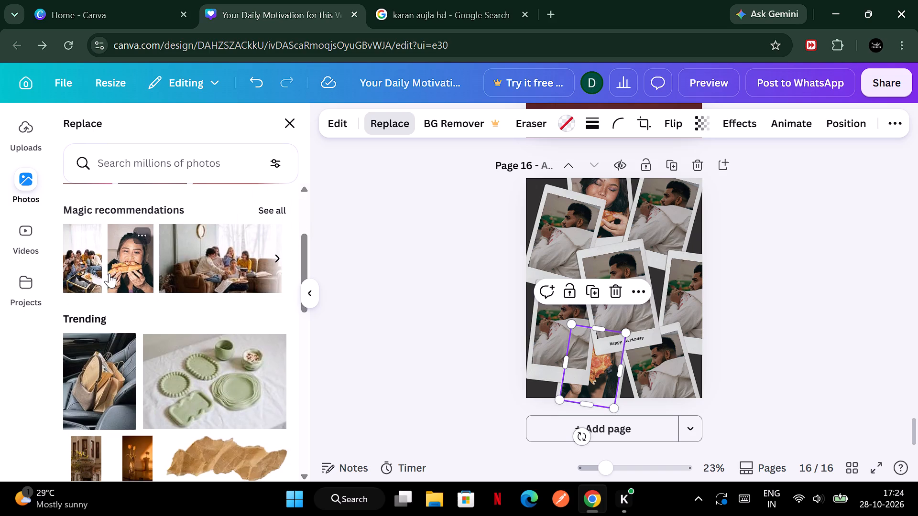
scroll(160, 262, up, 1)
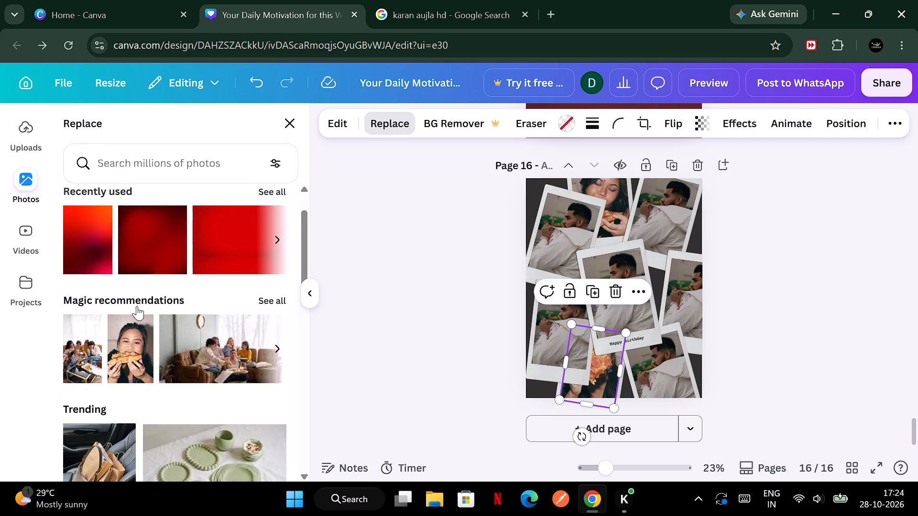
scroll(137, 306, down, 3)
scroll(137, 306, up, 2)
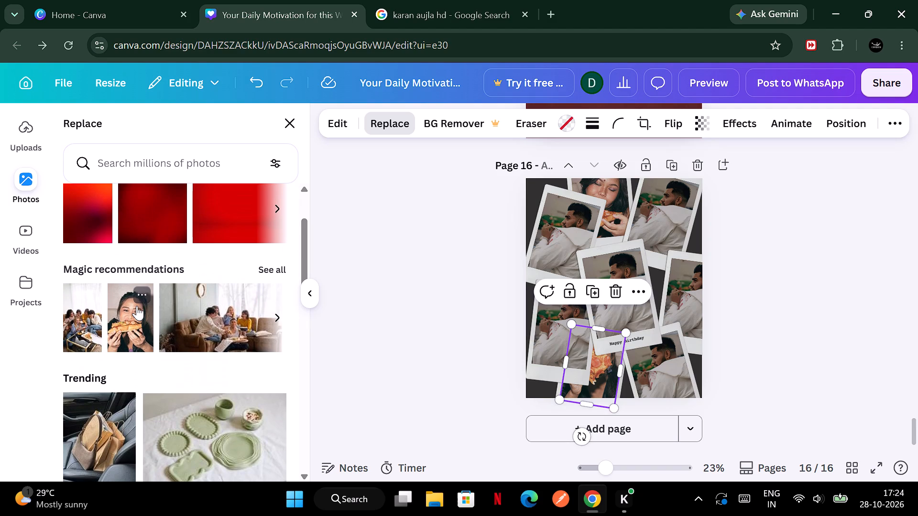
click(35, 136)
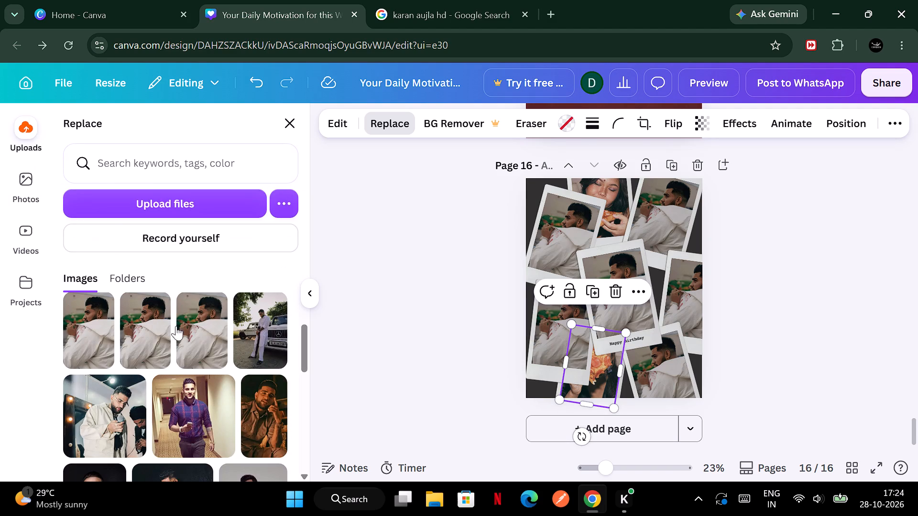
click(104, 336)
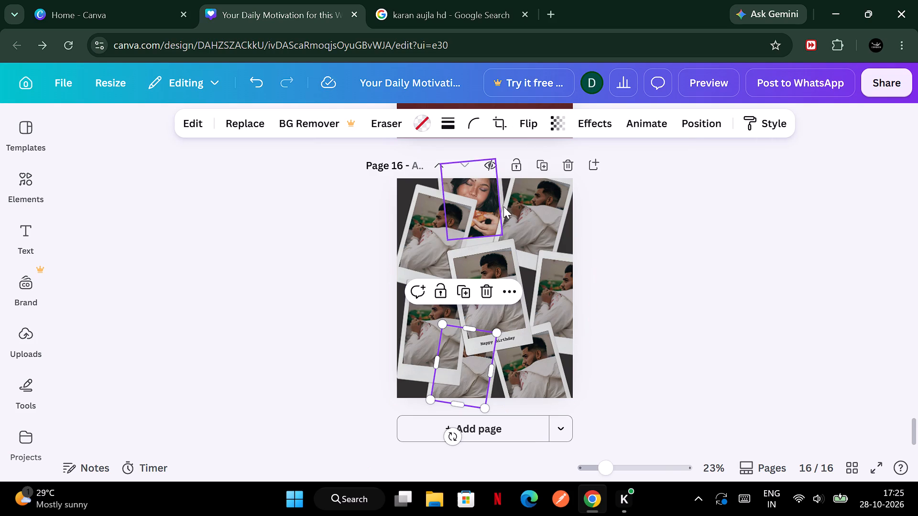
Replace the photo of the woman eating pizza in the collage's top-centre polaroid with the uploaded cream-hoodie photo.
click(484, 200)
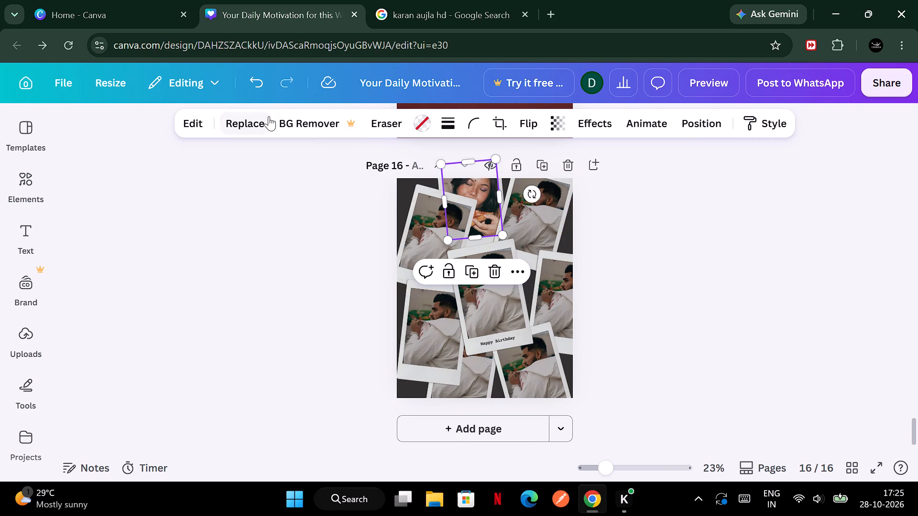
click(269, 116)
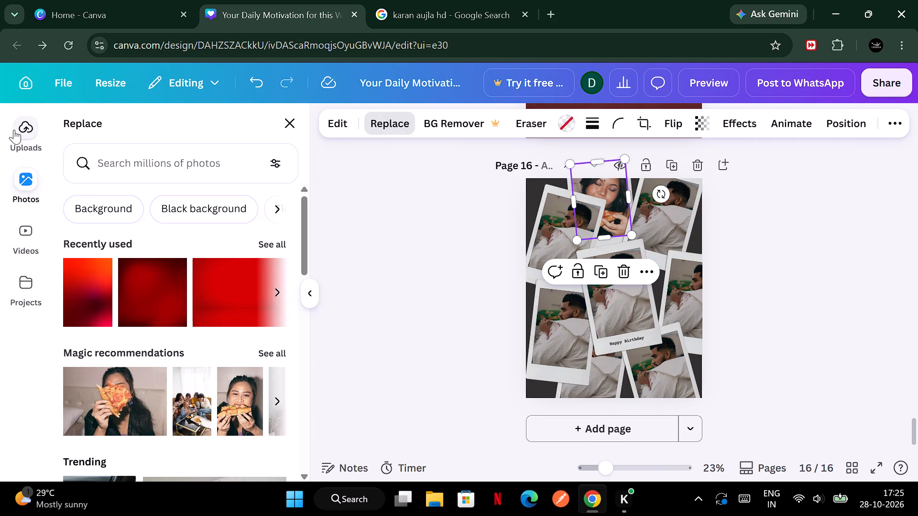
click(14, 129)
click(79, 322)
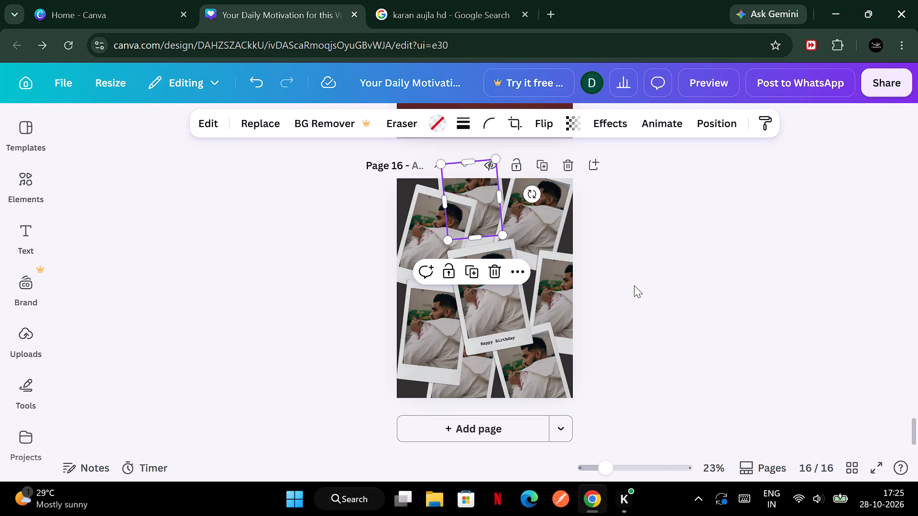
click(634, 285)
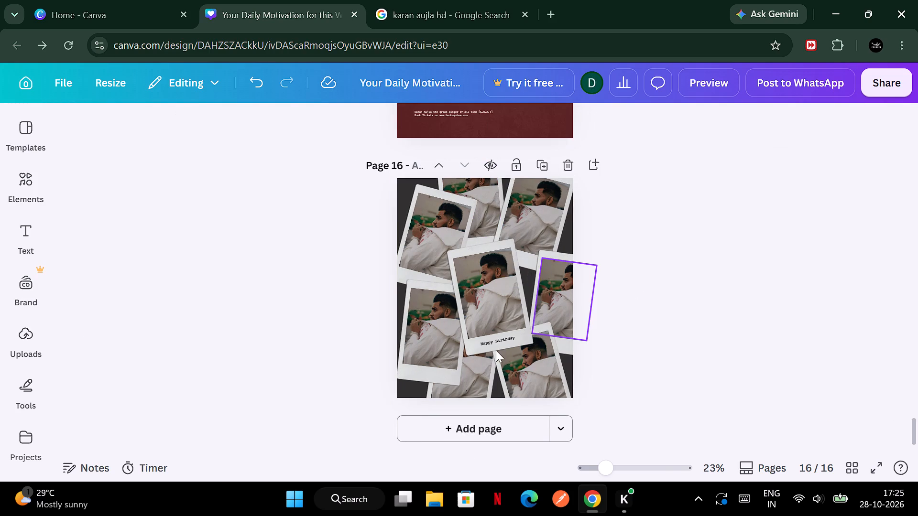
Change the "Happy Birthday" caption on the central polaroid to "KARAN AUJLA".
double_click(503, 340)
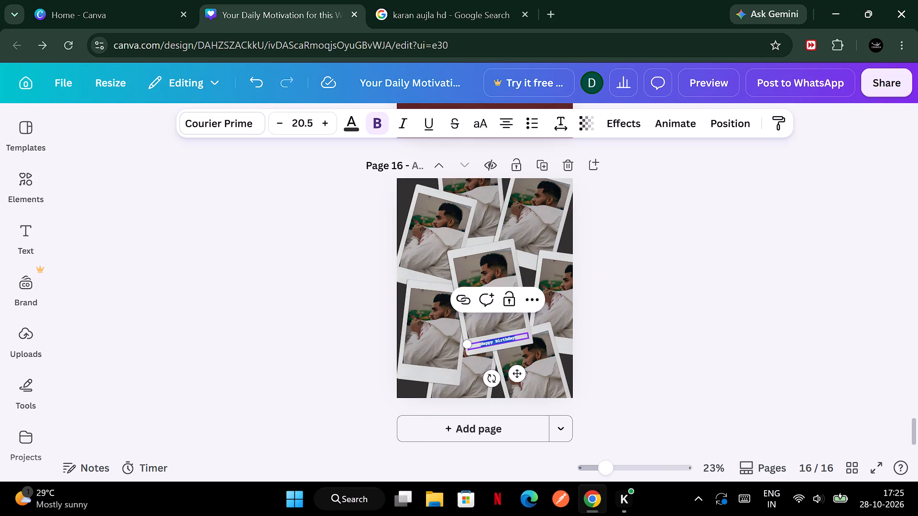
text(KARA)
text(N AUJLA)
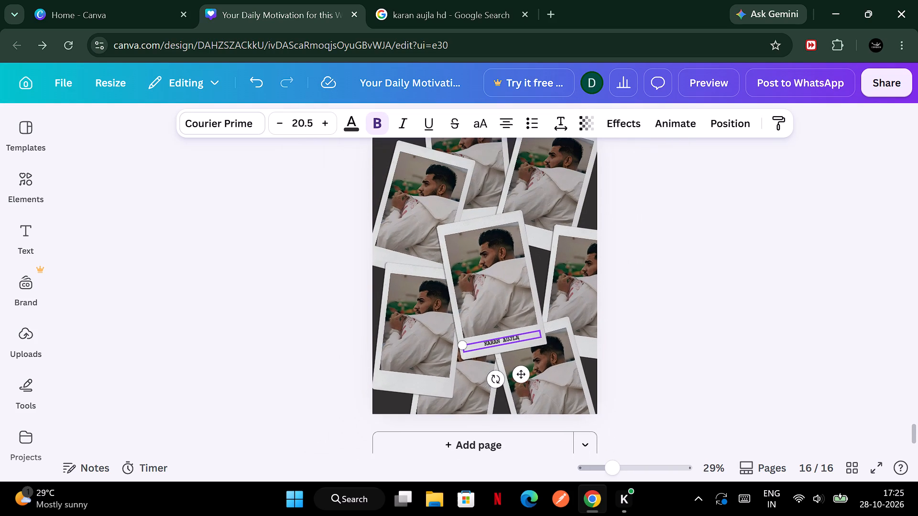
click(682, 271)
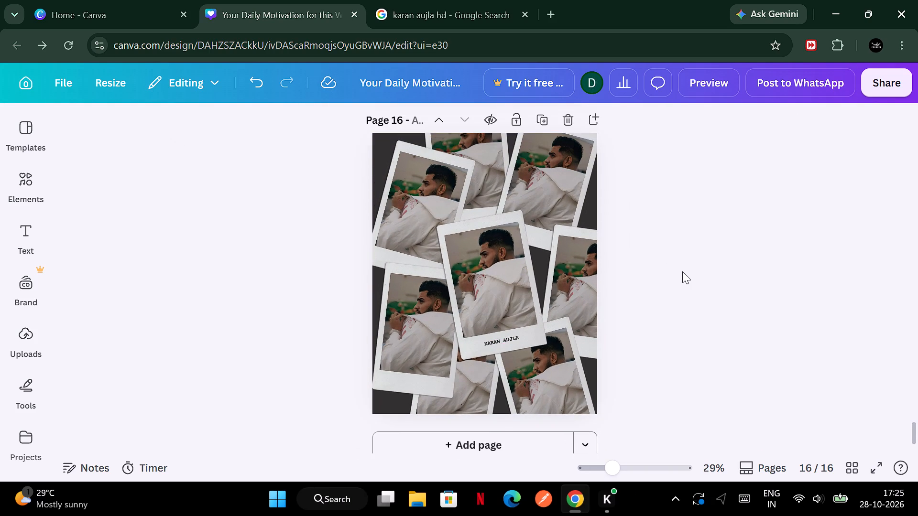
Examine the image adjustment settings available for the photo in the collage's upper-left polaroid.
click(435, 181)
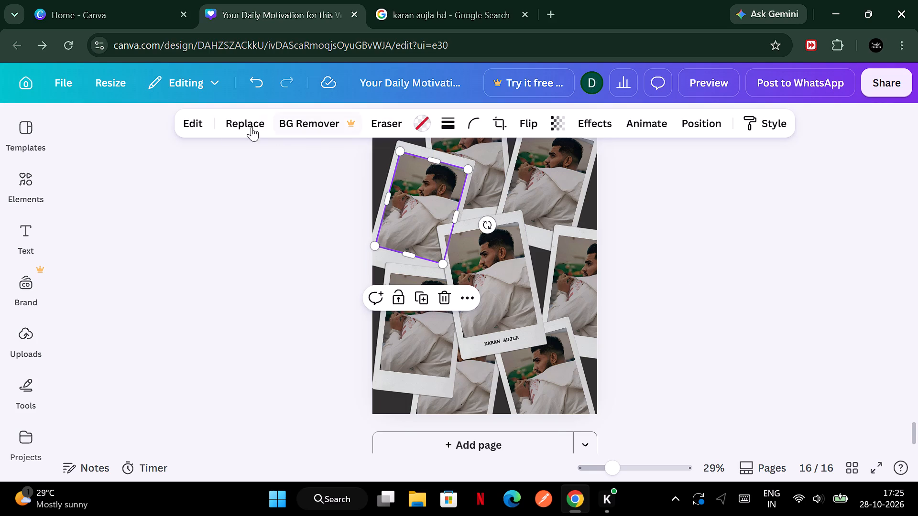
click(208, 122)
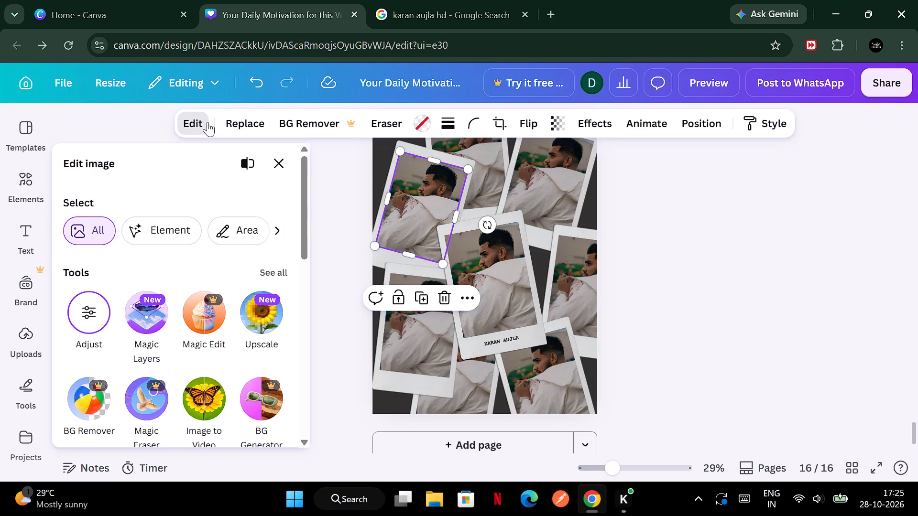
click(93, 313)
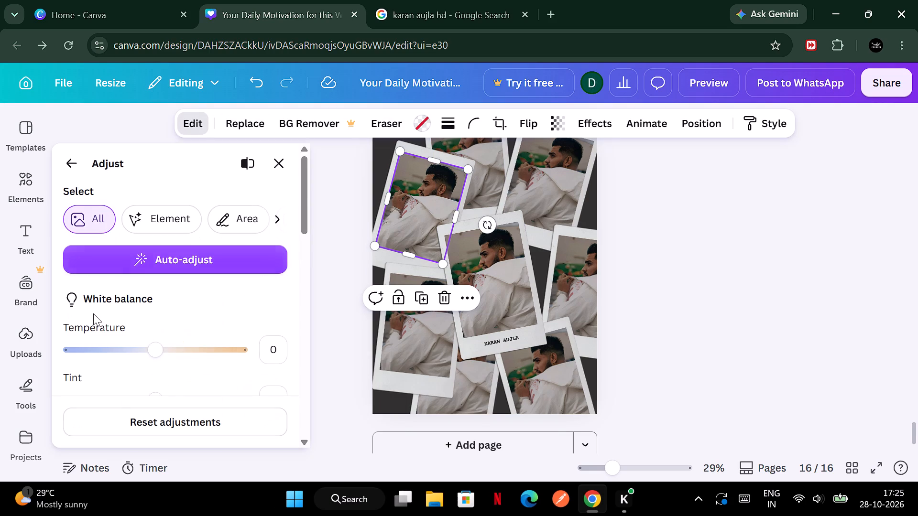
scroll(87, 353, down, 4)
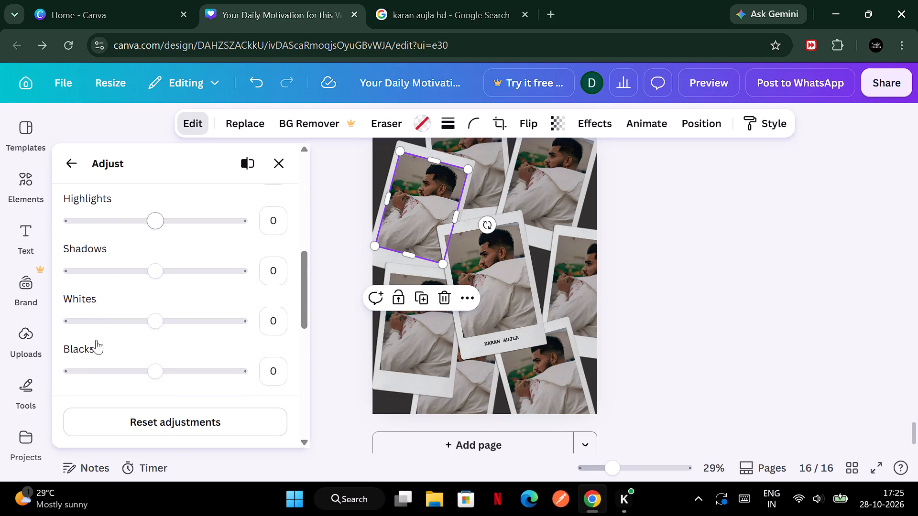
scroll(96, 340, down, 5)
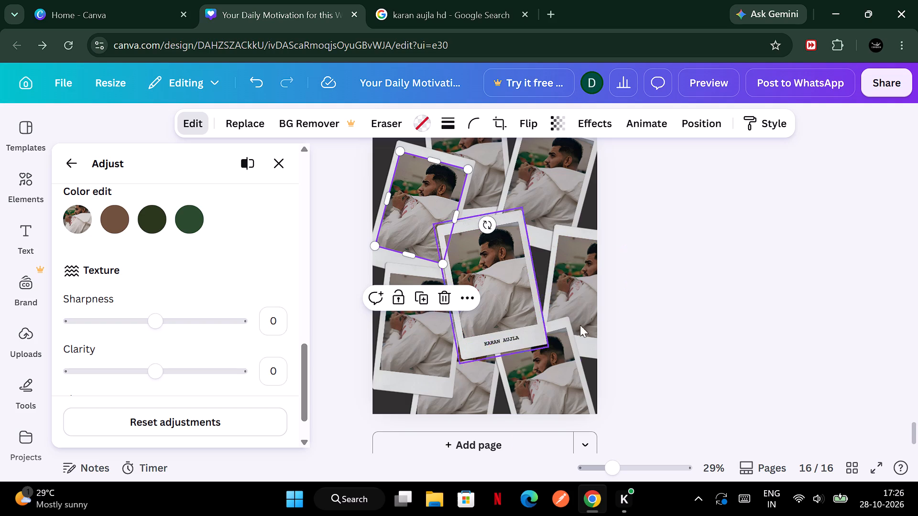
click(683, 305)
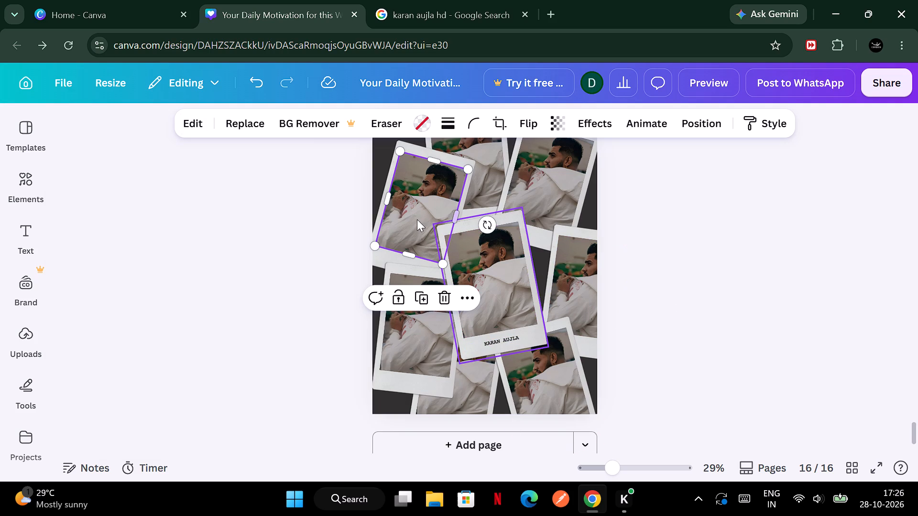
Set the saturation of the photo in the collage's upper-left polaroid to -100.
click(191, 120)
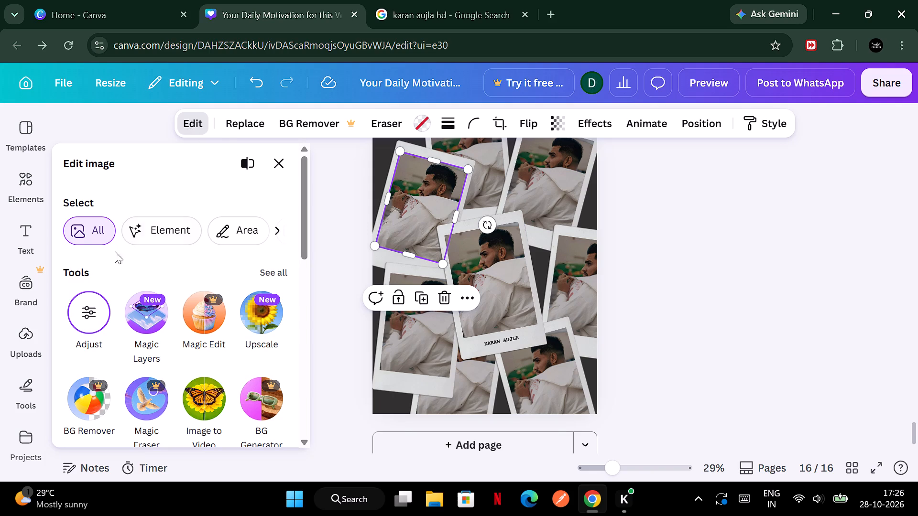
click(81, 314)
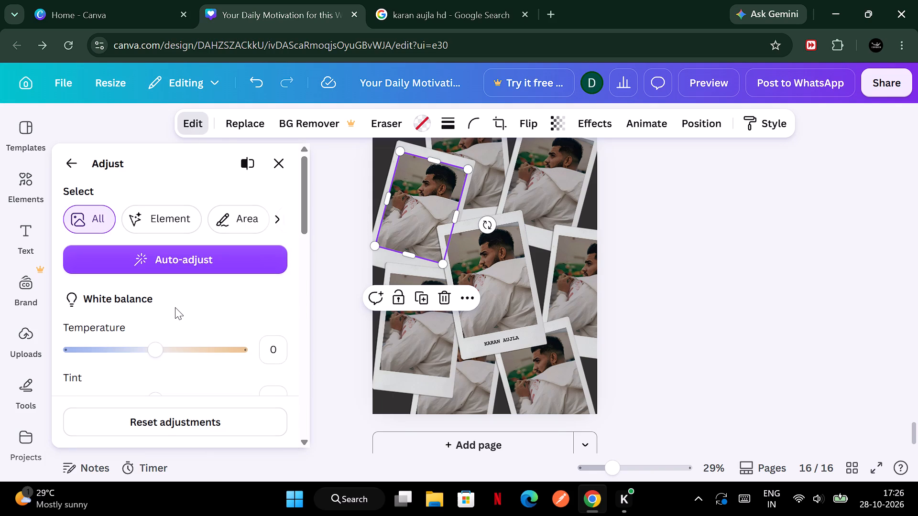
scroll(175, 307, down, 6)
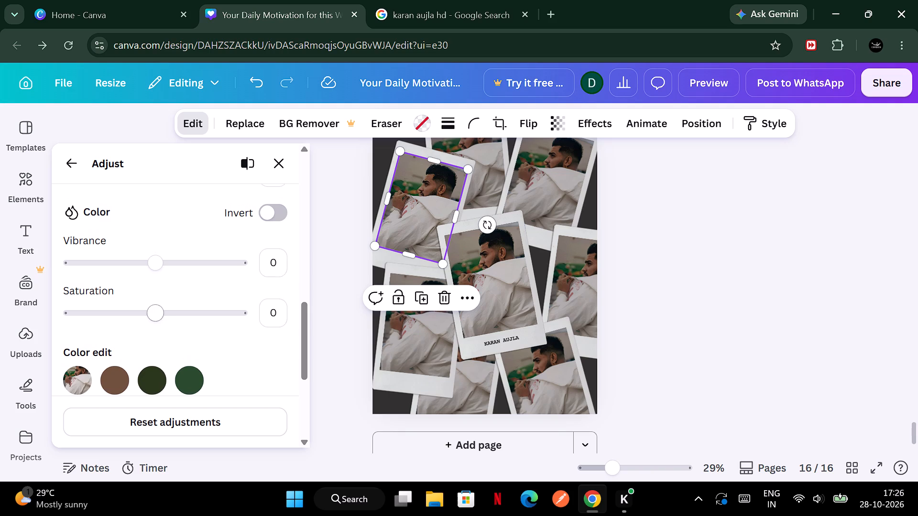
drag(157, 319, 117, 319)
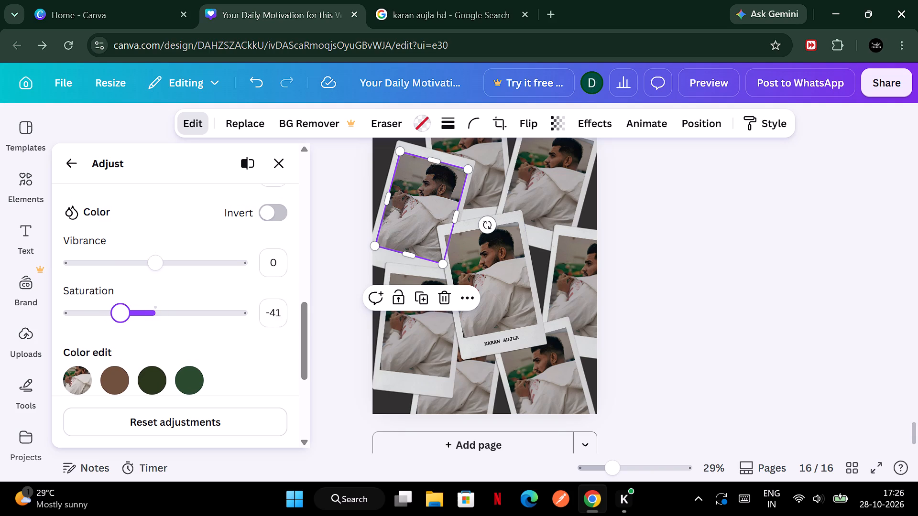
drag(117, 319, 61, 306)
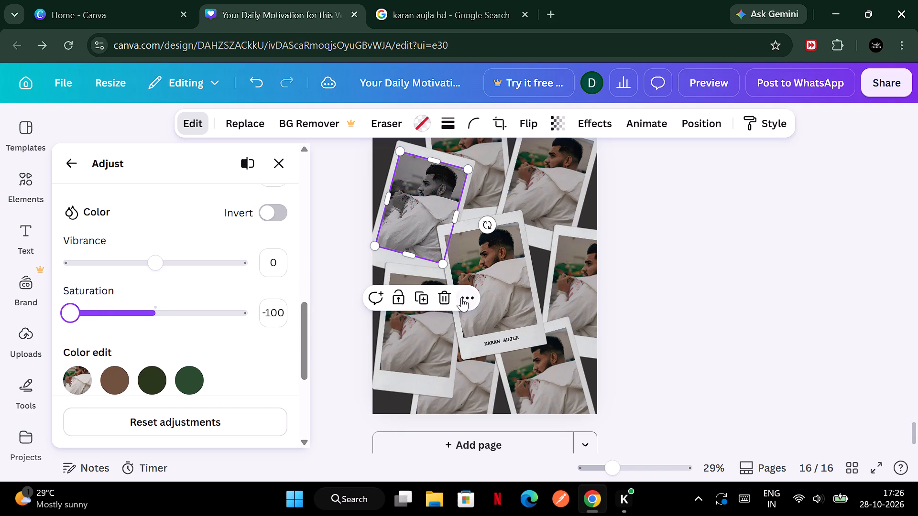
Set the saturation of the photo in the collage's upper-right polaroid to -100.
click(550, 184)
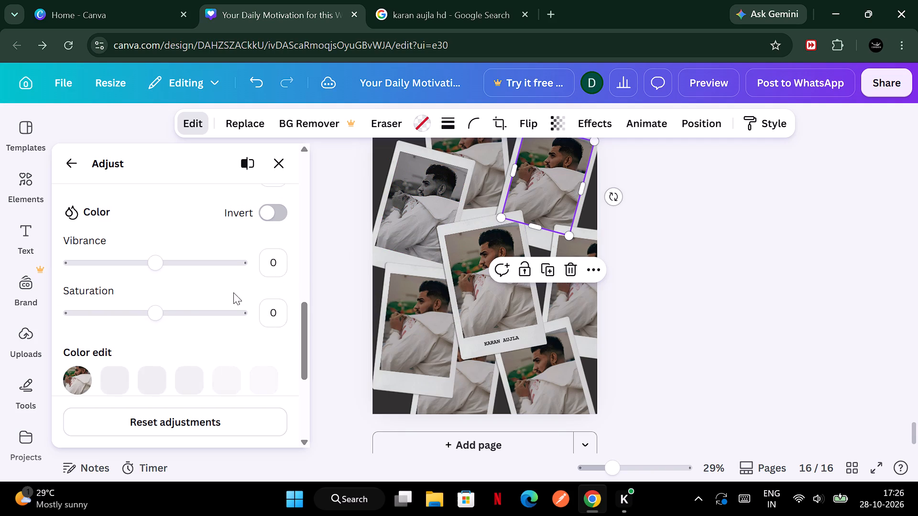
drag(162, 311, 45, 293)
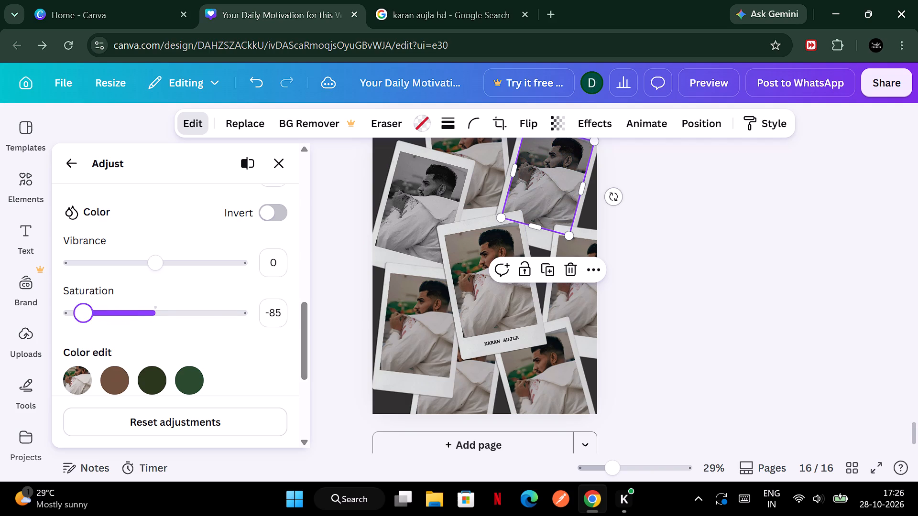
drag(45, 293, 14, 285)
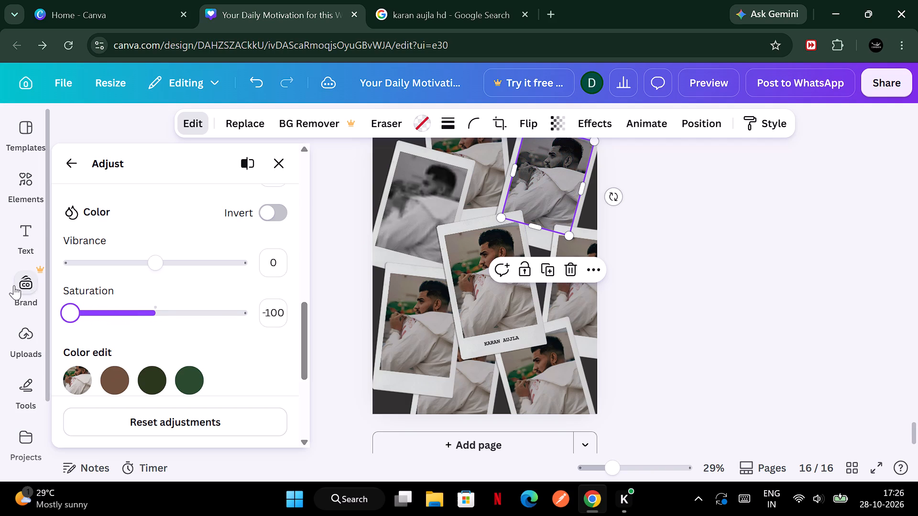
Set the saturation of the photo in the collage's lower-left polaroid to -100.
click(394, 348)
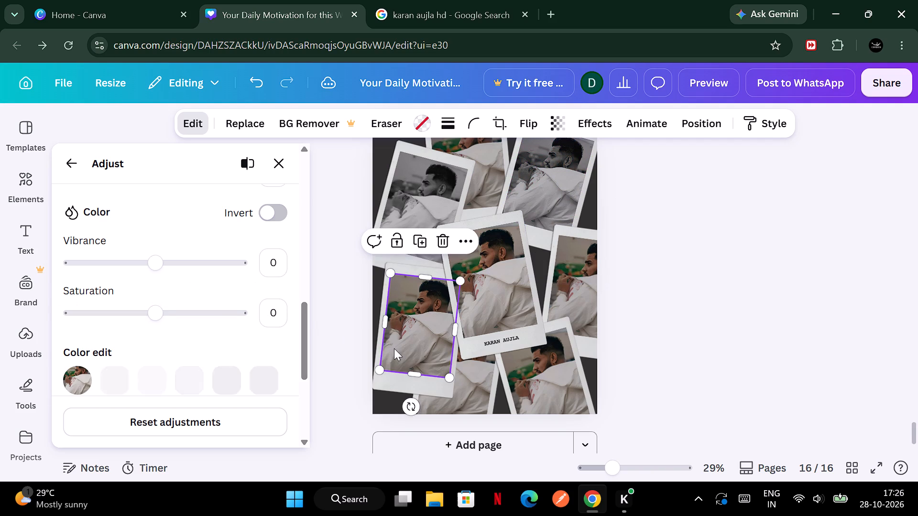
drag(148, 317, 74, 316)
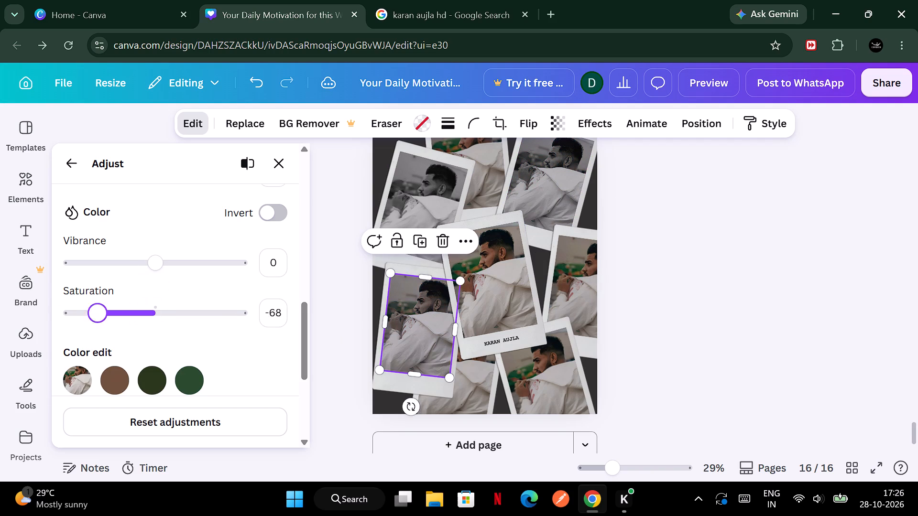
drag(74, 316, 0, 310)
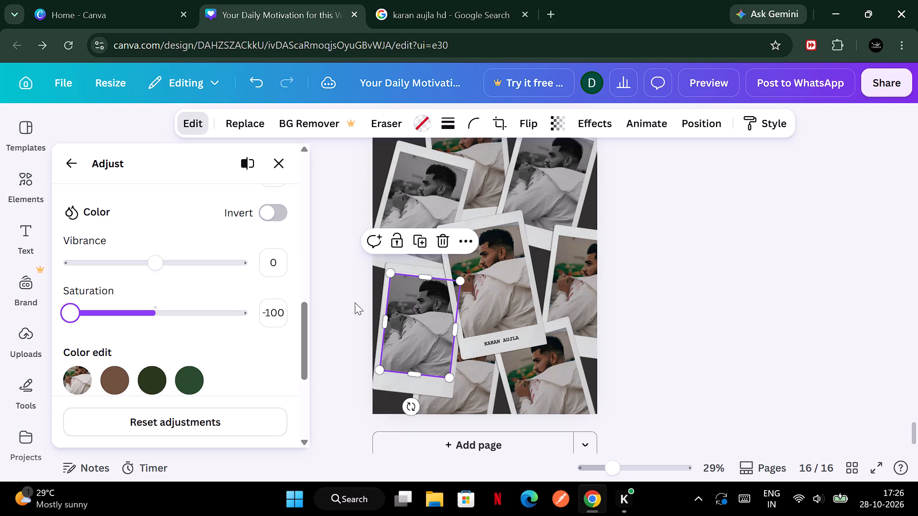
Set the saturation of the photo in the collage's lower-right polaroid to -100.
click(541, 384)
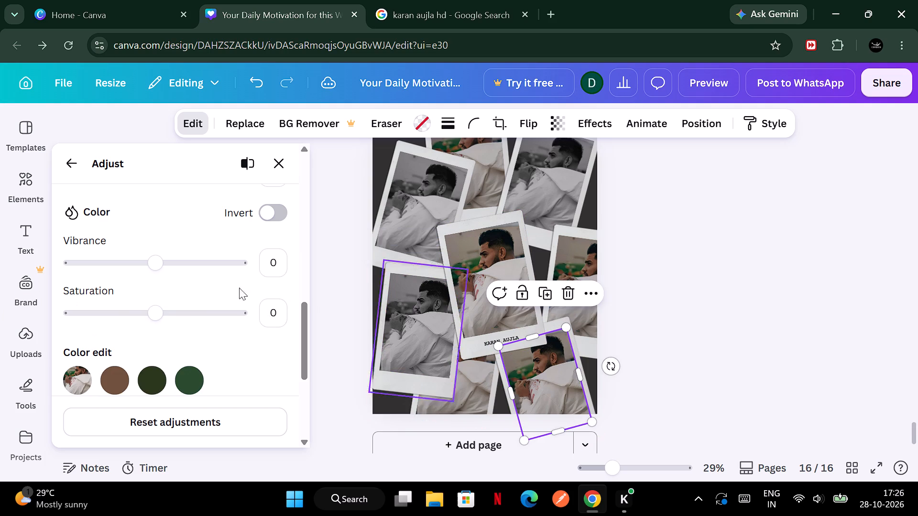
drag(157, 311, 42, 301)
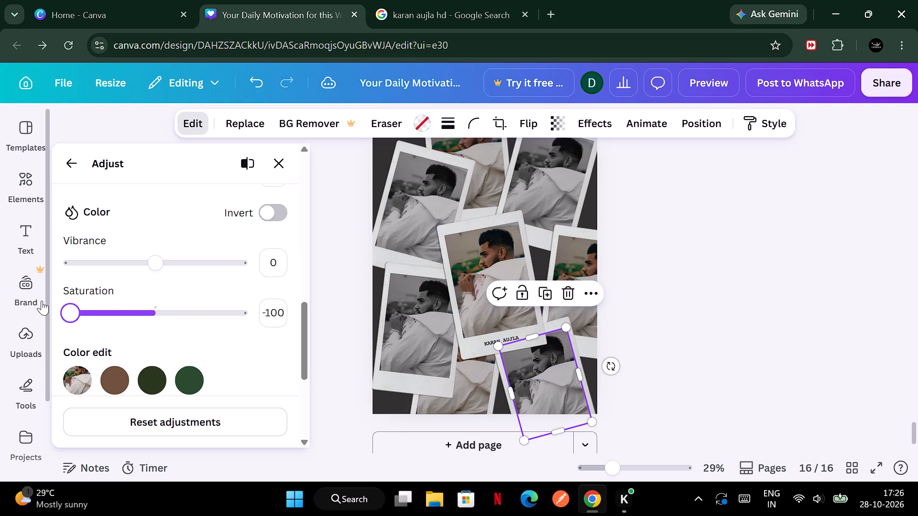
Set the saturation of the photo in the collage's middle-right polaroid to -100.
click(580, 255)
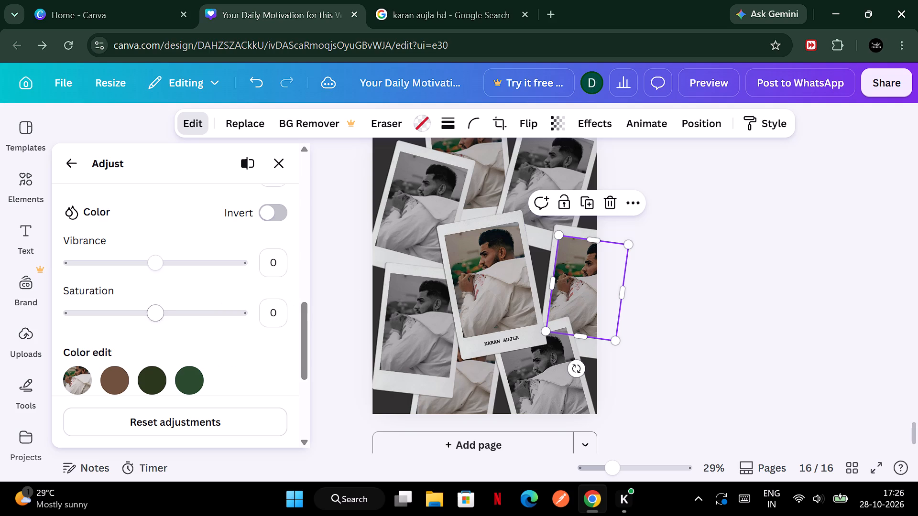
drag(158, 314, 32, 294)
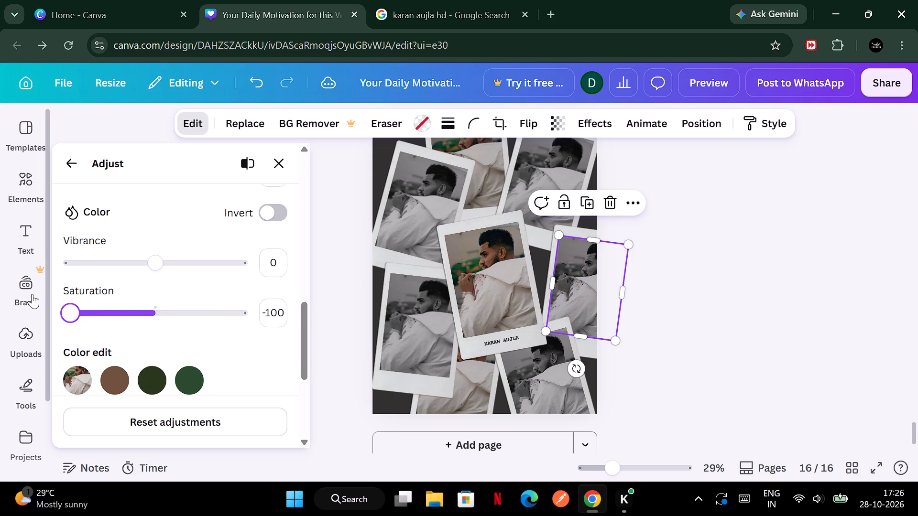
Set the saturation of the photo in the collage's top-centre polaroid to -100.
click(496, 190)
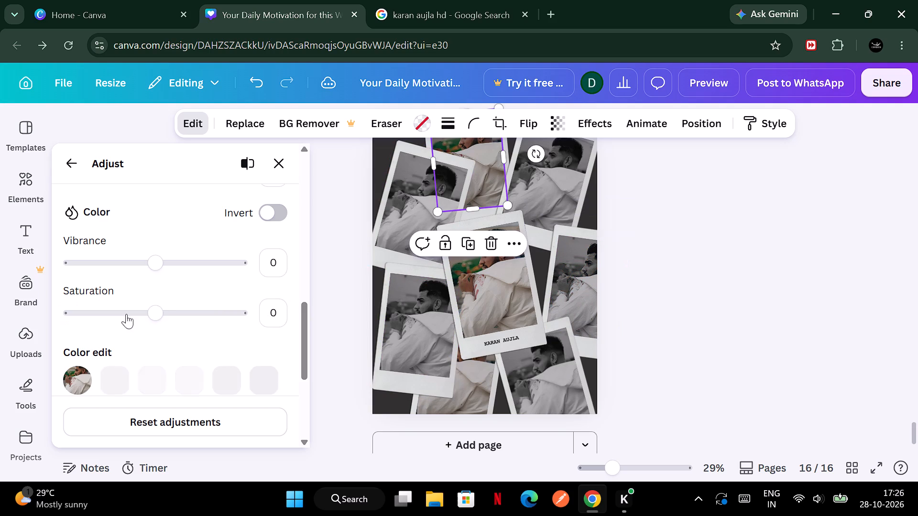
drag(150, 313, 38, 300)
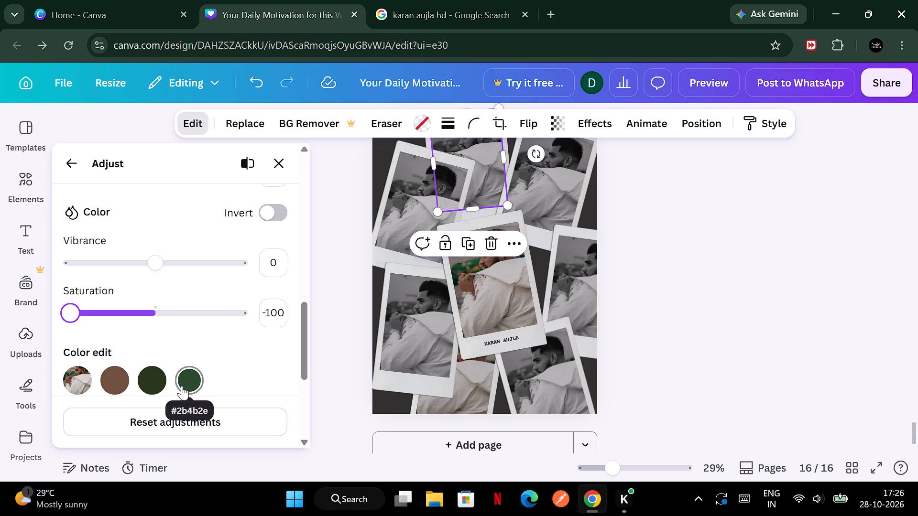
Review the design's existing pages, from the first post through to the polaroid collage on page 16.
scroll(670, 332, down, 1)
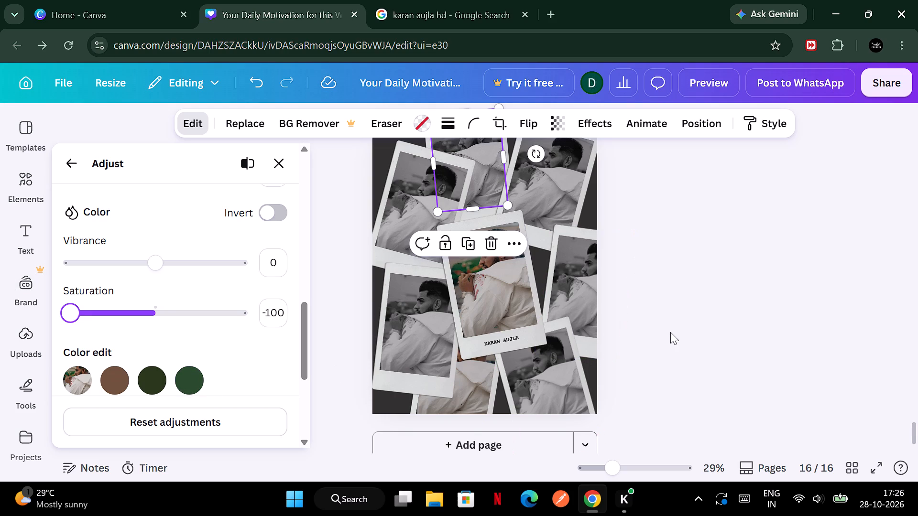
scroll(670, 332, down, 1)
scroll(670, 332, up, 1)
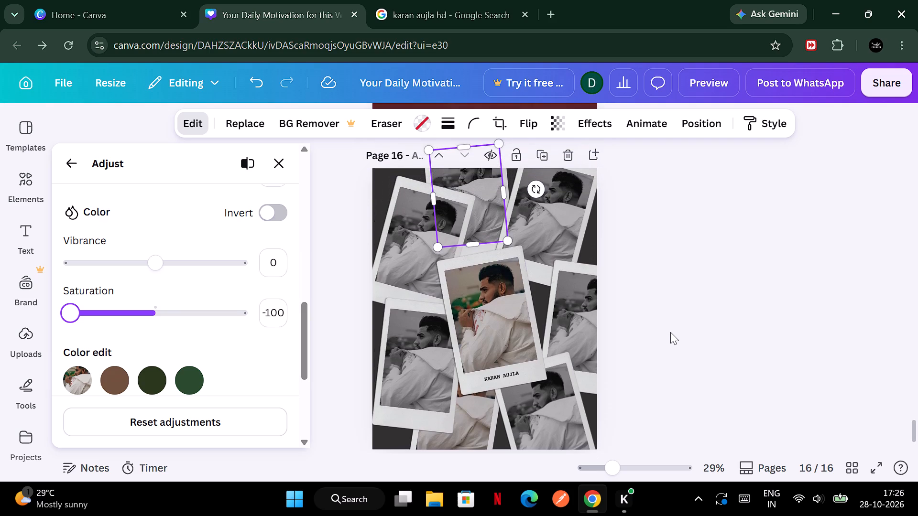
scroll(670, 332, up, 2)
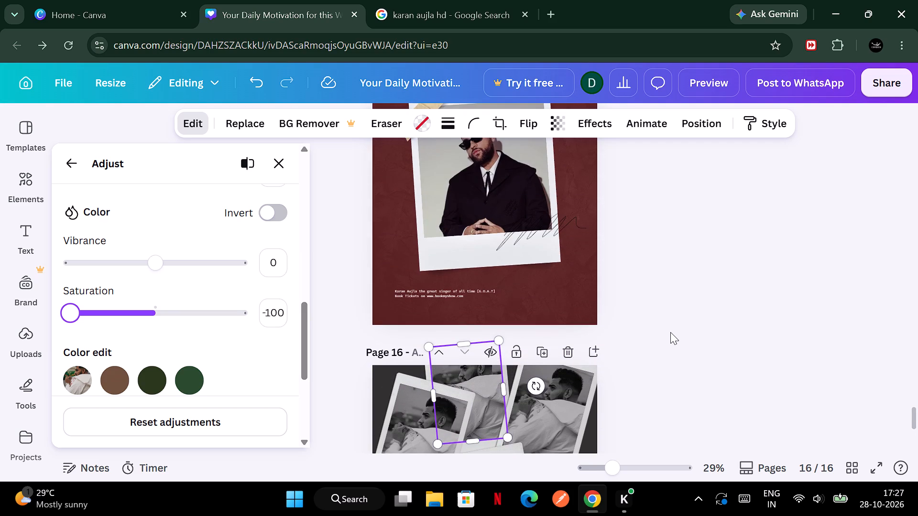
scroll(670, 332, down, 6)
scroll(670, 332, up, 7)
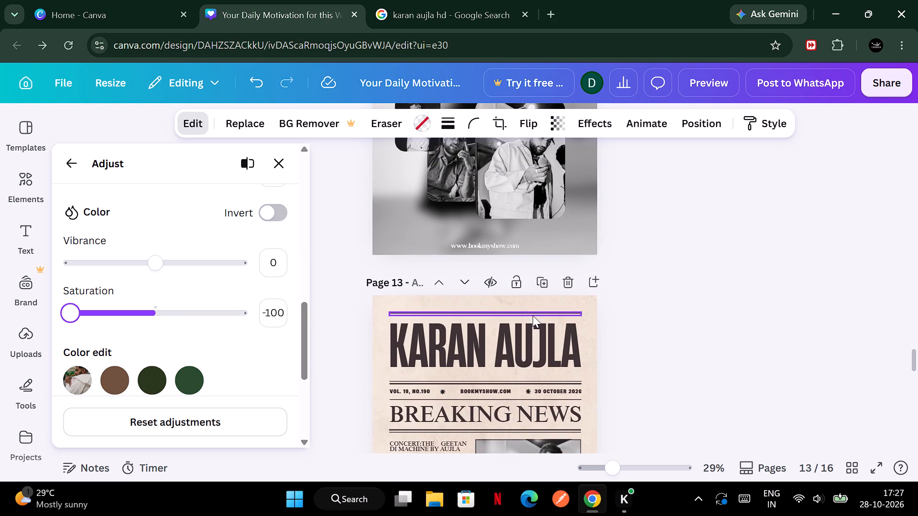
click(533, 315)
click(539, 391)
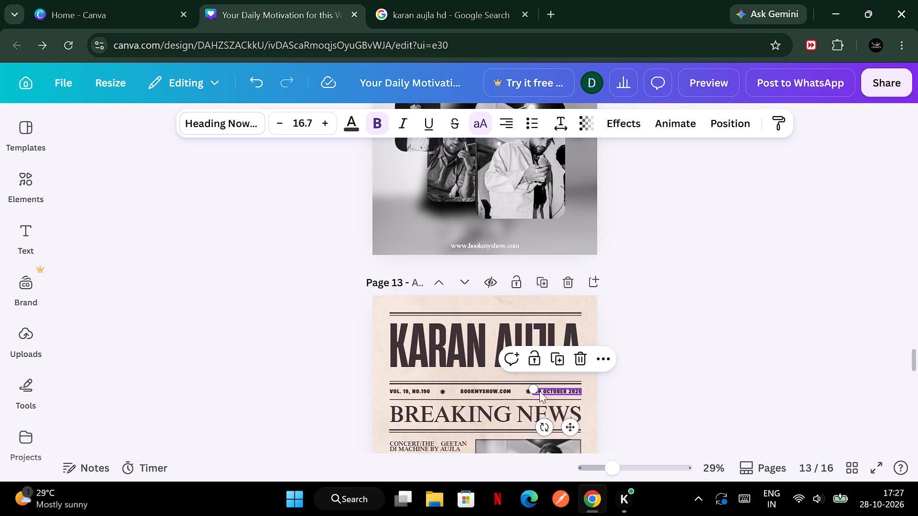
click(631, 396)
scroll(631, 396, down, 6)
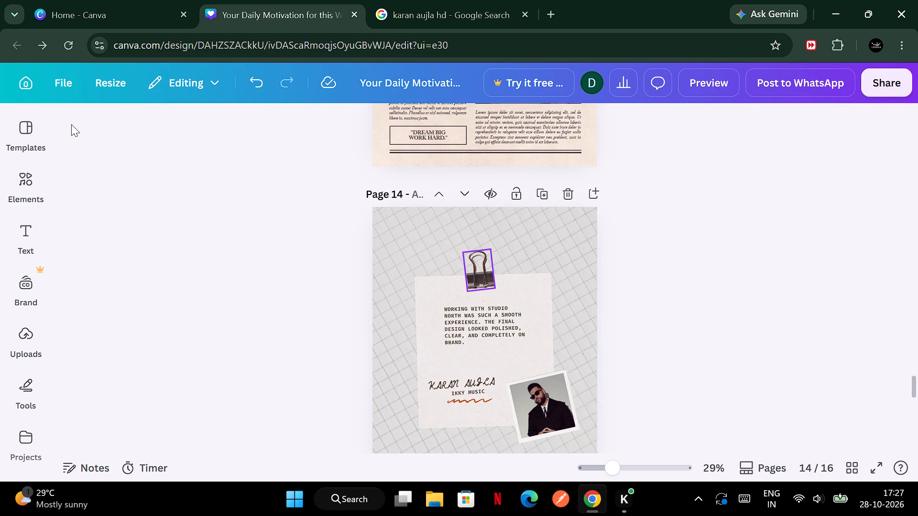
click(32, 127)
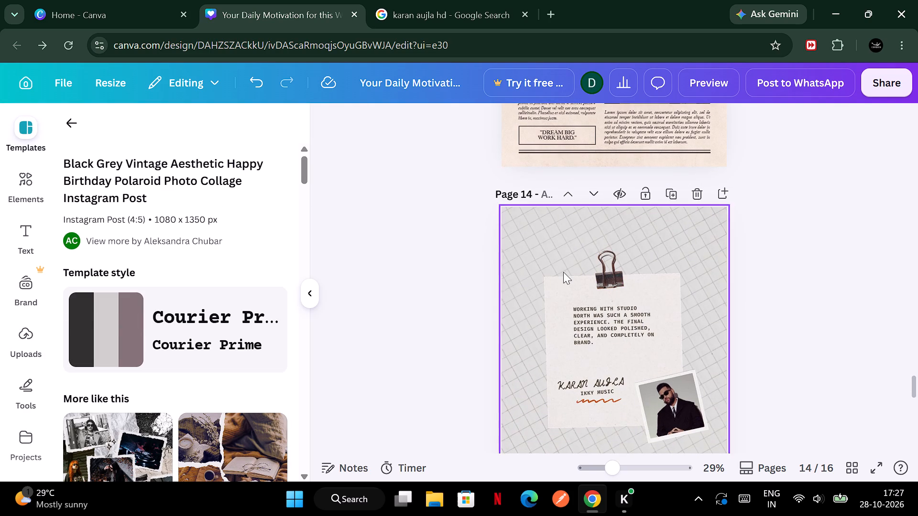
scroll(563, 272, down, 12)
scroll(563, 272, up, 5)
scroll(563, 272, up, 20)
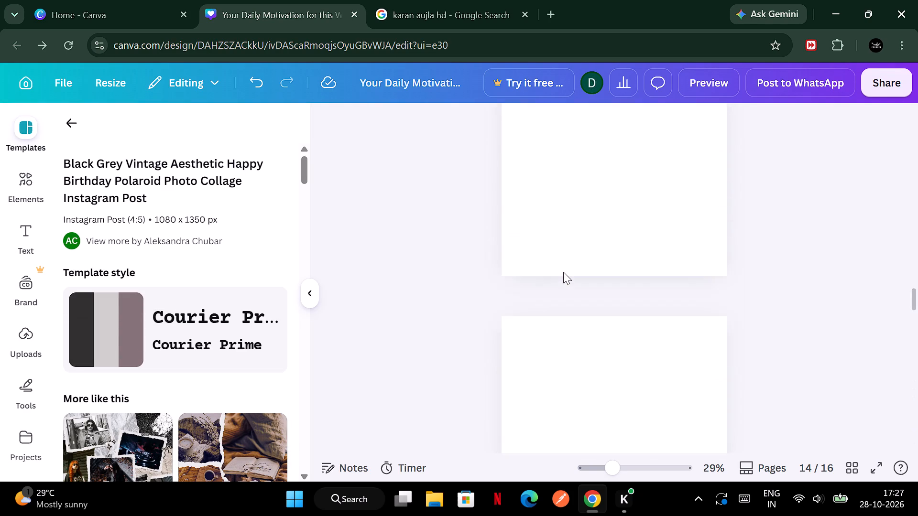
scroll(563, 272, up, 6)
click(766, 327)
scroll(766, 327, down, 6)
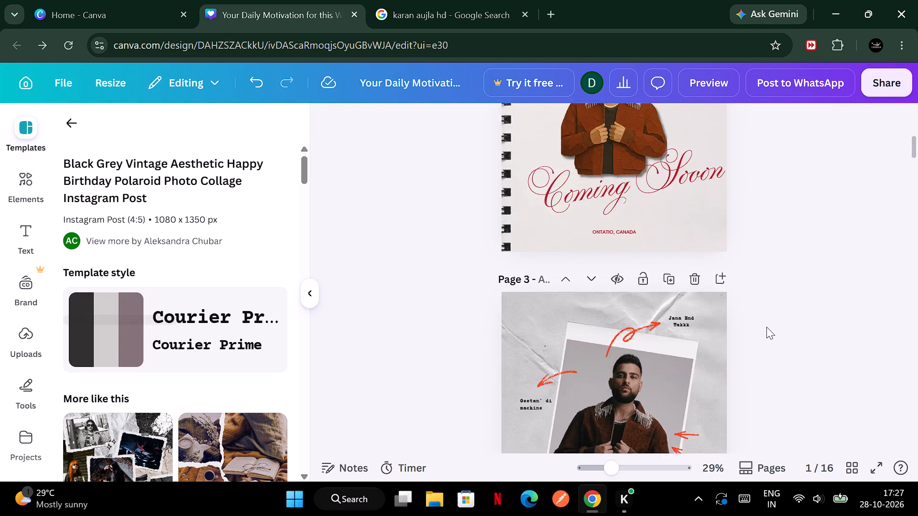
scroll(766, 327, down, 9)
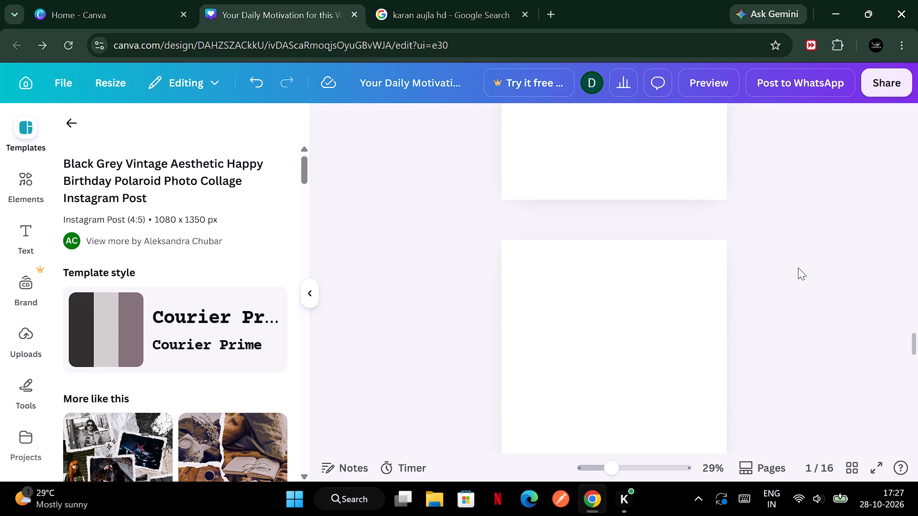
scroll(816, 234, down, 6)
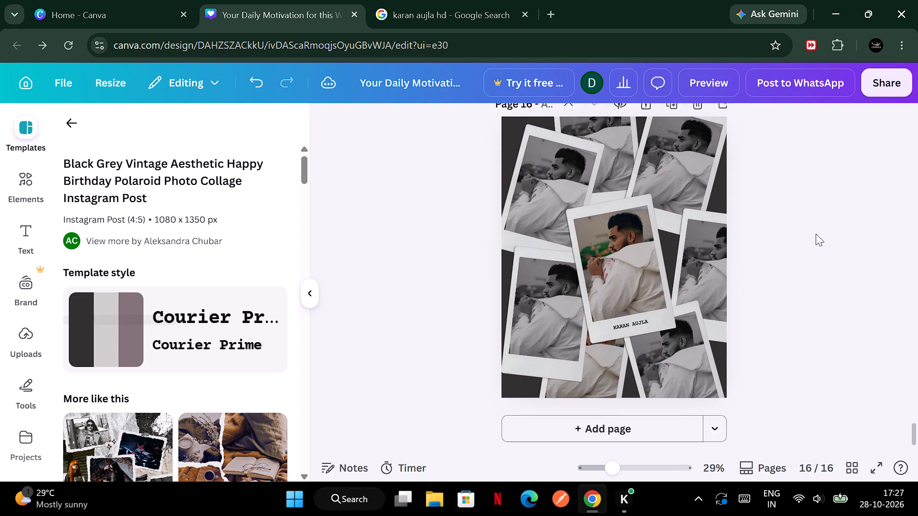
scroll(816, 234, down, 1)
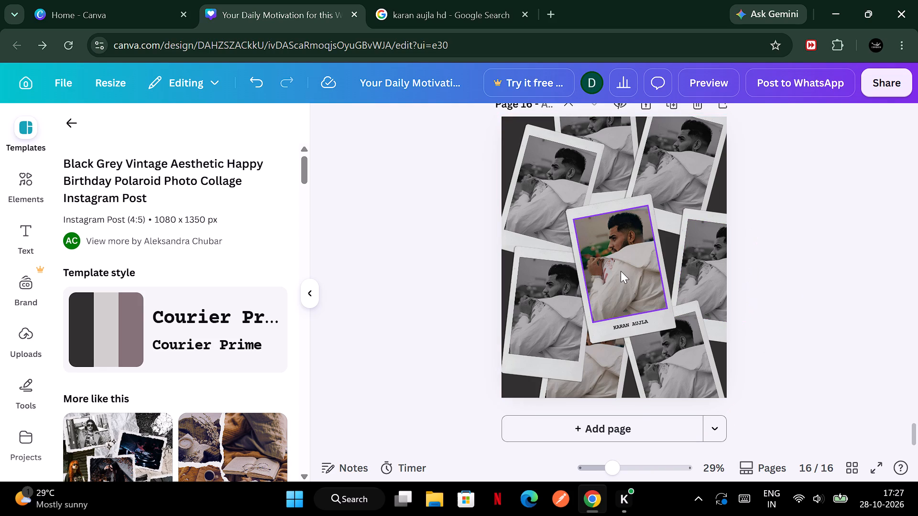
Add the Black and White Polaroid Style Birthday Instagram Post template as a new page after the polaroid collage.
scroll(621, 271, down, 2)
scroll(213, 314, down, 3)
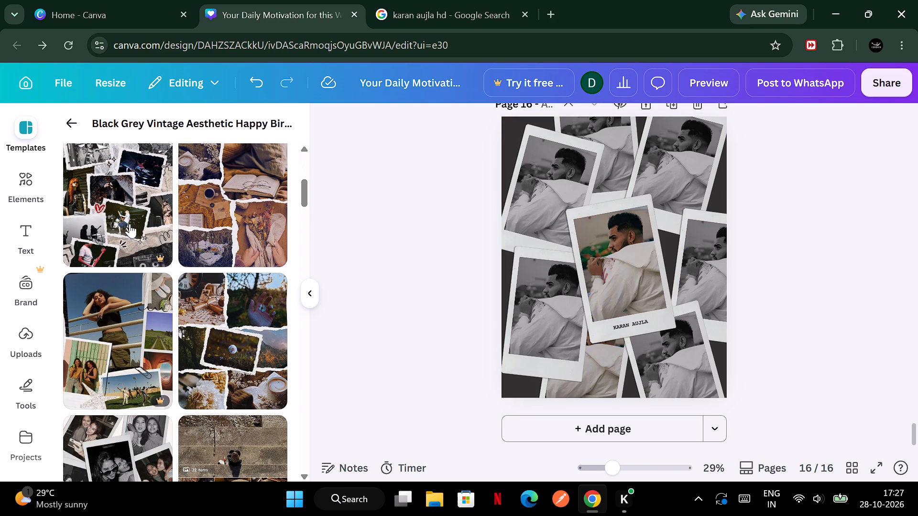
scroll(130, 224, down, 4)
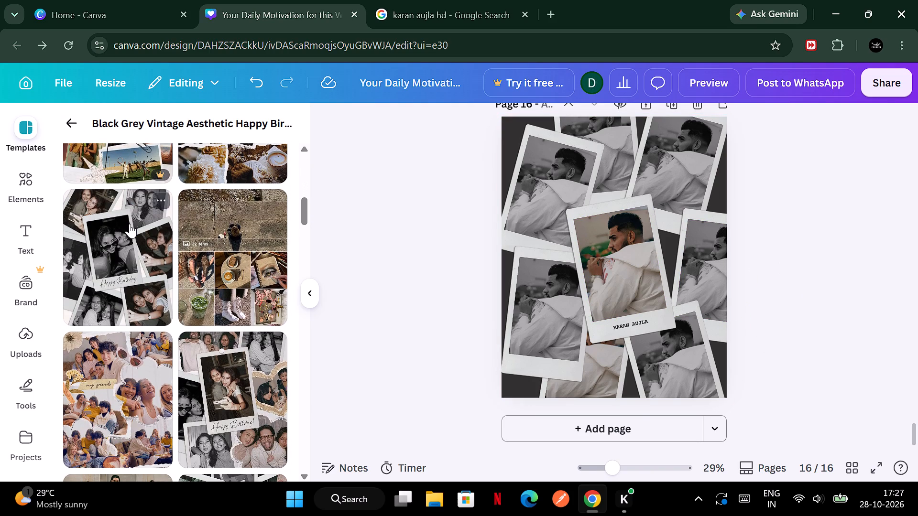
click(147, 293)
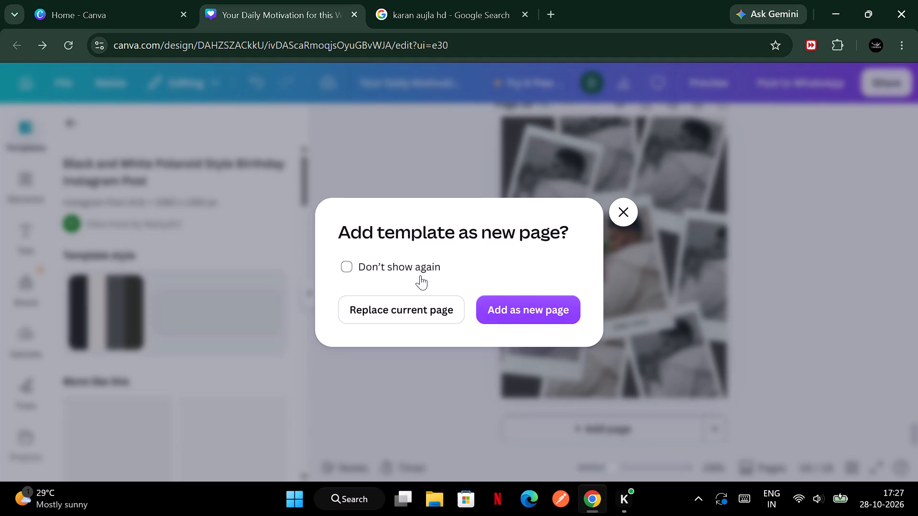
click(524, 302)
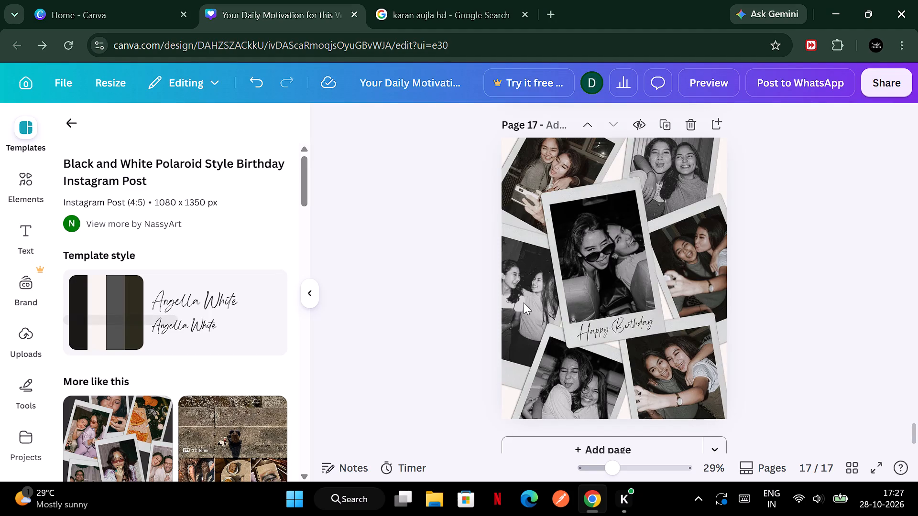
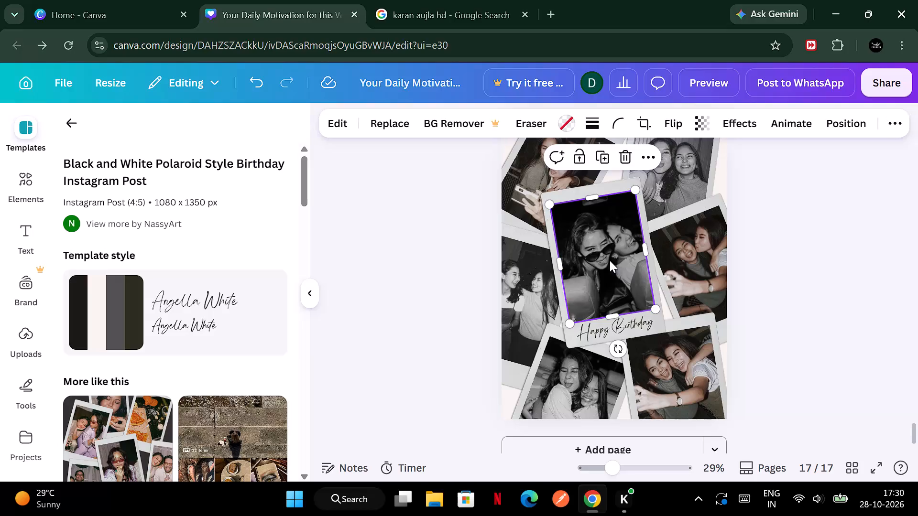
Replace the photo in the page 17 collage's centre polaroid with the uploaded photo of the singer in the light hoodie.
click(401, 125)
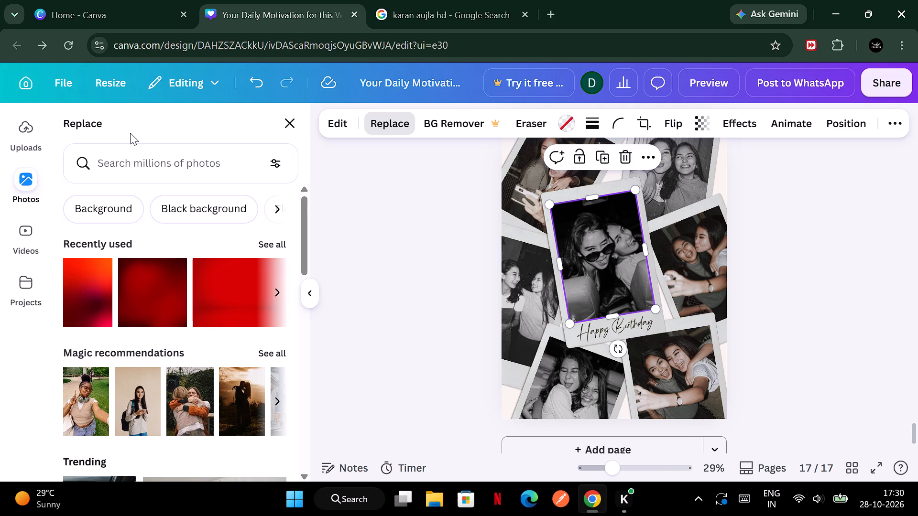
click(35, 148)
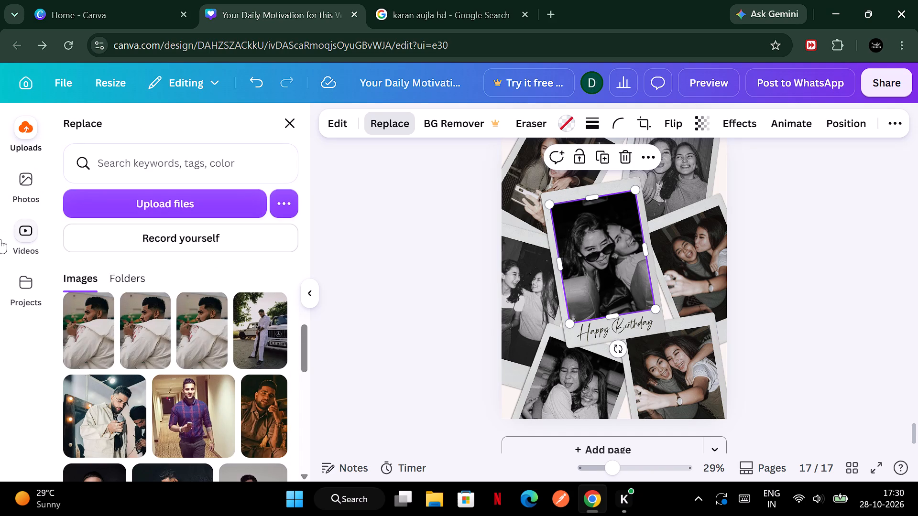
Replace the photo in the page 17 collage's centre polaroid with the uploaded photo of the singer in the light hoodie.
click(81, 324)
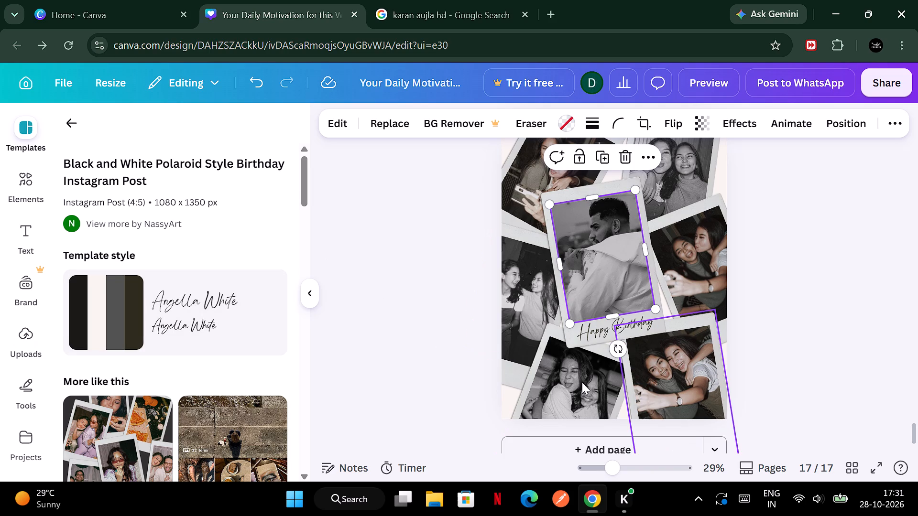
Begin replacing the photo of the two women in the page 17 collage's middle-right polaroid.
click(678, 374)
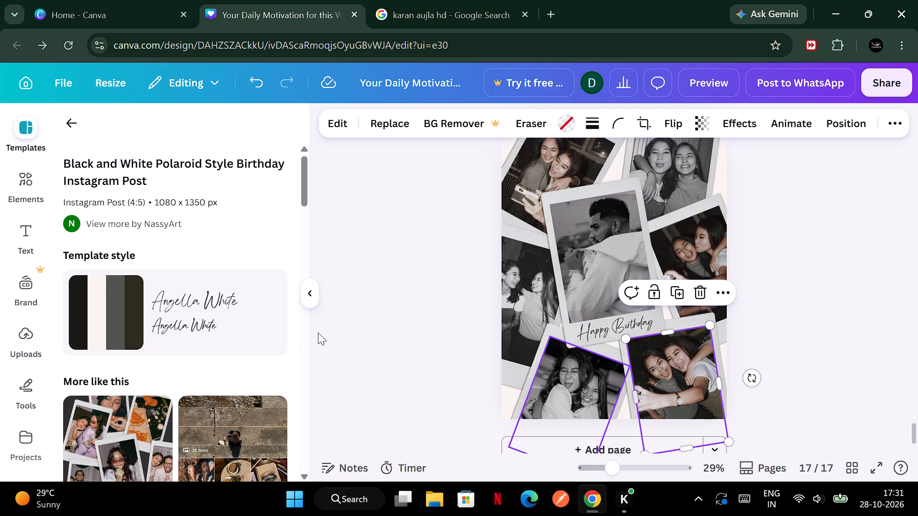
click(690, 254)
click(390, 130)
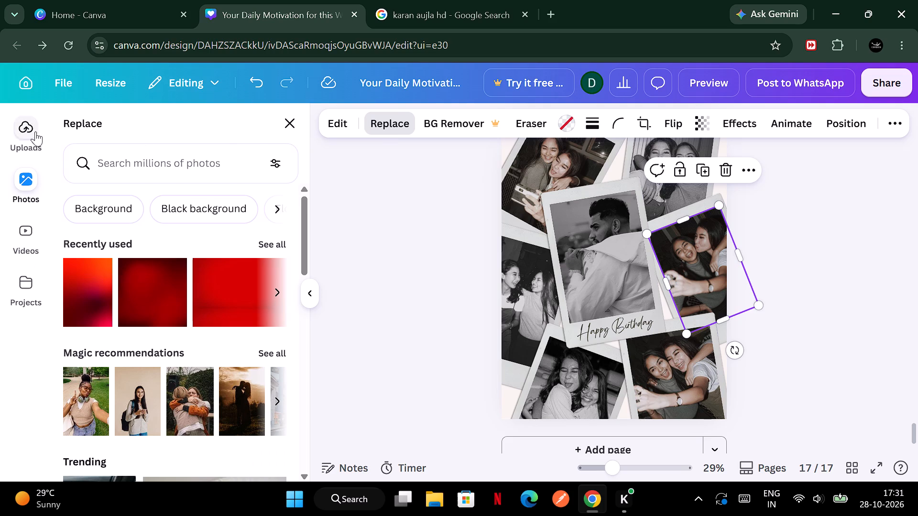
Replace the photo in the middle-right polaroid with the uploaded portrait in a dark suit and open white shirt.
click(21, 131)
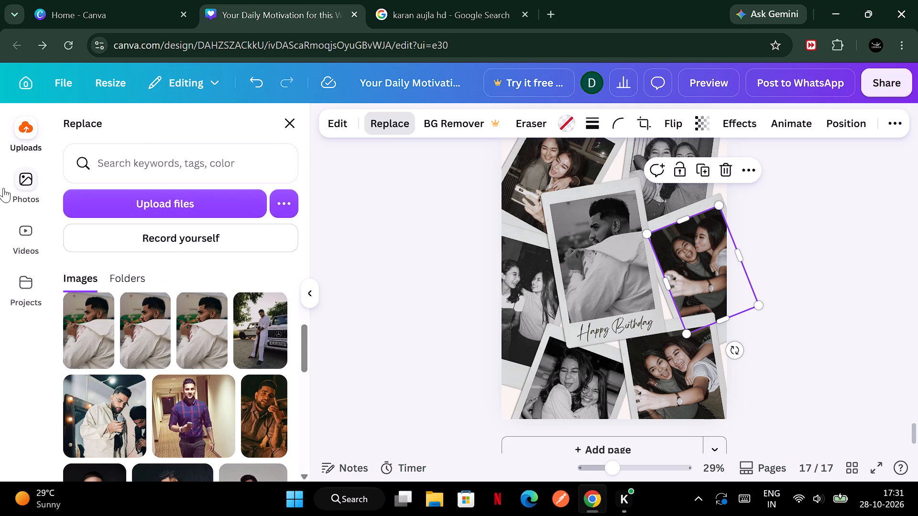
scroll(178, 322, down, 1)
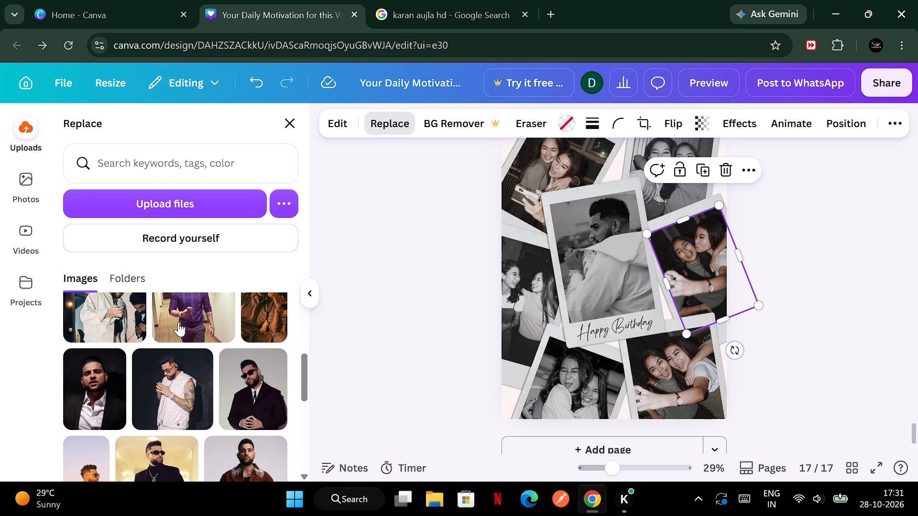
scroll(178, 322, down, 1)
scroll(178, 322, right, 1)
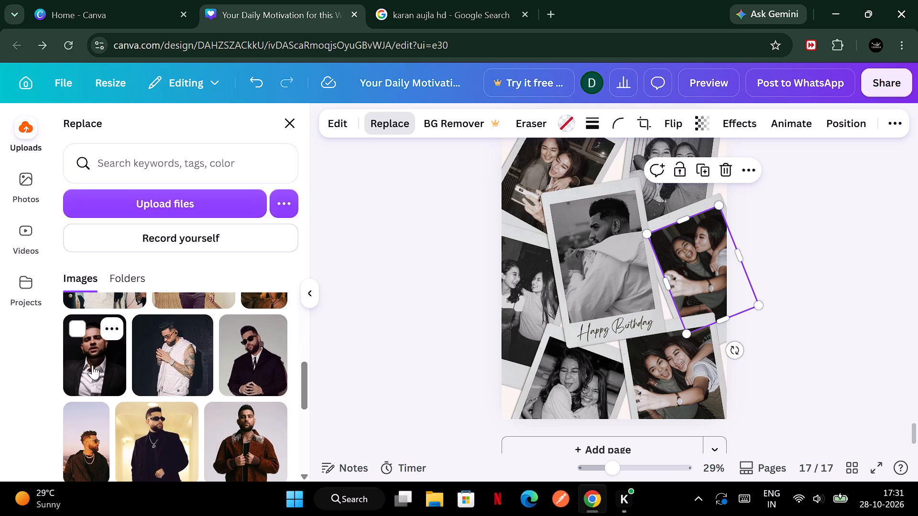
click(92, 365)
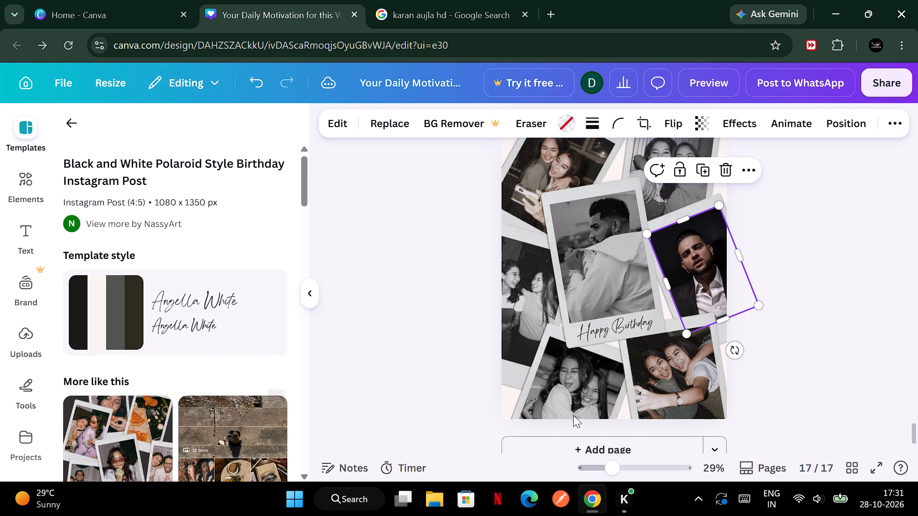
click(793, 358)
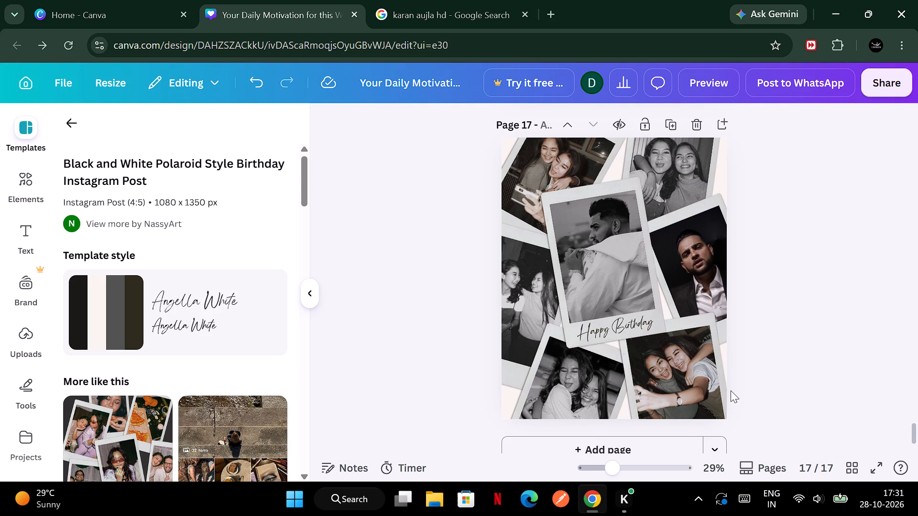
Replace the photo in the bottom-right polaroid with the uploaded photo in a black suit and sunglasses on a grey background.
click(693, 381)
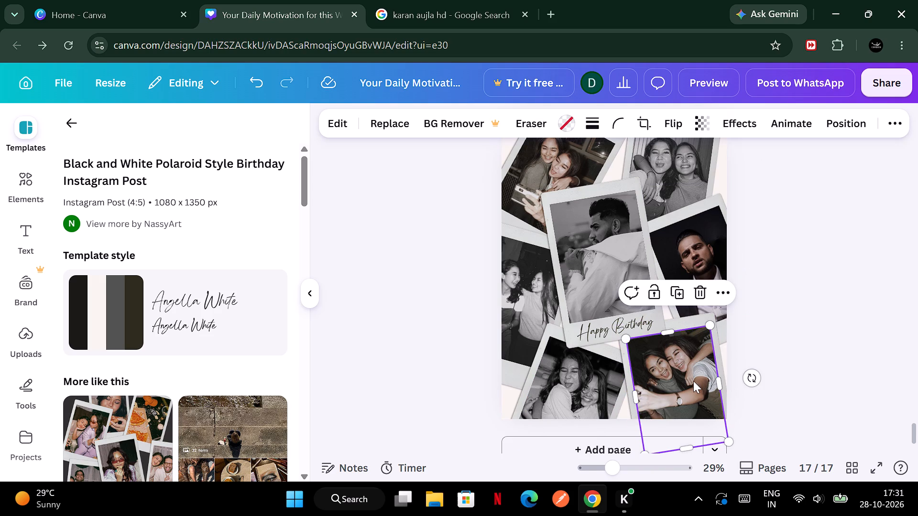
click(383, 132)
click(23, 127)
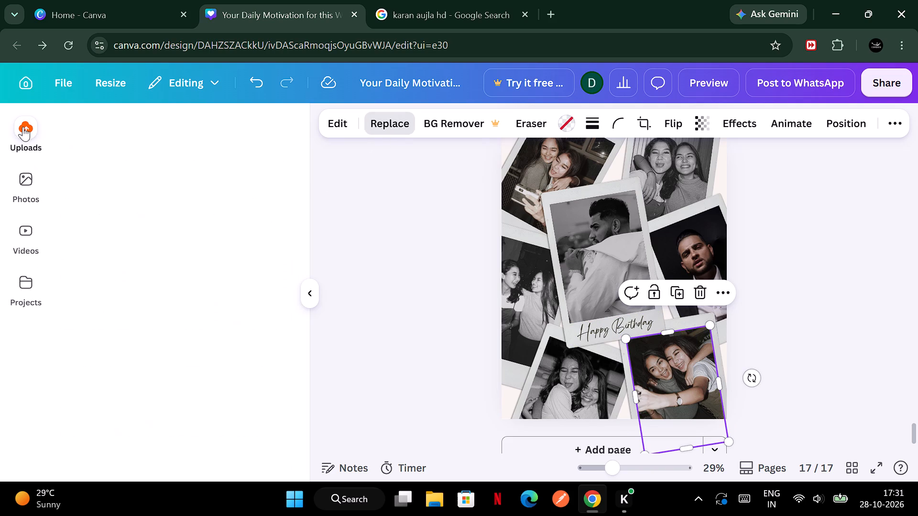
scroll(169, 341, down, 1)
scroll(169, 341, up, 1)
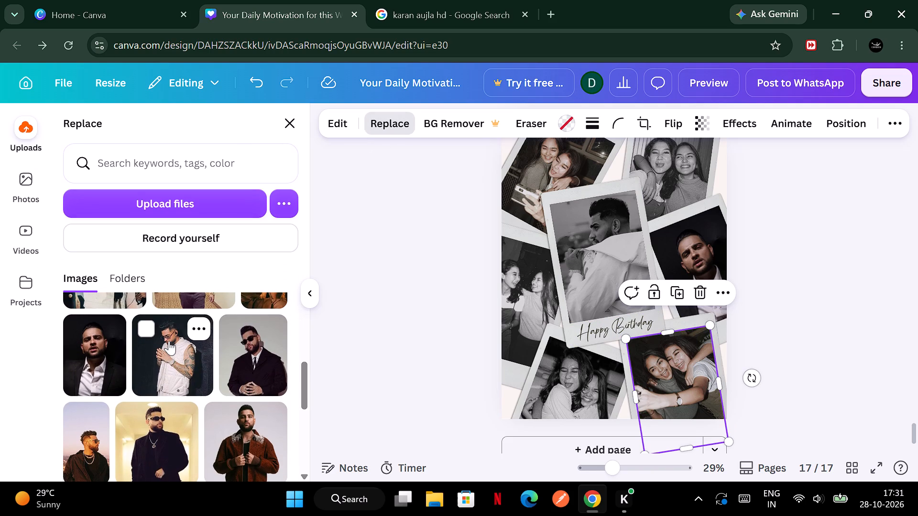
click(256, 345)
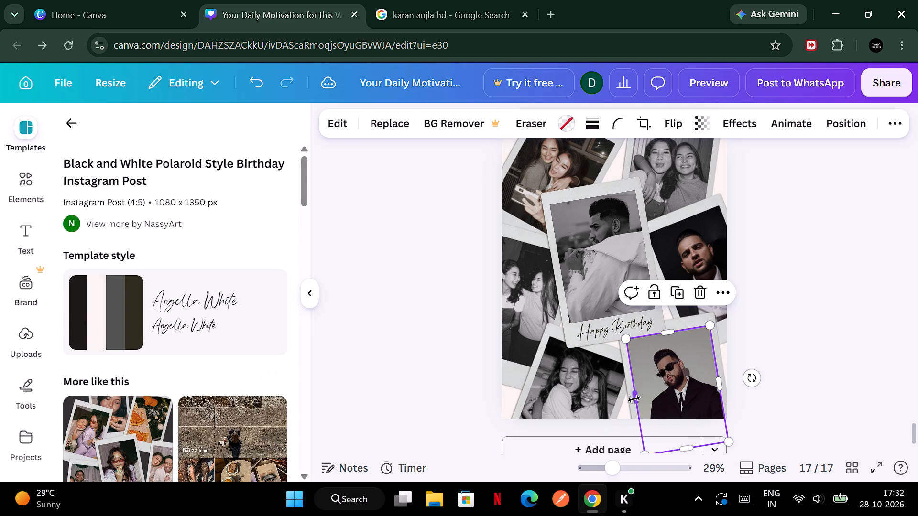
click(776, 379)
Replace the photo in the bottom-left polaroid with the uploaded photo in a white vest with hands pressed together.
click(589, 385)
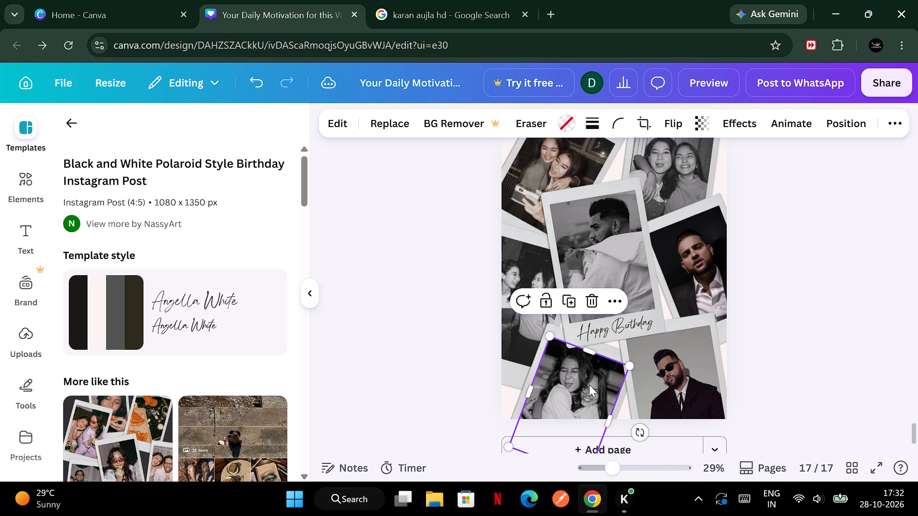
click(378, 129)
scroll(188, 281, down, 3)
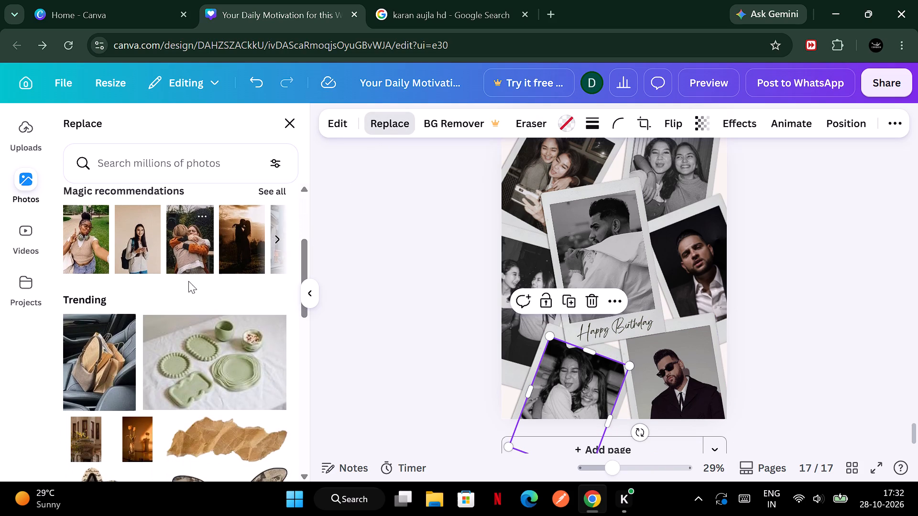
scroll(188, 281, down, 2)
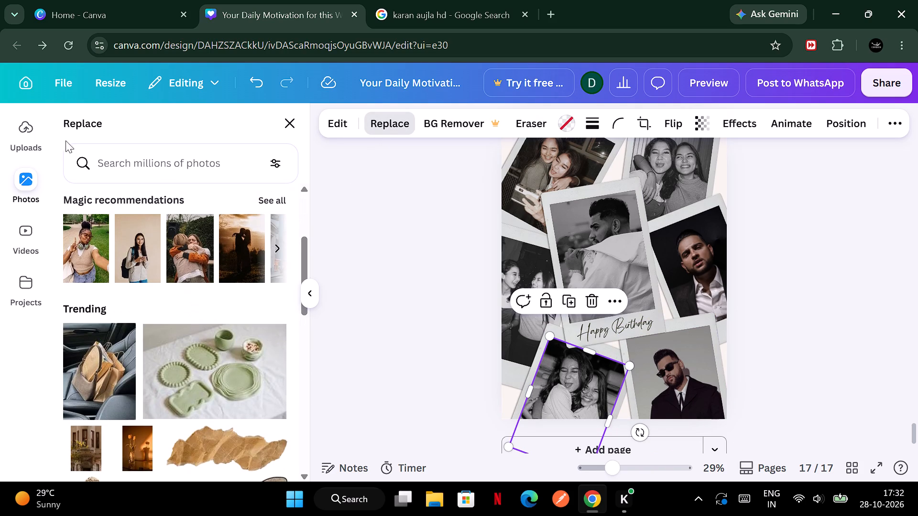
click(38, 129)
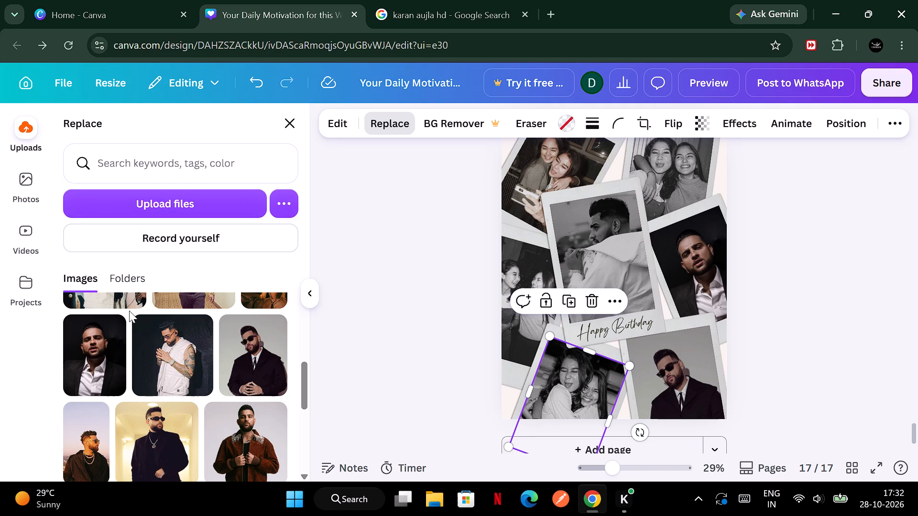
Replace the photo in page 17's bottom-left polaroid with the uploaded photo in a white vest with hands pressed together.
click(160, 349)
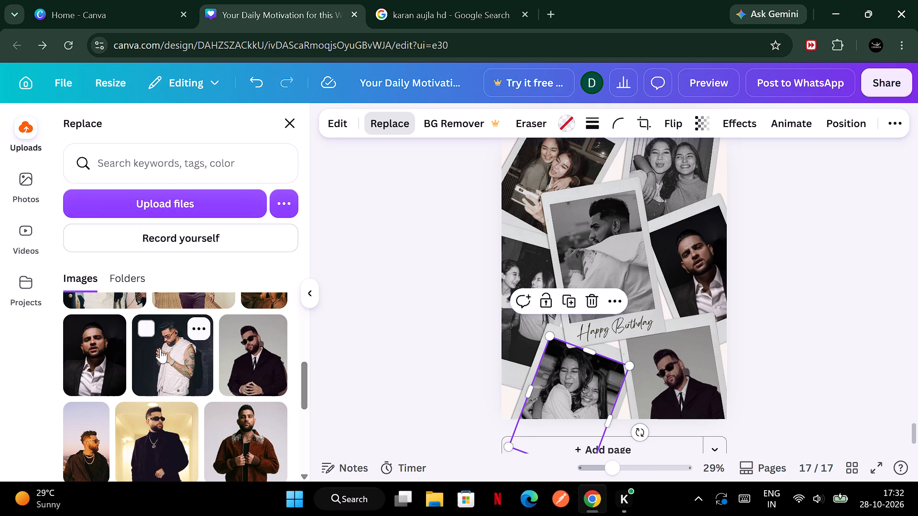
click(845, 316)
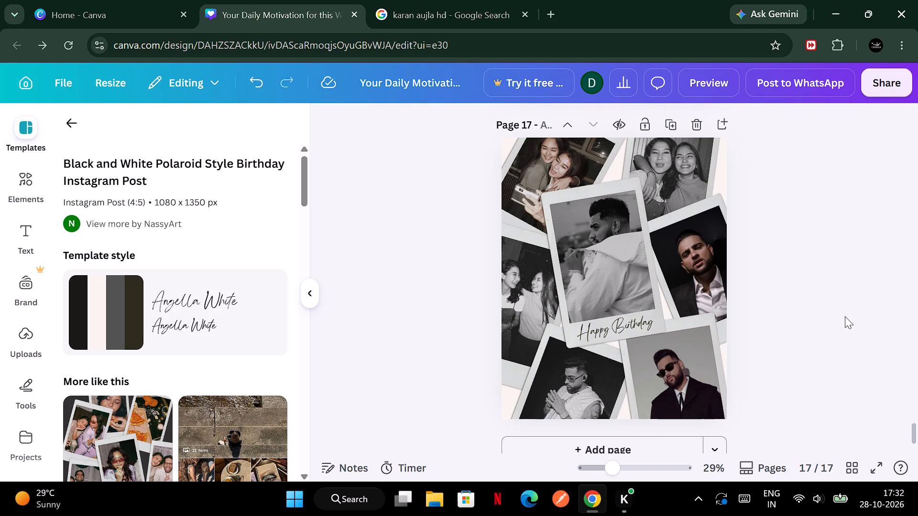
Open the image adjustment settings for the dark-suit portrait in page 17's middle-right polaroid.
scroll(833, 371, up, 1)
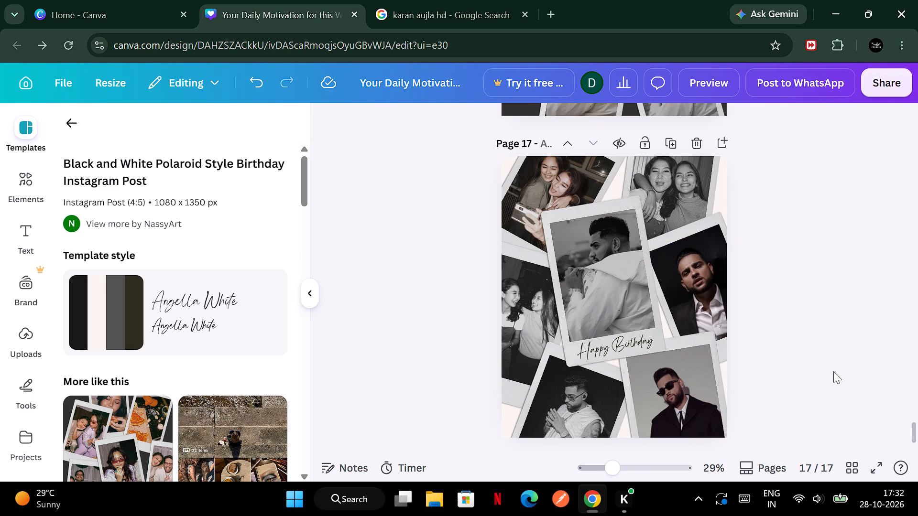
scroll(833, 371, up, 1)
scroll(683, 339, down, 1)
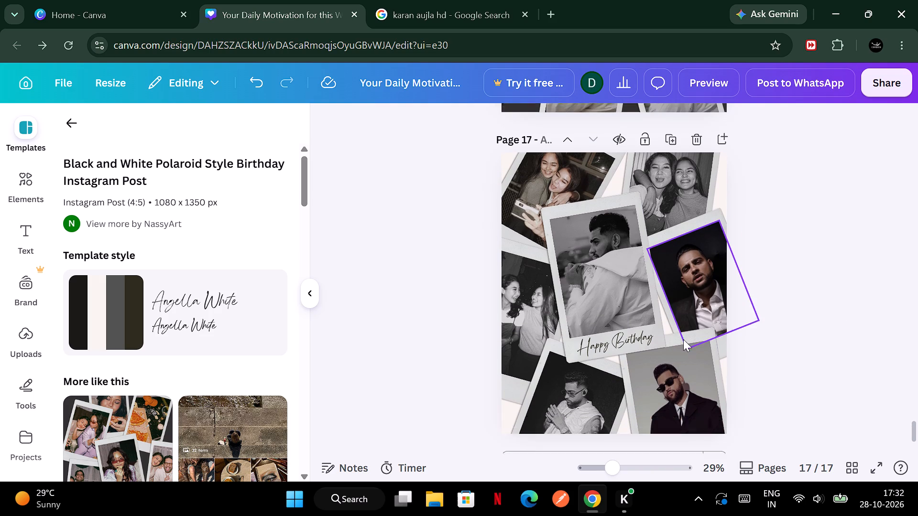
scroll(683, 339, down, 3)
scroll(683, 339, up, 2)
click(603, 305)
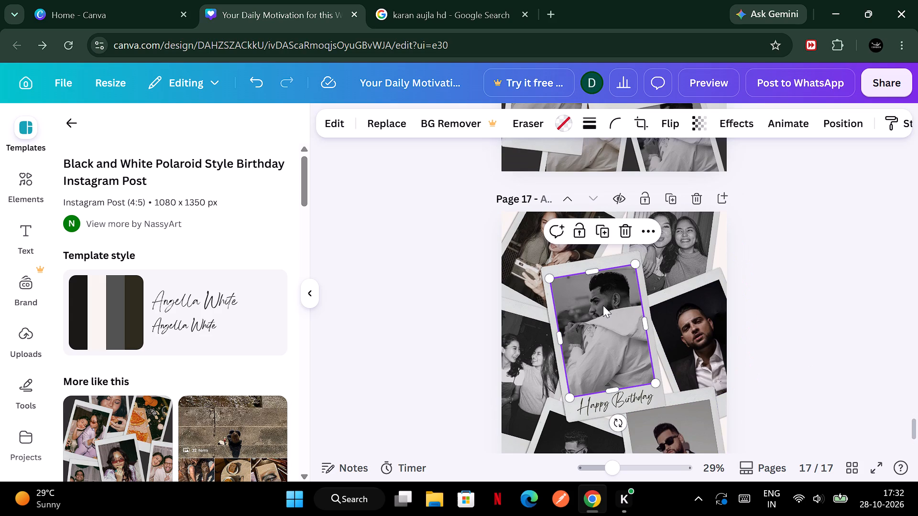
click(680, 320)
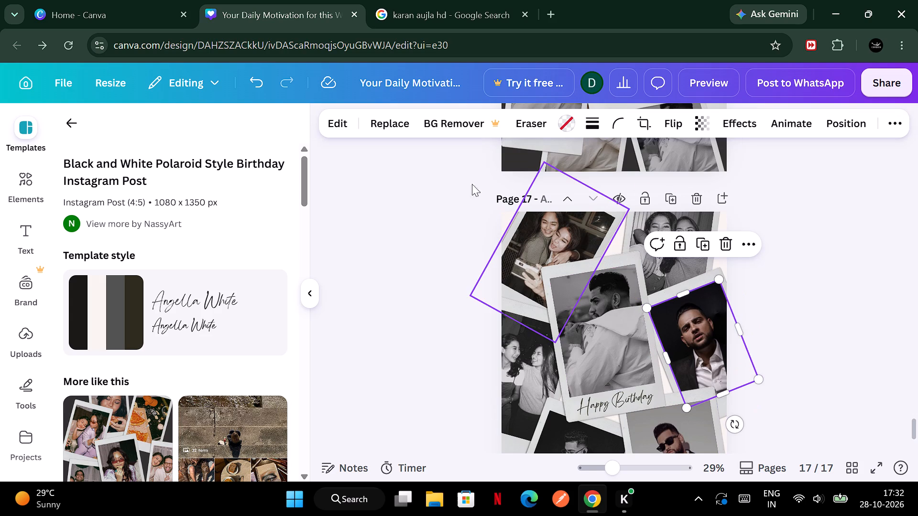
click(339, 123)
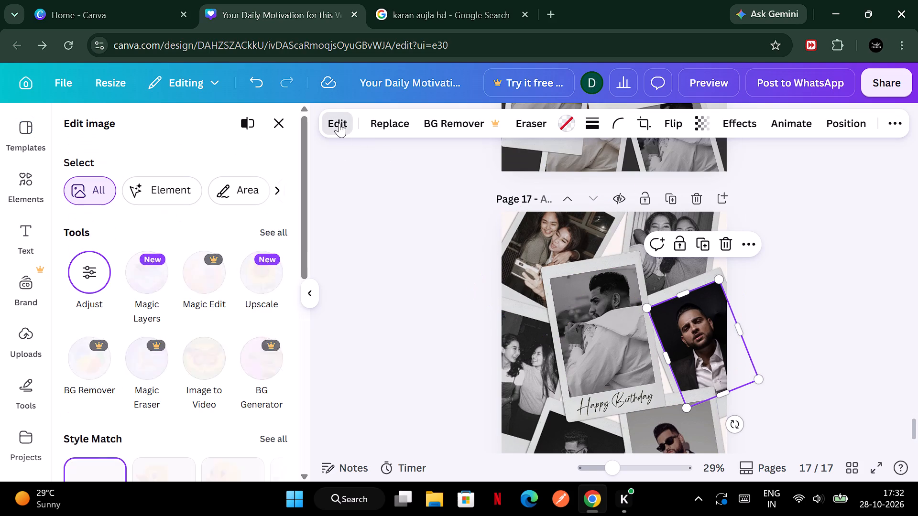
click(90, 274)
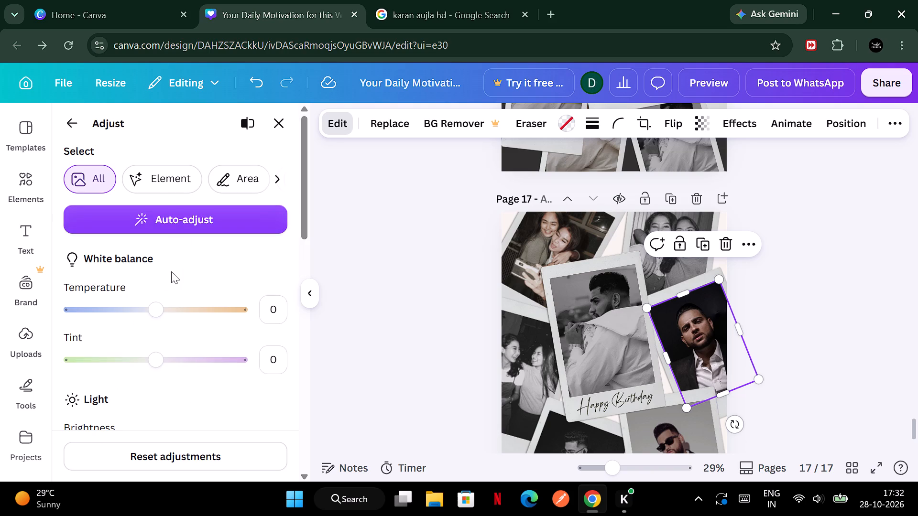
Adjust the brightness of the photo in the middle-right polaroid to -28.
scroll(171, 271, down, 3)
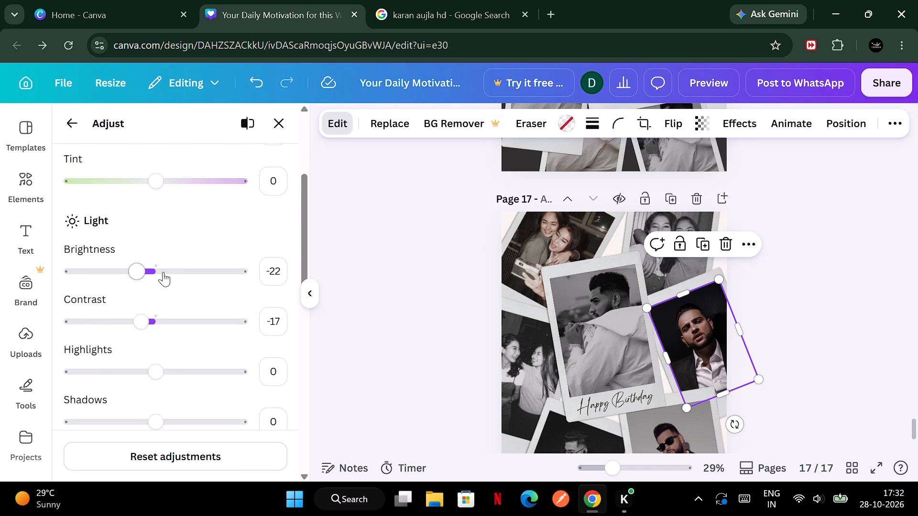
scroll(163, 272, down, 1)
drag(145, 249, 194, 252)
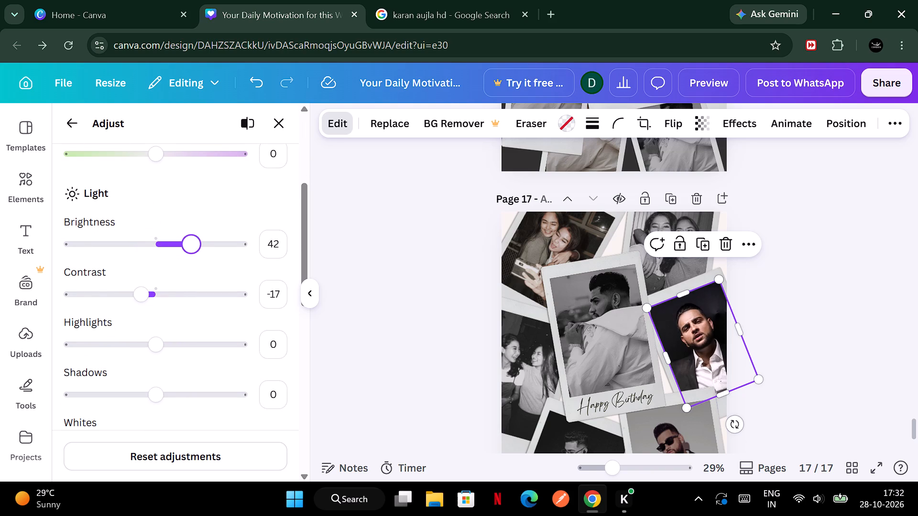
drag(194, 252, 94, 252)
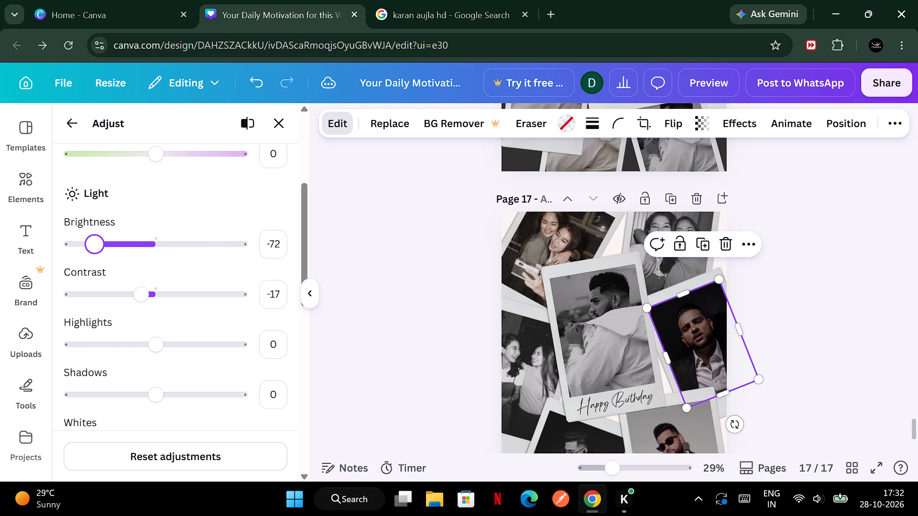
drag(94, 252, 131, 252)
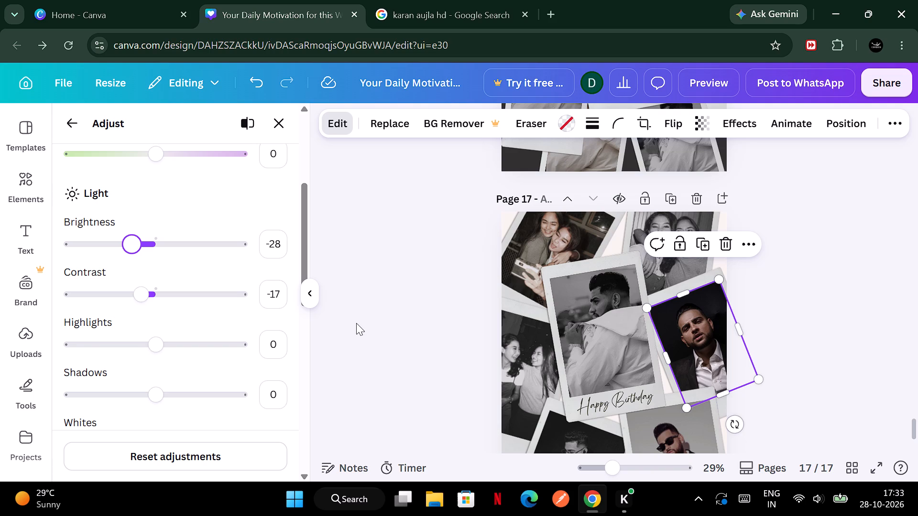
Replace the photo in the top-left polaroid with the wider uploaded photo in the brown fur-collared jacket.
click(527, 273)
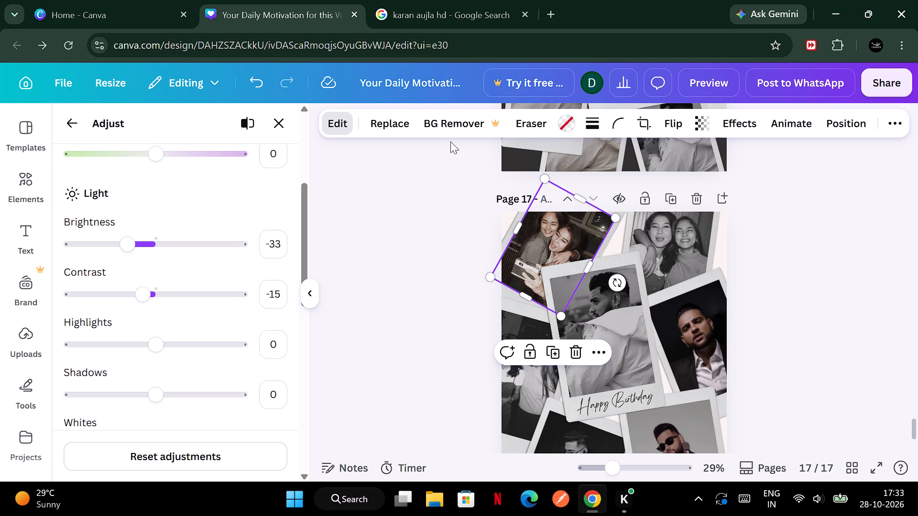
click(393, 133)
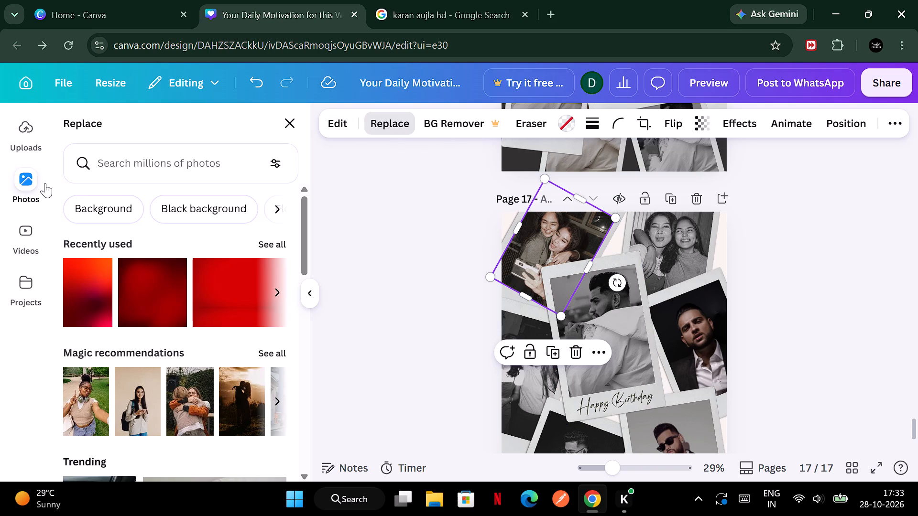
click(25, 158)
scroll(165, 302, down, 2)
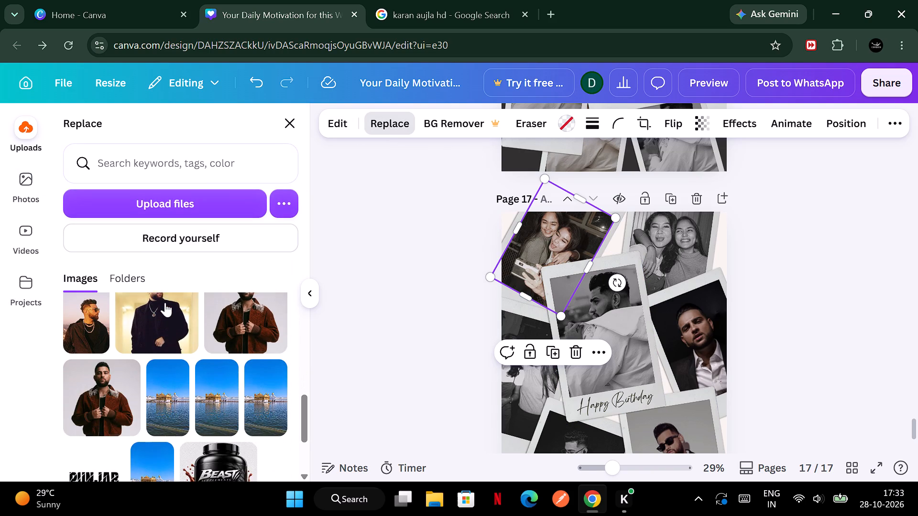
scroll(165, 302, up, 1)
click(263, 333)
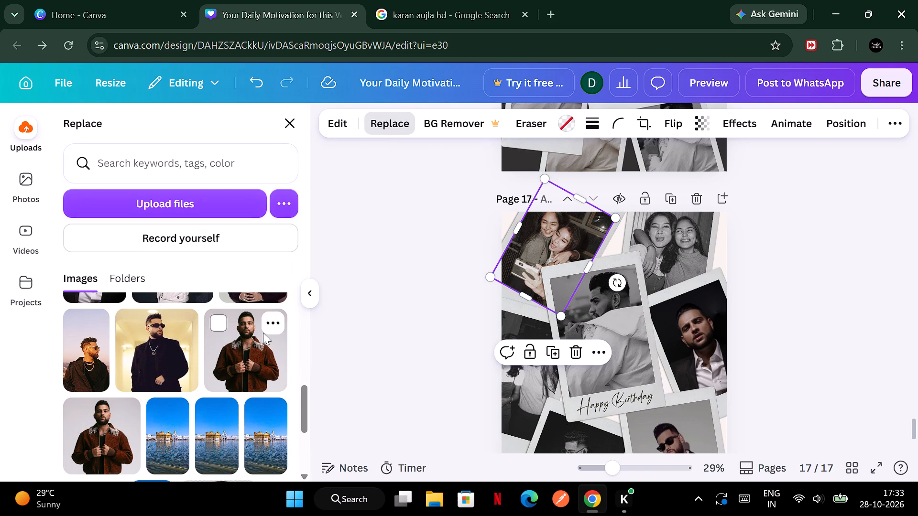
click(258, 355)
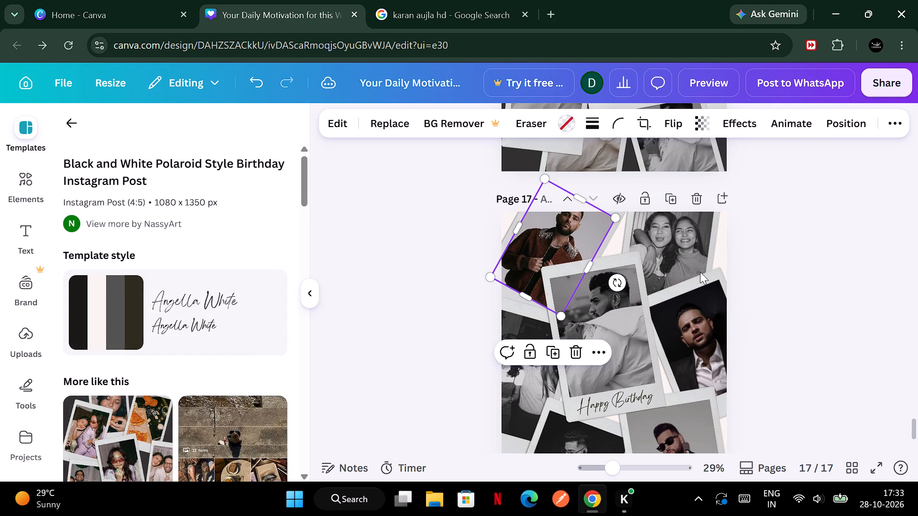
click(807, 277)
Lower the saturation of the top-left polaroid photo on page 17 to -99.
scroll(807, 277, down, 1)
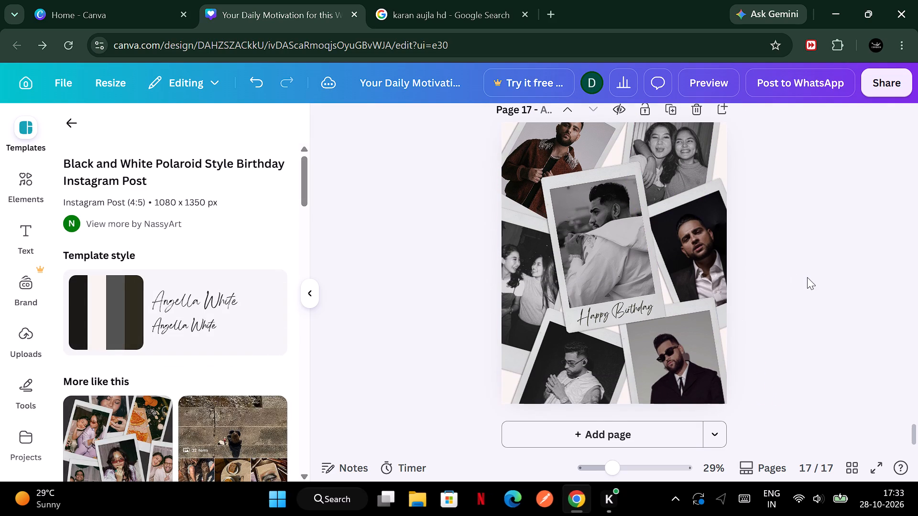
scroll(807, 277, down, 1)
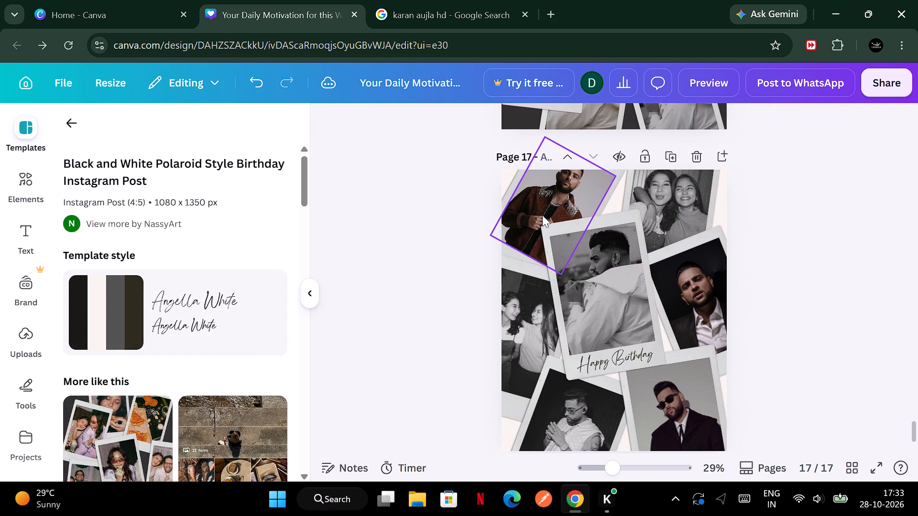
click(542, 215)
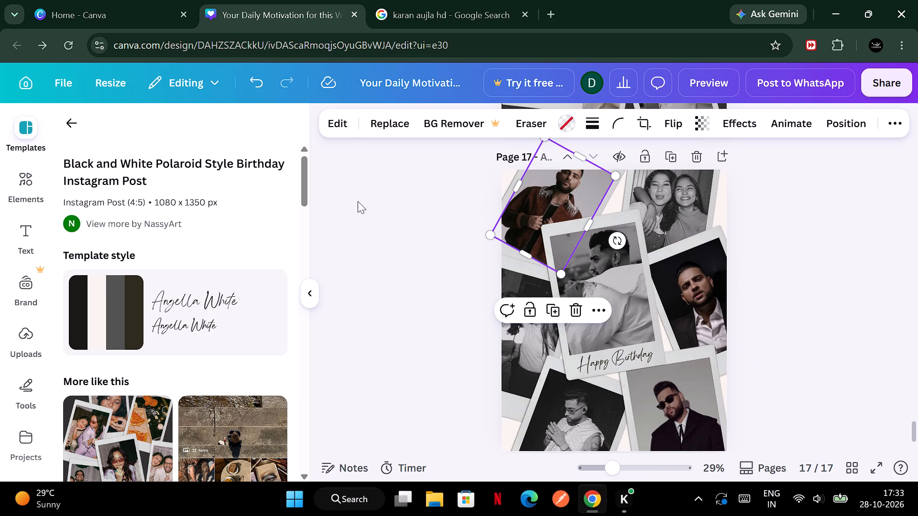
click(346, 137)
click(340, 121)
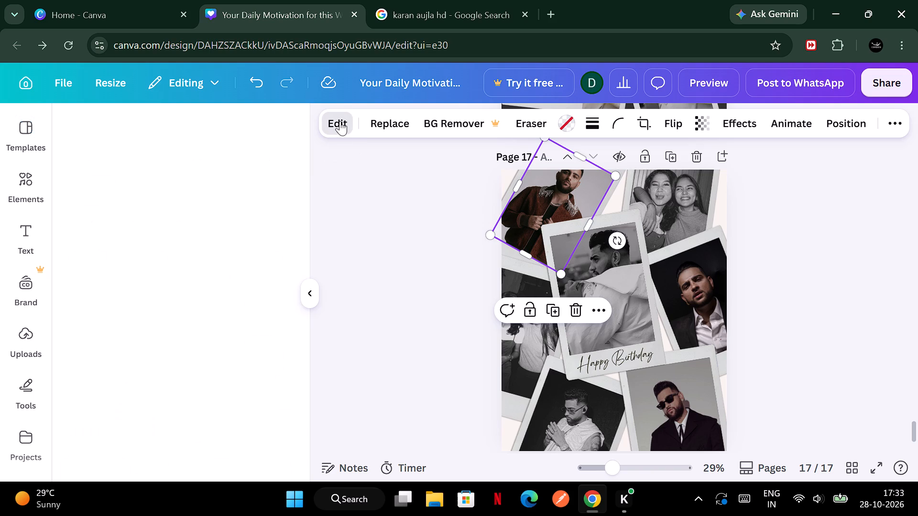
click(90, 271)
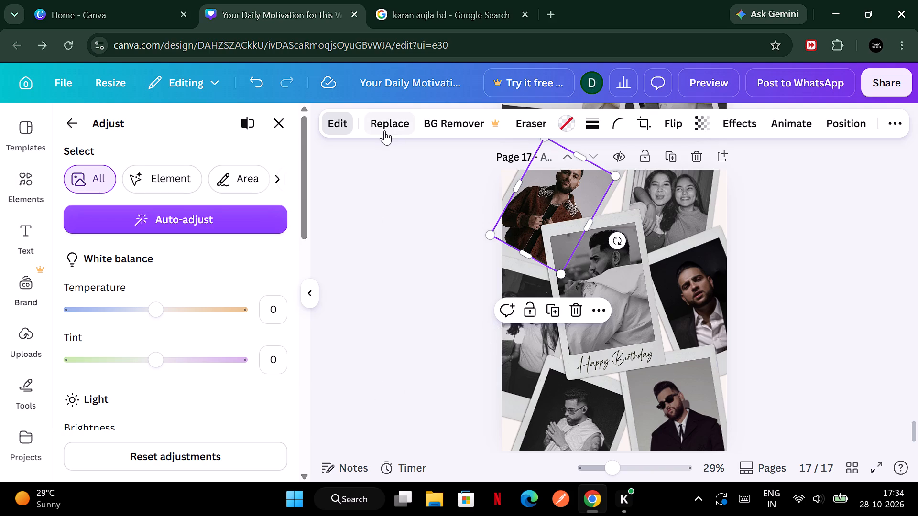
click(338, 125)
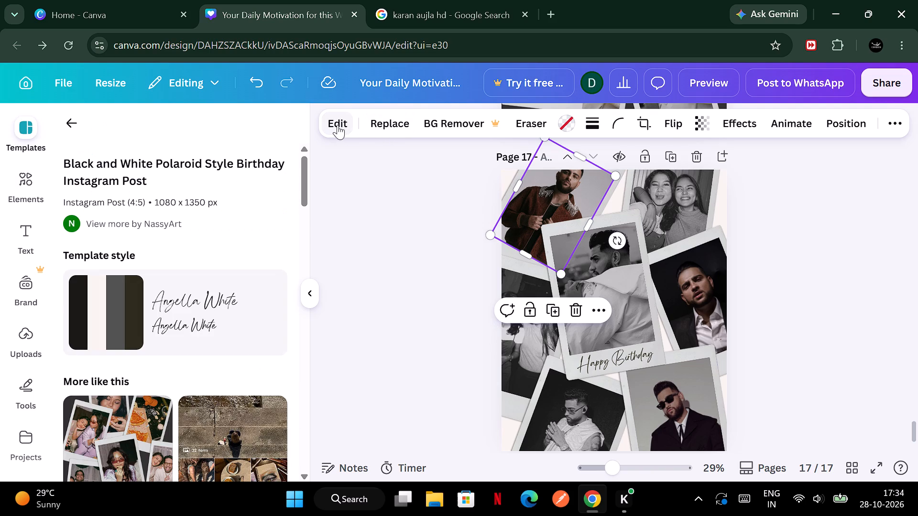
click(334, 122)
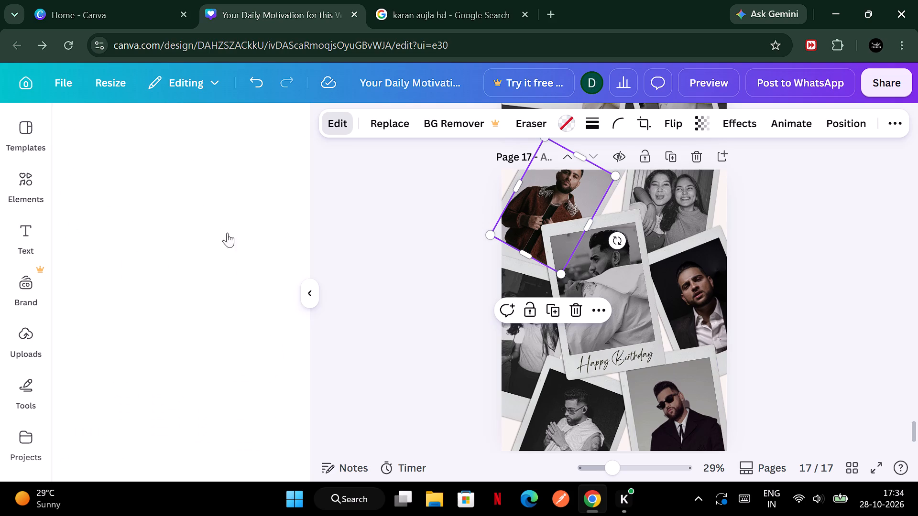
click(85, 273)
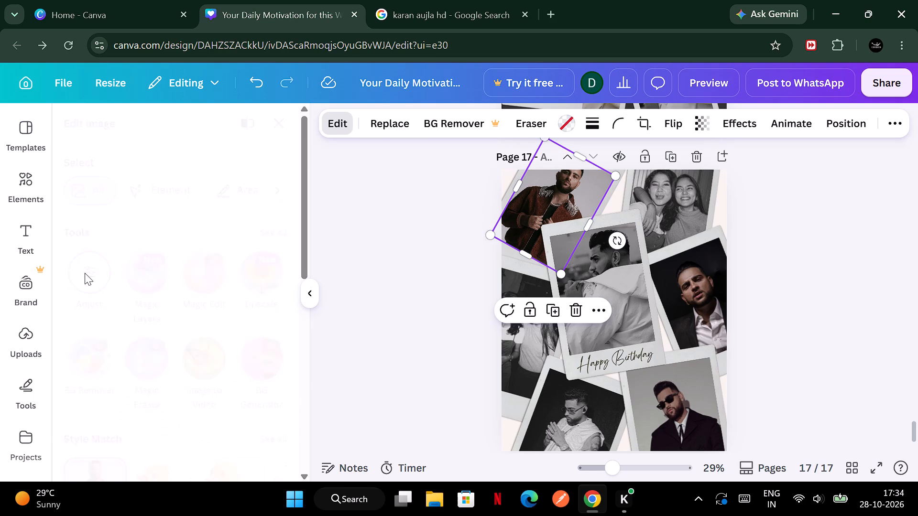
scroll(85, 273, down, 2)
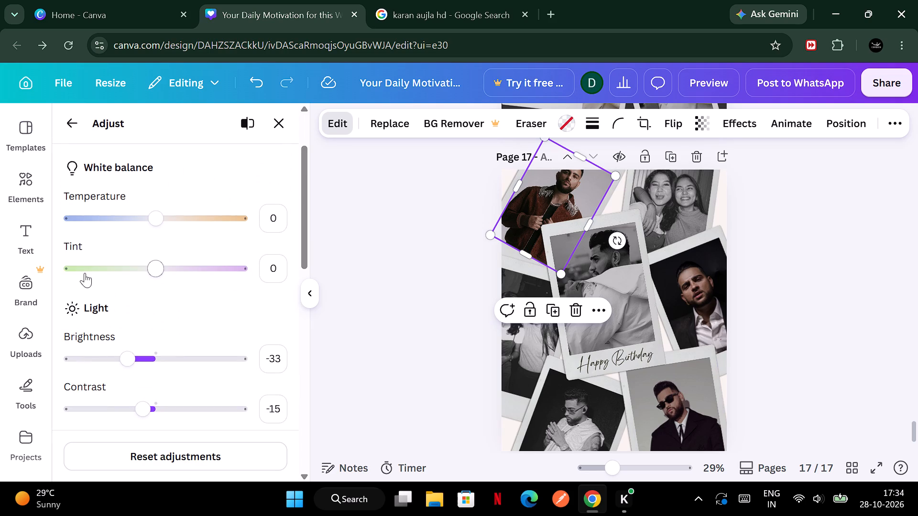
scroll(85, 273, down, 2)
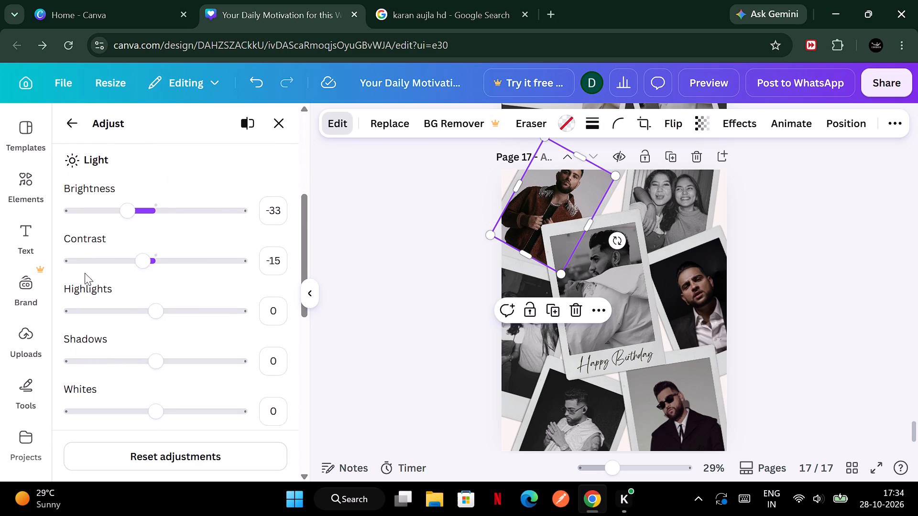
scroll(85, 273, down, 5)
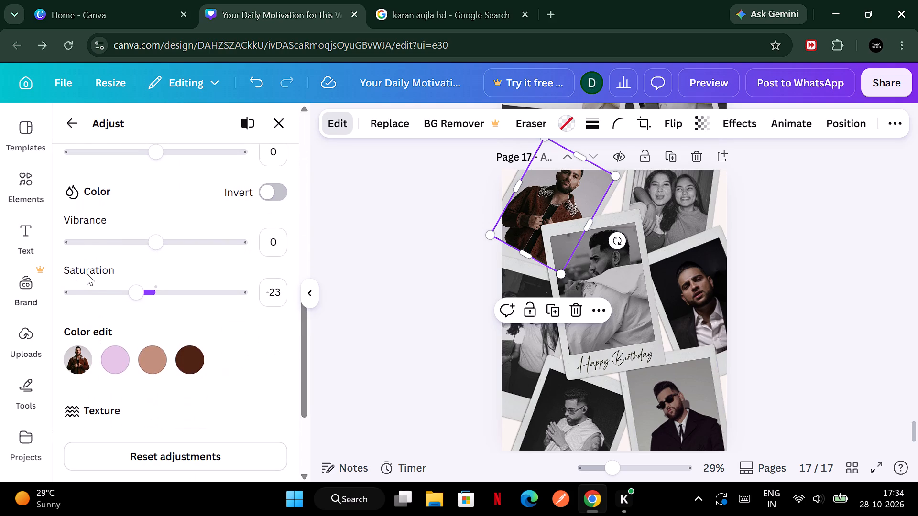
drag(135, 293, 43, 283)
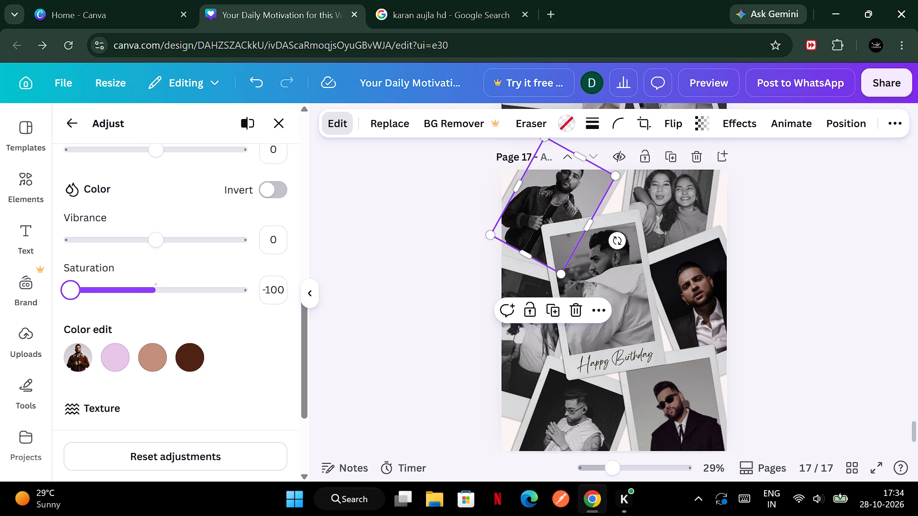
drag(43, 283, 70, 287)
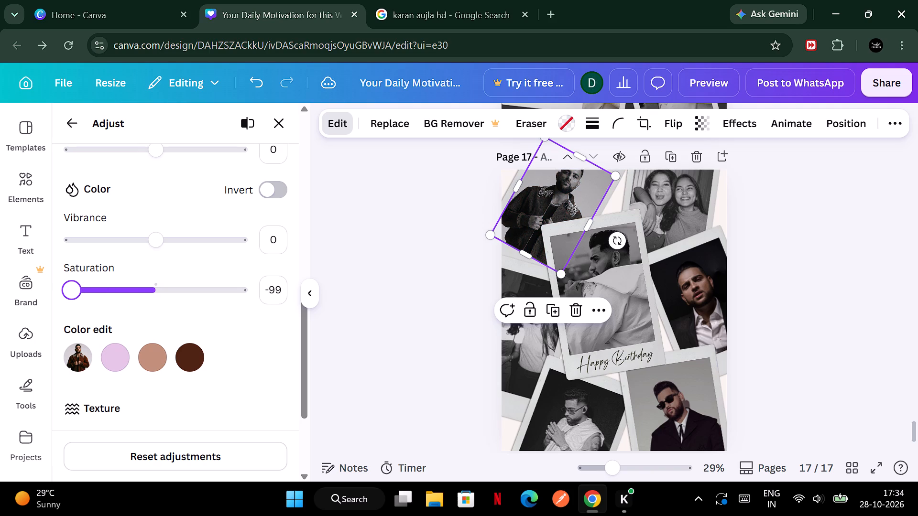
Slightly increase the sharpness of the top-left polaroid photo.
scroll(127, 300, down, 2)
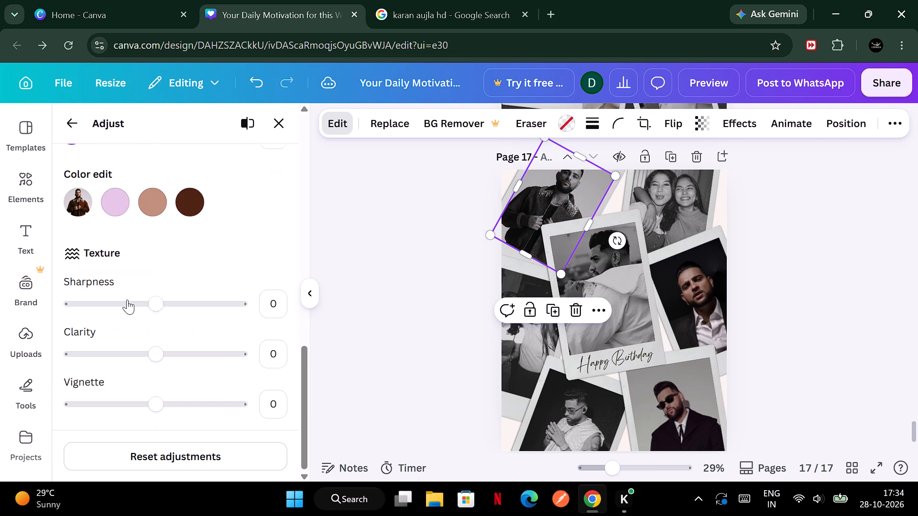
scroll(127, 300, down, 1)
drag(155, 306, 168, 308)
drag(168, 308, 165, 307)
Reduce the saturation of the top-left polaroid photo to its minimum.
scroll(196, 258, up, 3)
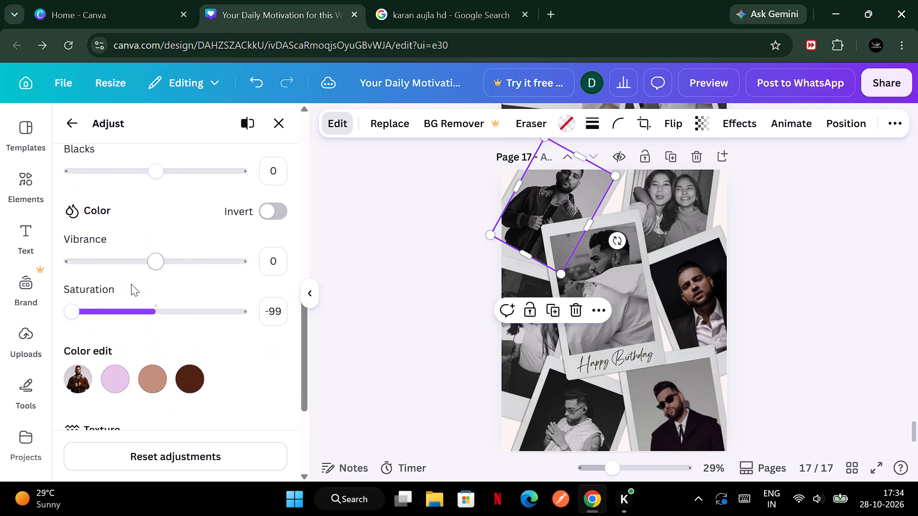
drag(74, 315, 45, 312)
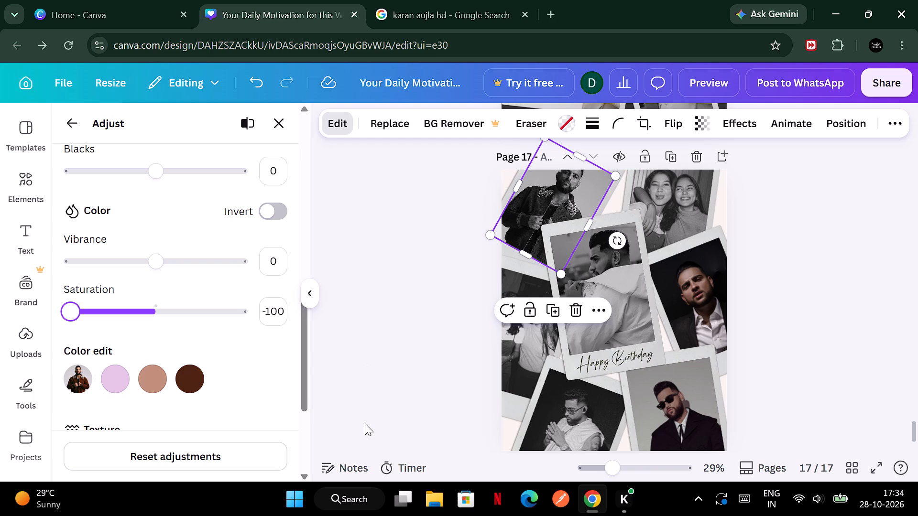
Leave the photo adjustments and browse the templates similar to the Black and White Polaroid Style Birthday Instagram Post for another collage layout.
click(794, 355)
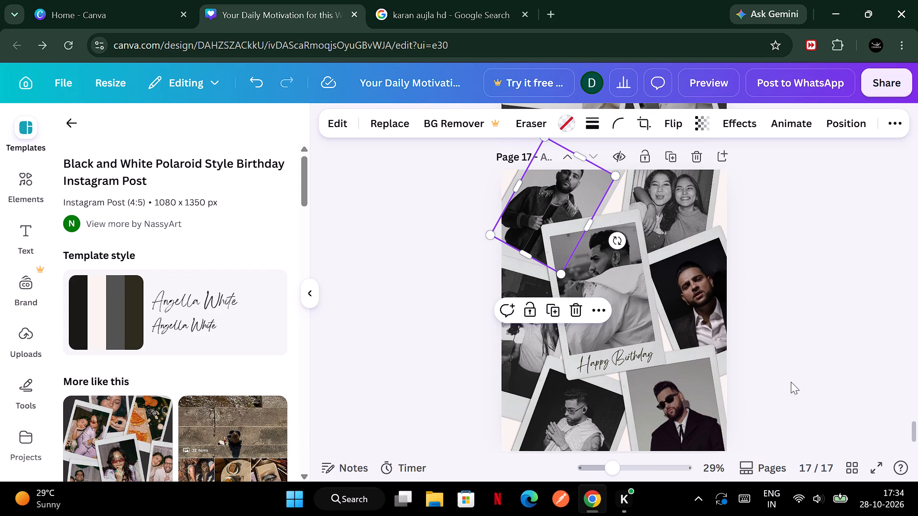
scroll(638, 345, down, 4)
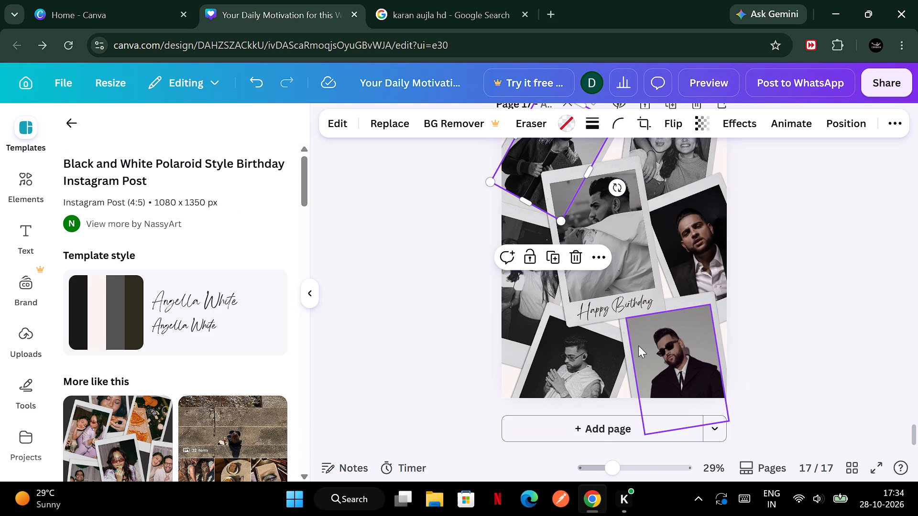
scroll(143, 338, down, 4)
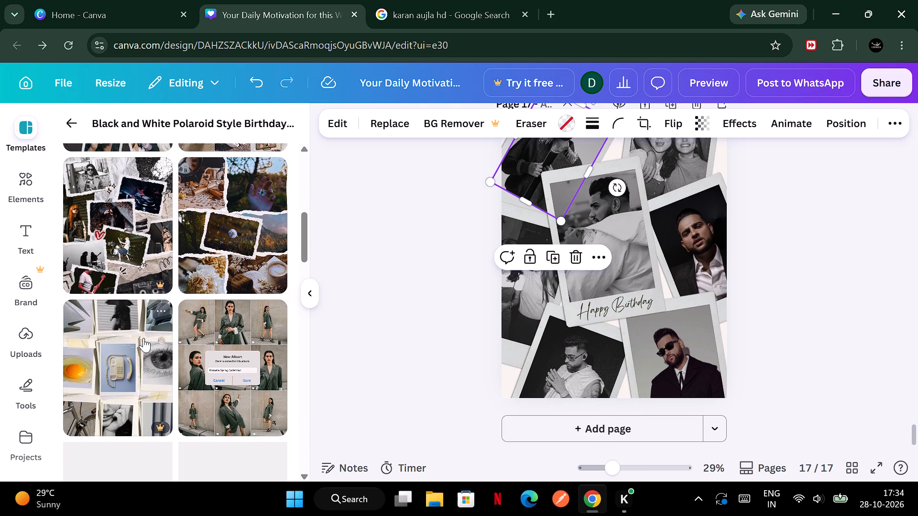
scroll(143, 338, right, 1)
scroll(143, 338, down, 1)
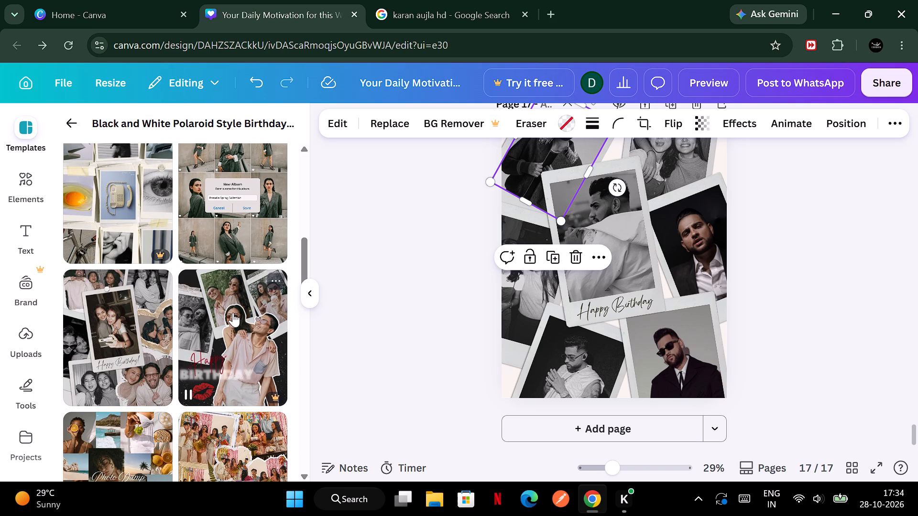
scroll(134, 244, down, 5)
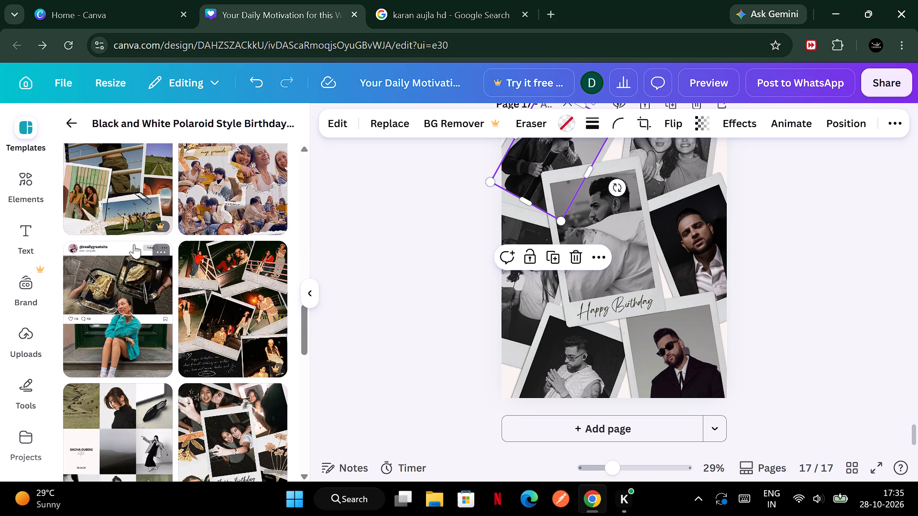
scroll(134, 244, down, 5)
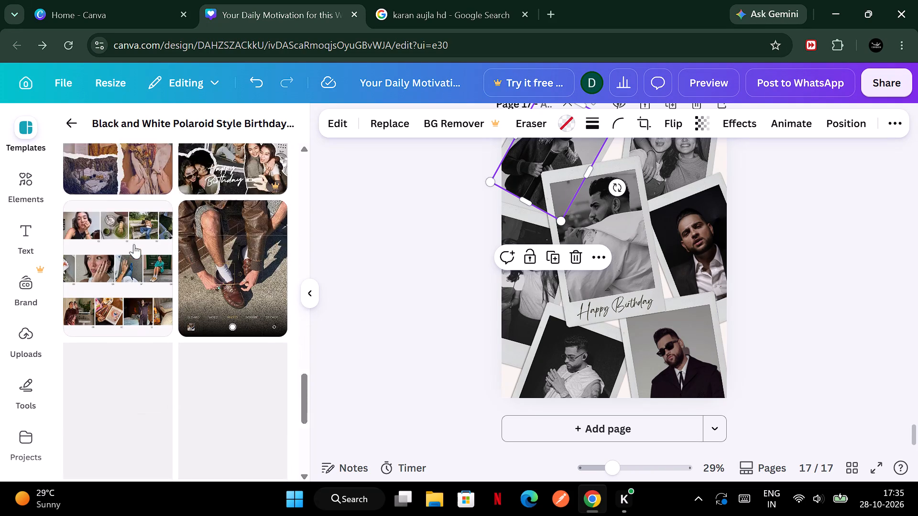
scroll(134, 244, down, 2)
scroll(134, 244, up, 1)
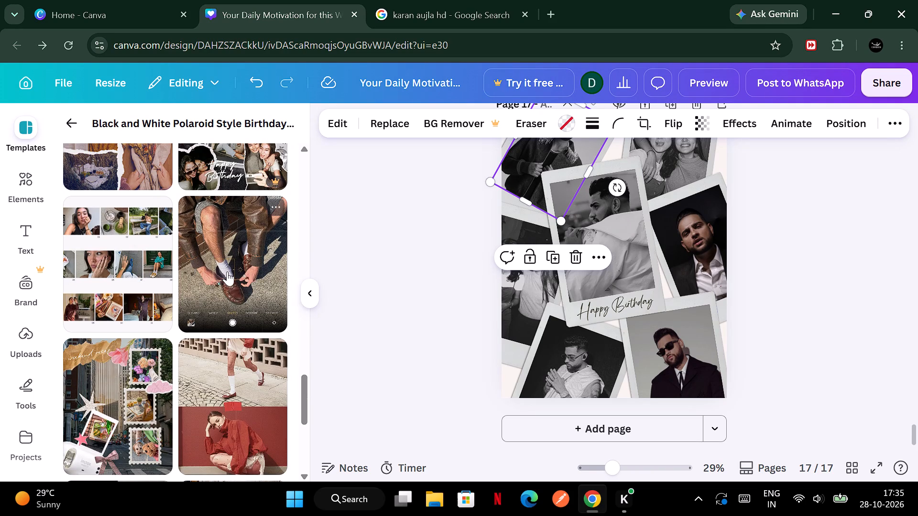
Browse the templates similar to the black-and-white polaroid birthday post for another collage design.
scroll(123, 259, down, 3)
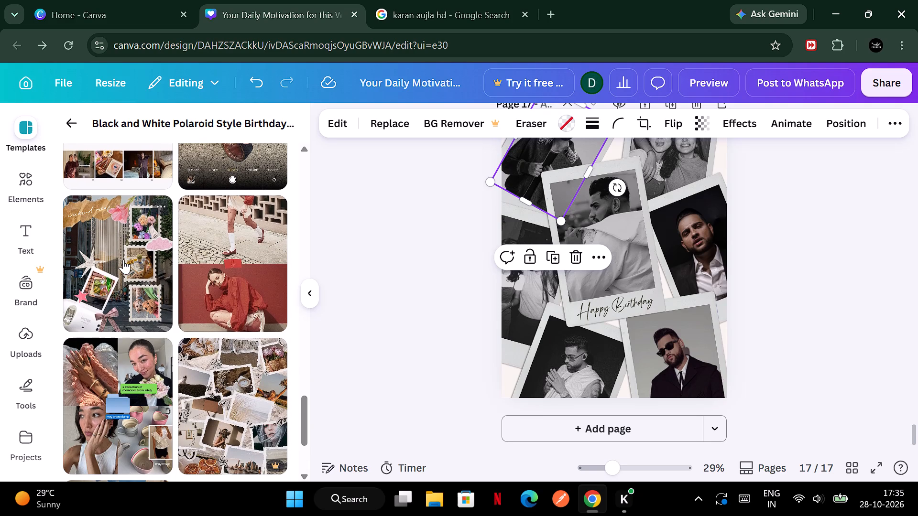
scroll(123, 259, down, 5)
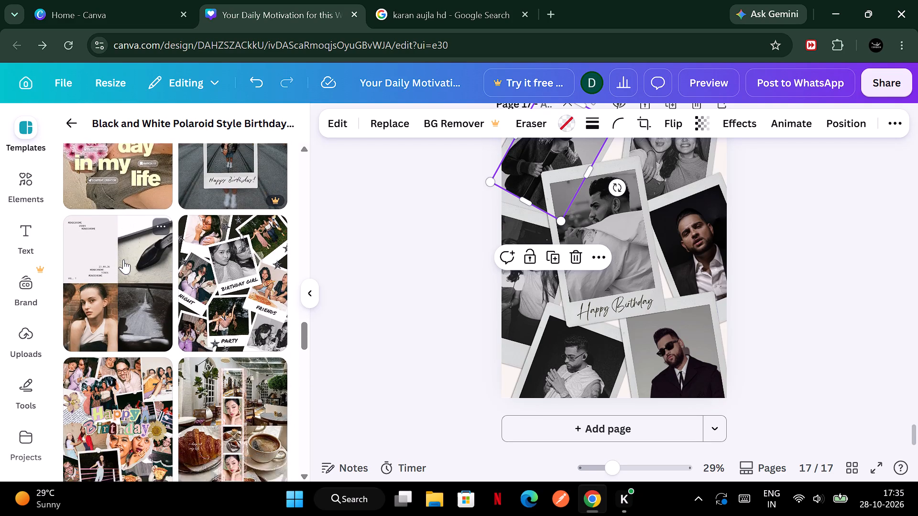
scroll(123, 259, down, 1)
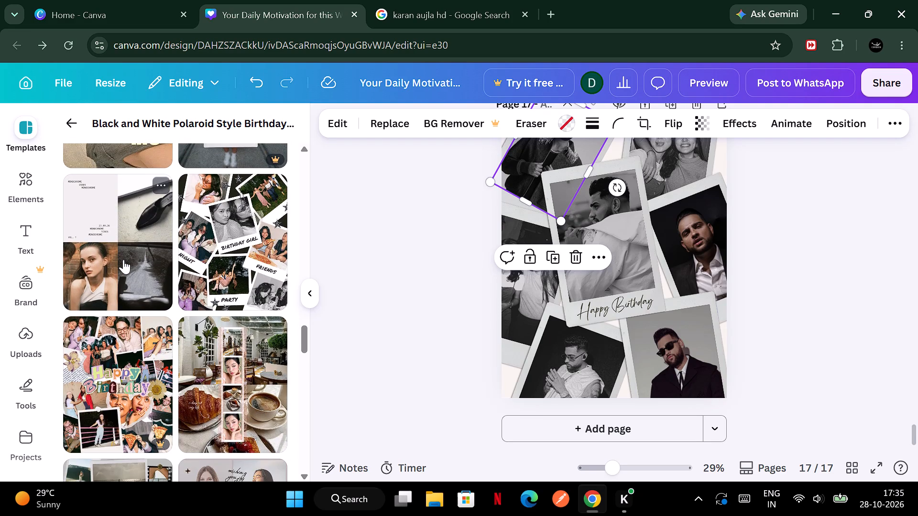
scroll(123, 259, down, 4)
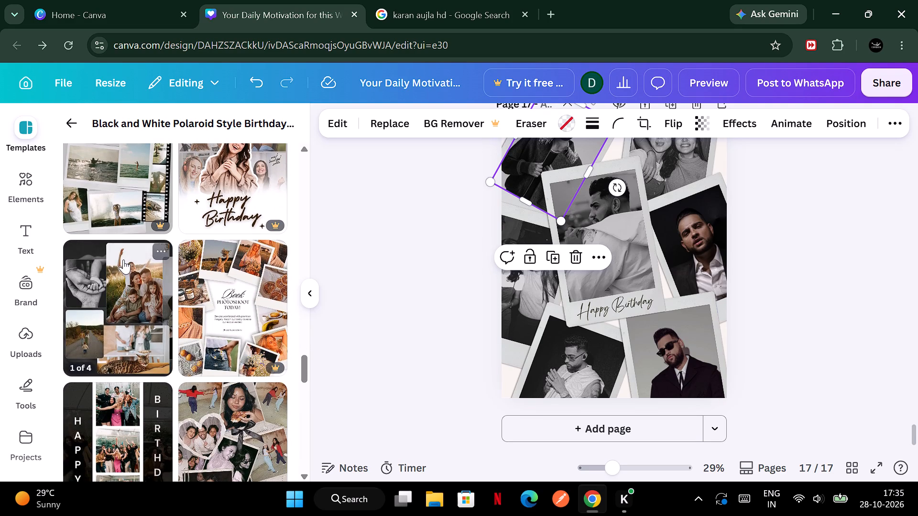
scroll(123, 259, down, 3)
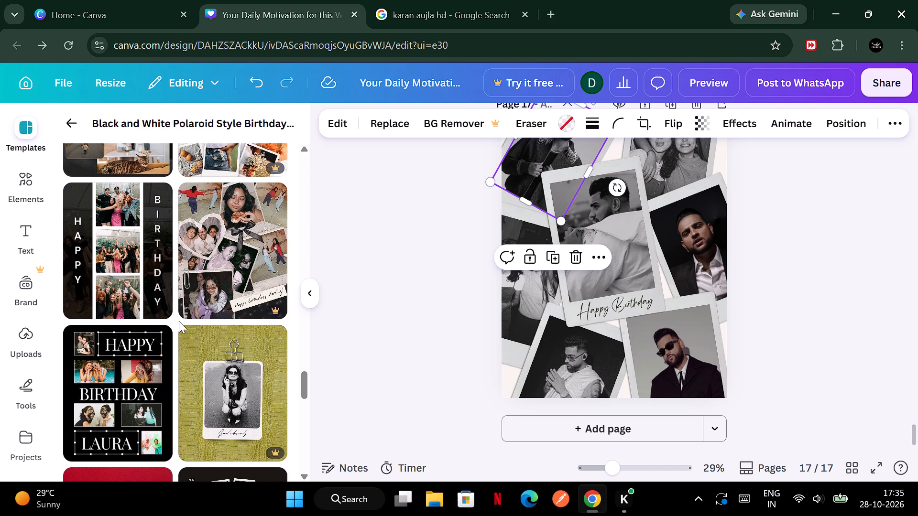
scroll(245, 335, down, 4)
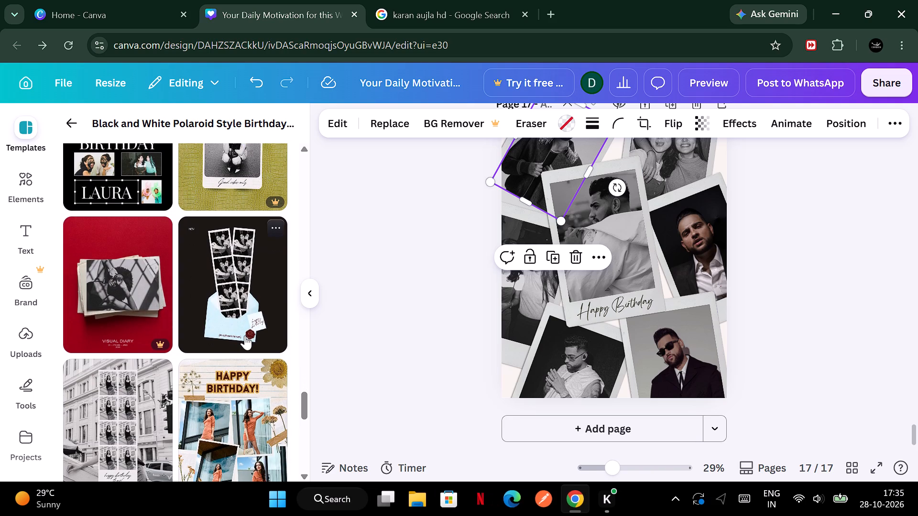
scroll(243, 361, down, 1)
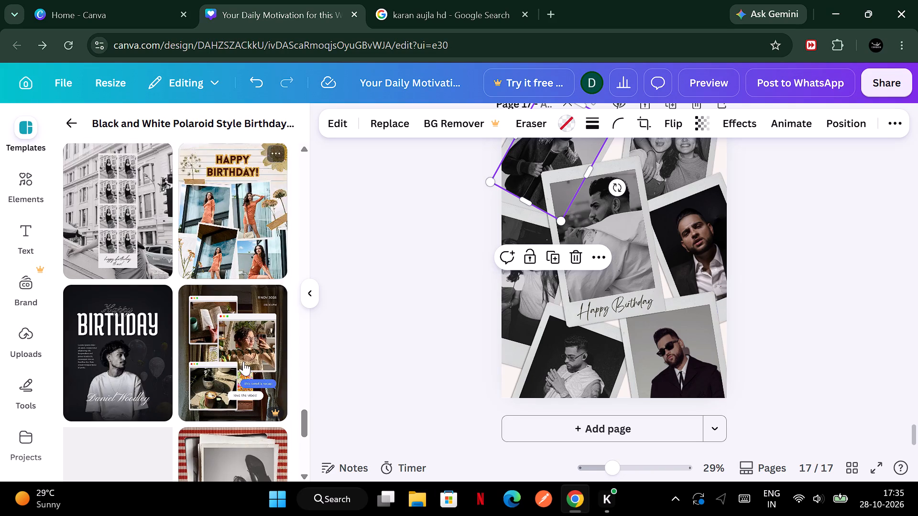
scroll(243, 361, down, 2)
scroll(243, 361, up, 1)
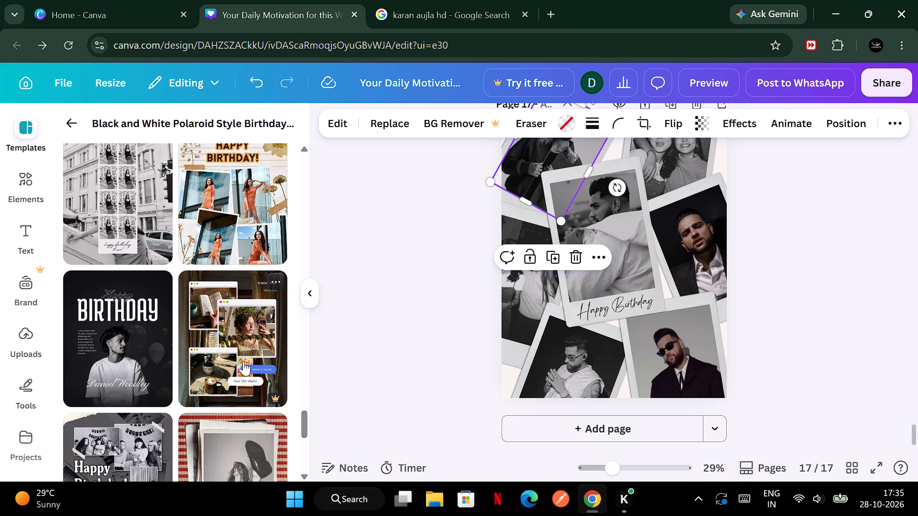
scroll(243, 361, down, 6)
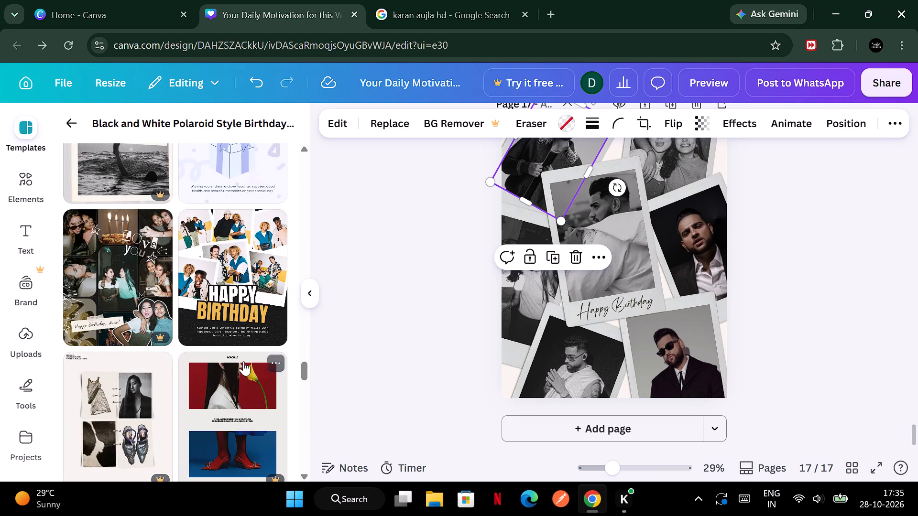
scroll(243, 361, down, 2)
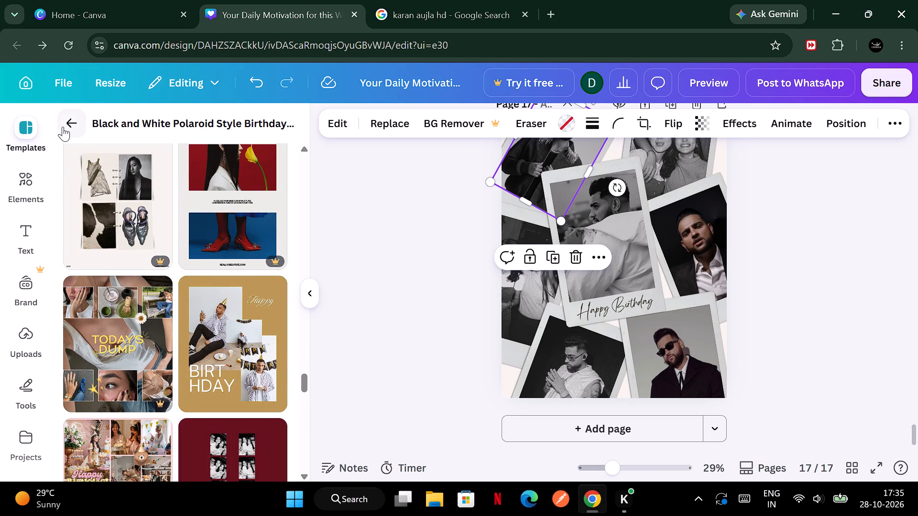
Browse the recommended Instagram post templates for another photo collage design.
click(63, 127)
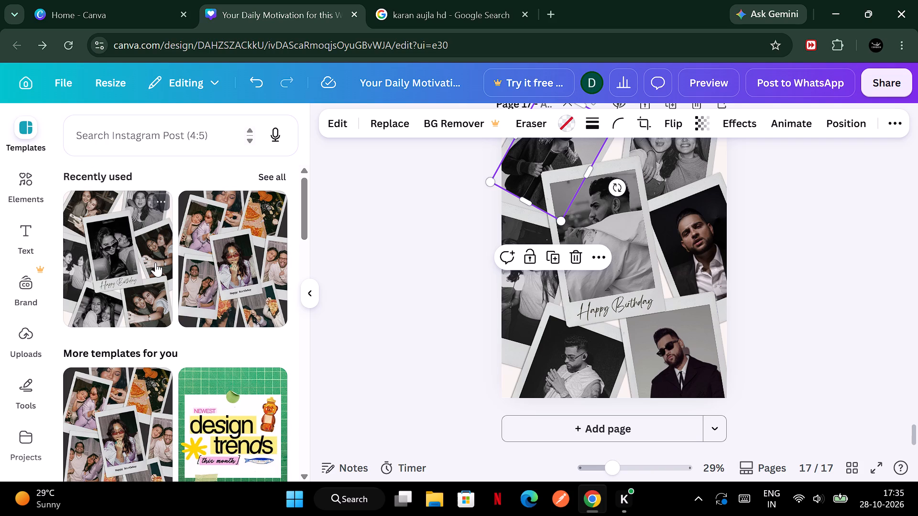
scroll(155, 262, down, 5)
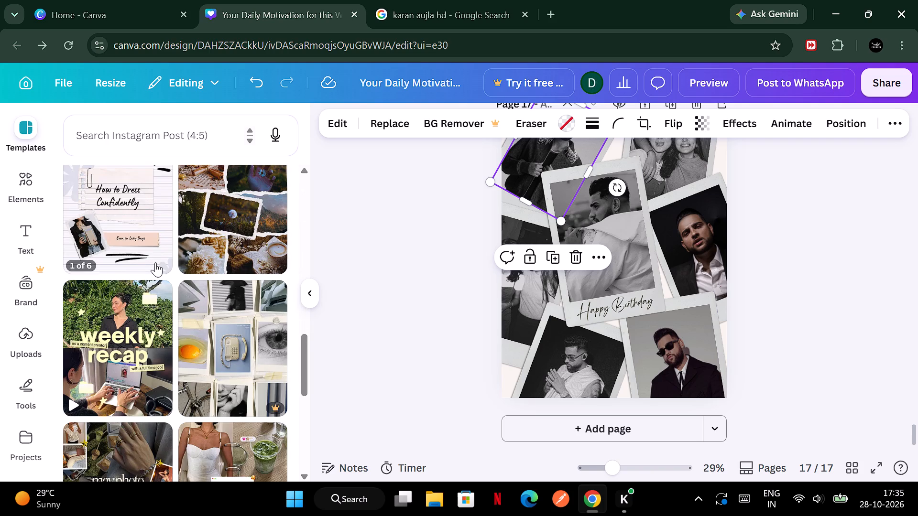
scroll(155, 262, down, 3)
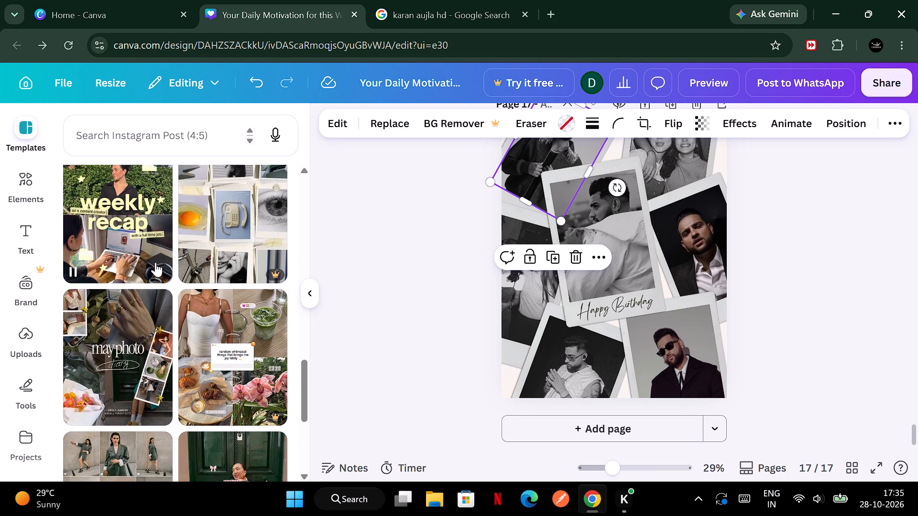
scroll(155, 262, down, 6)
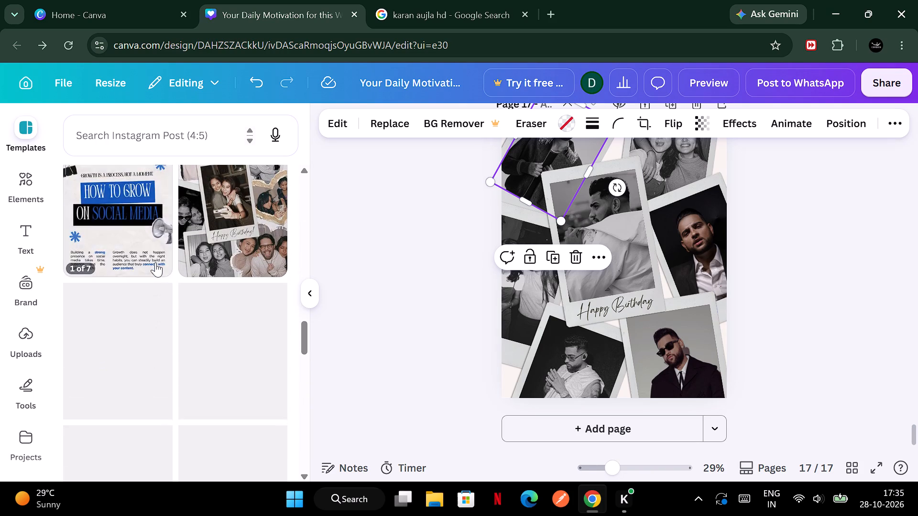
scroll(155, 262, down, 2)
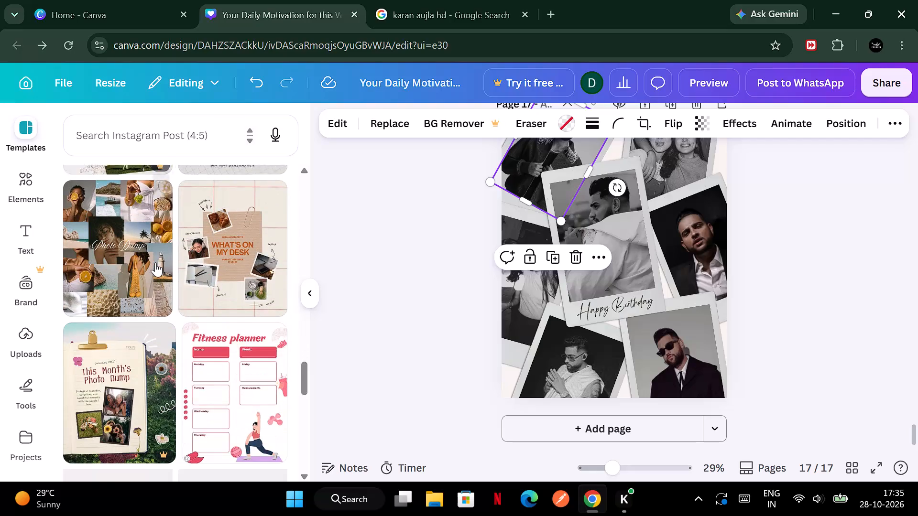
scroll(155, 262, down, 3)
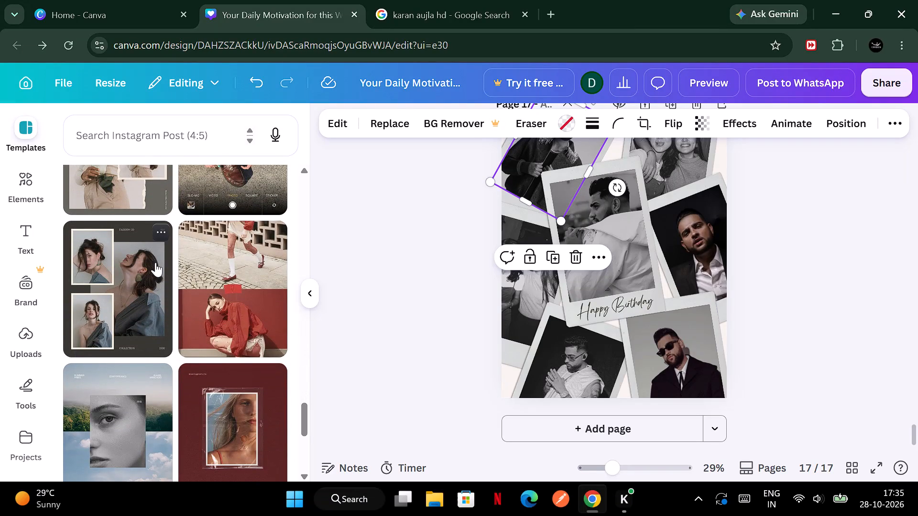
scroll(155, 262, down, 5)
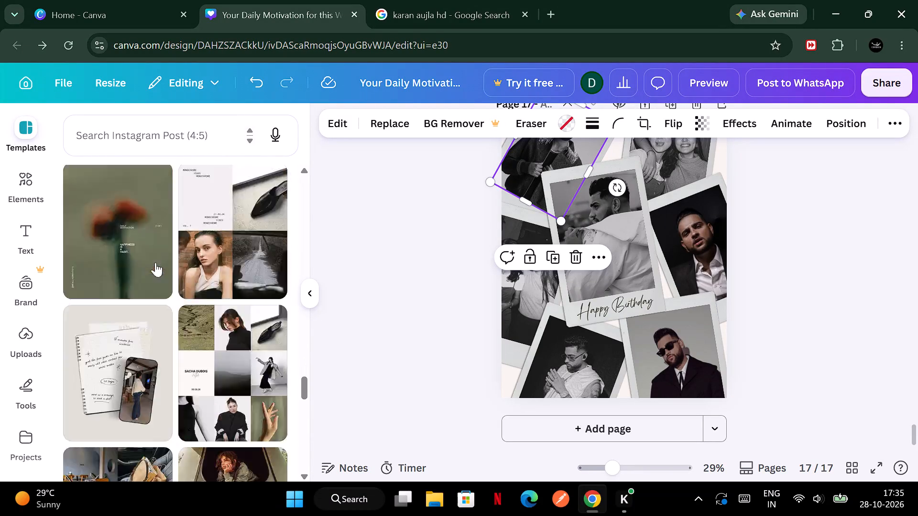
scroll(155, 262, down, 7)
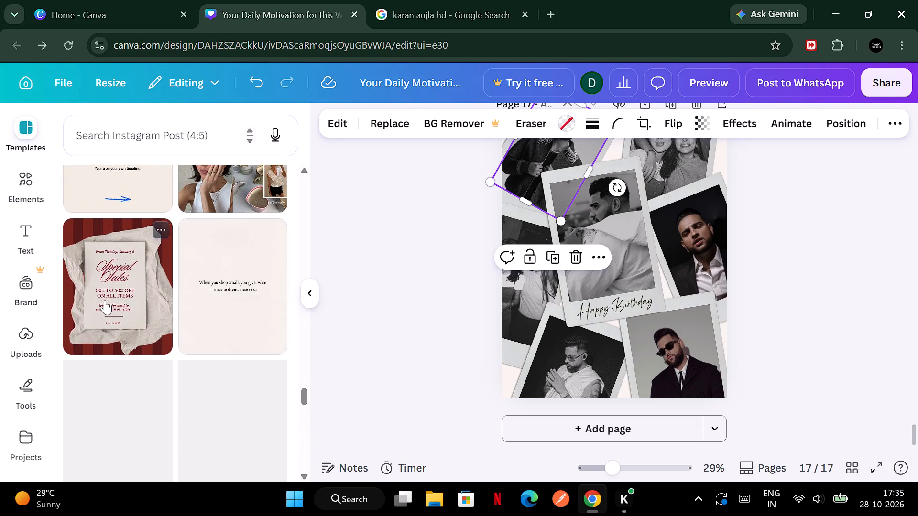
scroll(105, 300, down, 1)
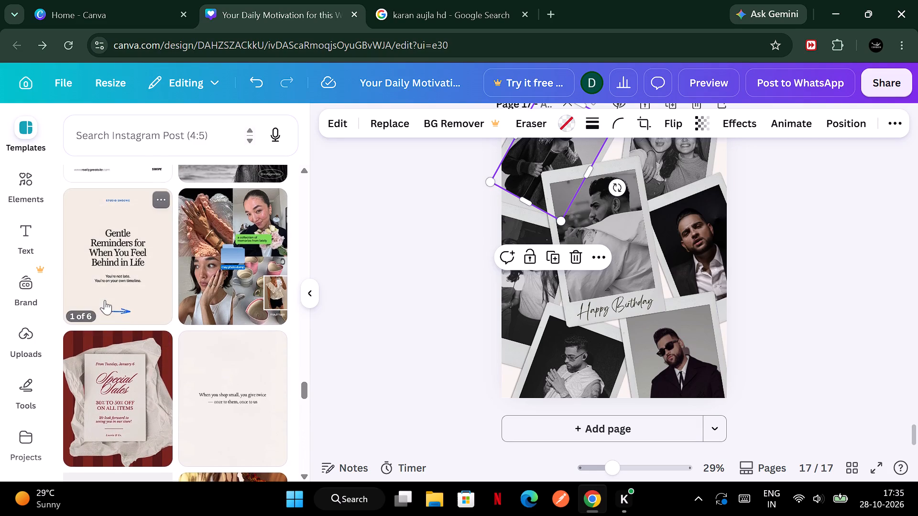
scroll(105, 300, down, 1)
scroll(105, 300, up, 1)
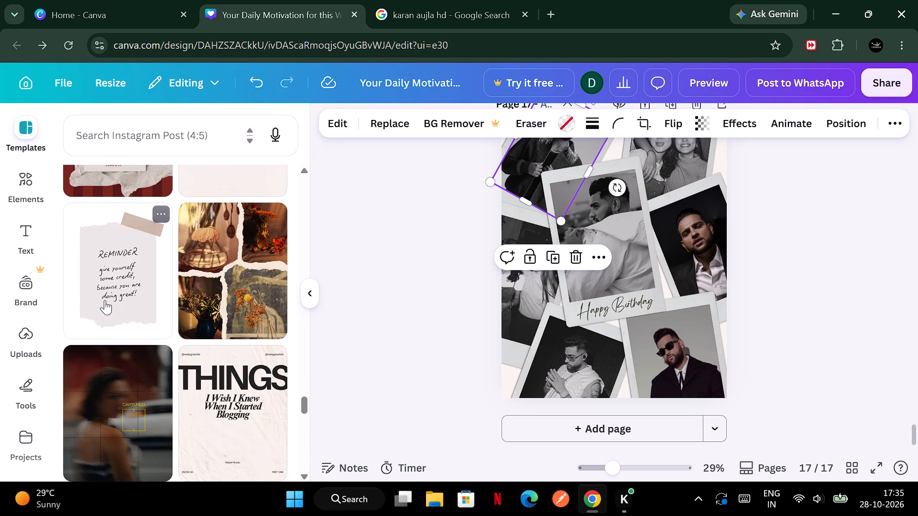
scroll(105, 300, down, 5)
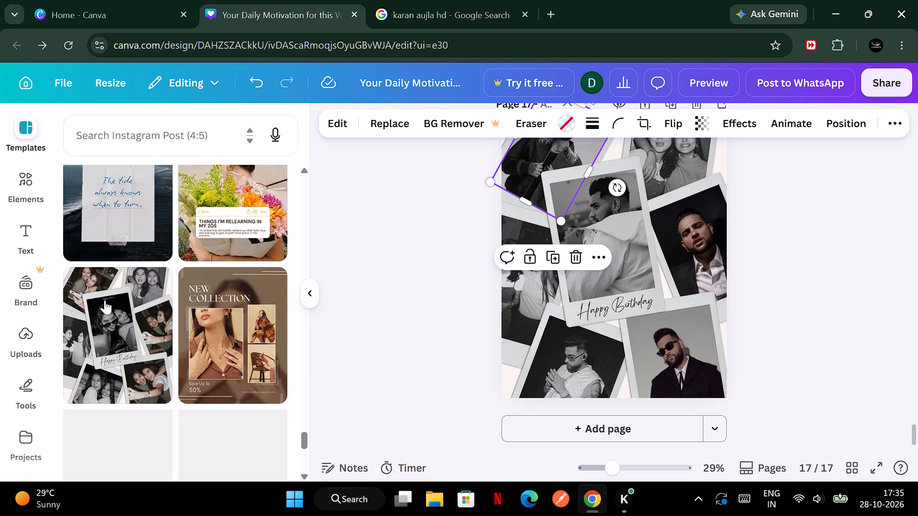
scroll(105, 300, down, 7)
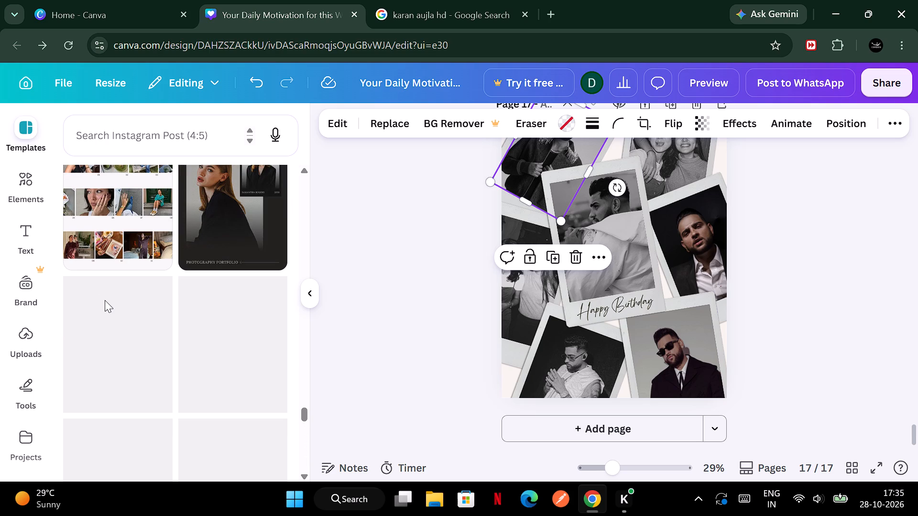
scroll(105, 300, down, 4)
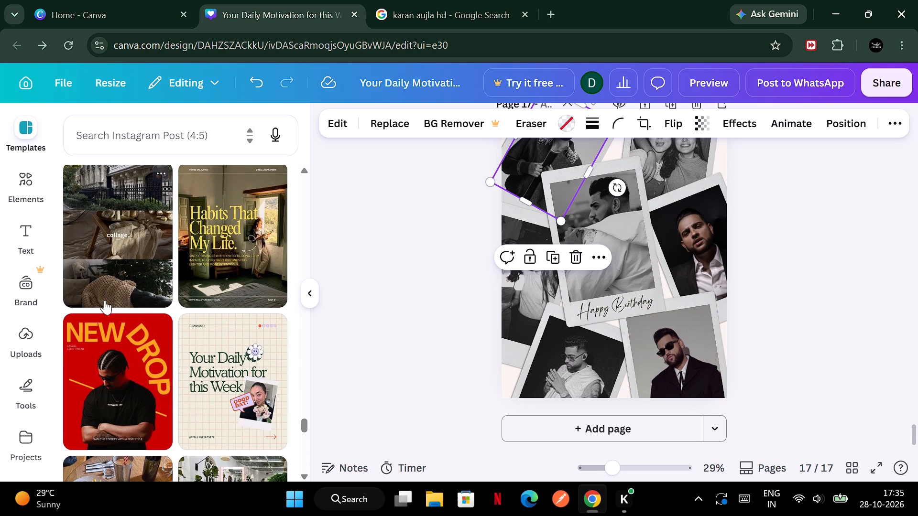
Apply the neutral minimalist three-photo "collage." template to page 17 in place of the polaroid birthday design.
scroll(105, 300, down, 1)
click(117, 252)
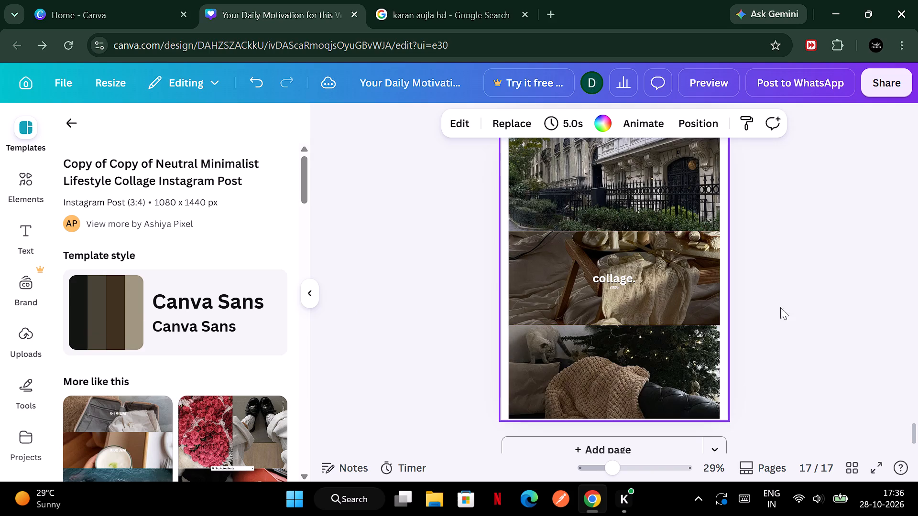
click(805, 308)
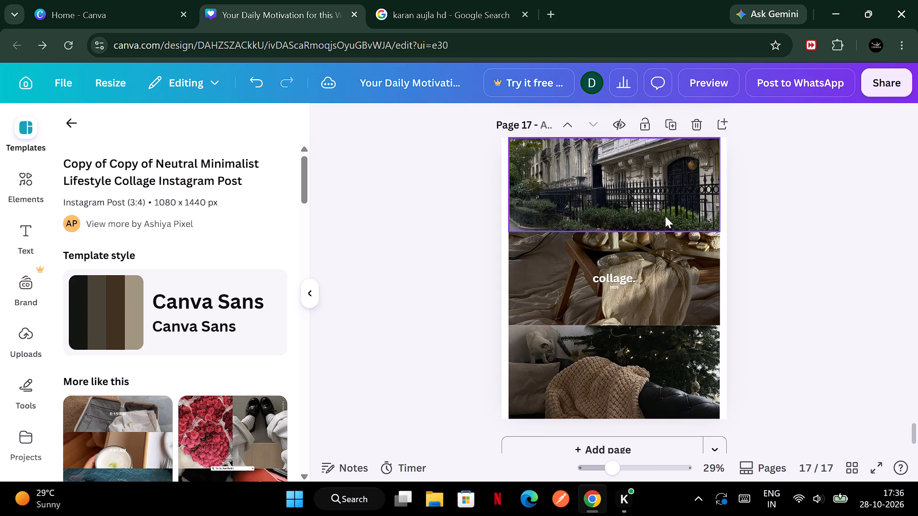
Replace the collage's top building photo with the uploaded photo of the man in sunglasses and a dark jacket on a cream background.
click(651, 211)
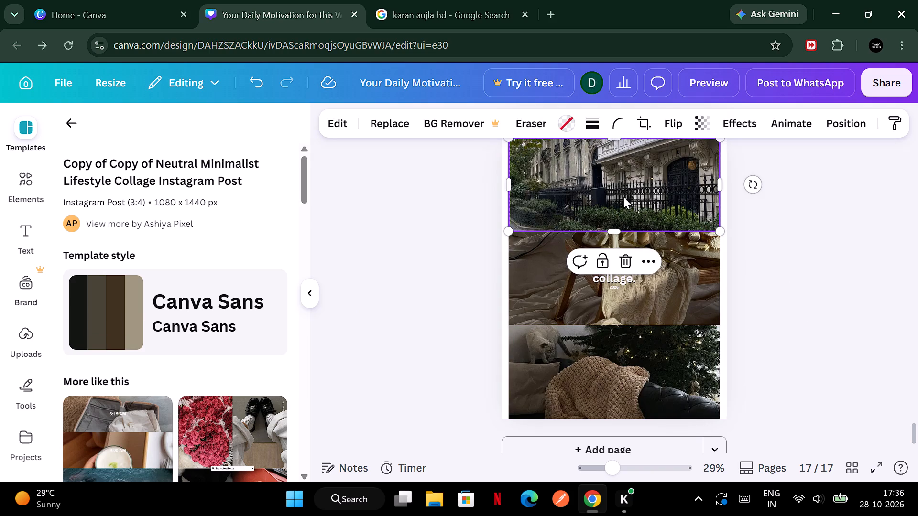
click(350, 117)
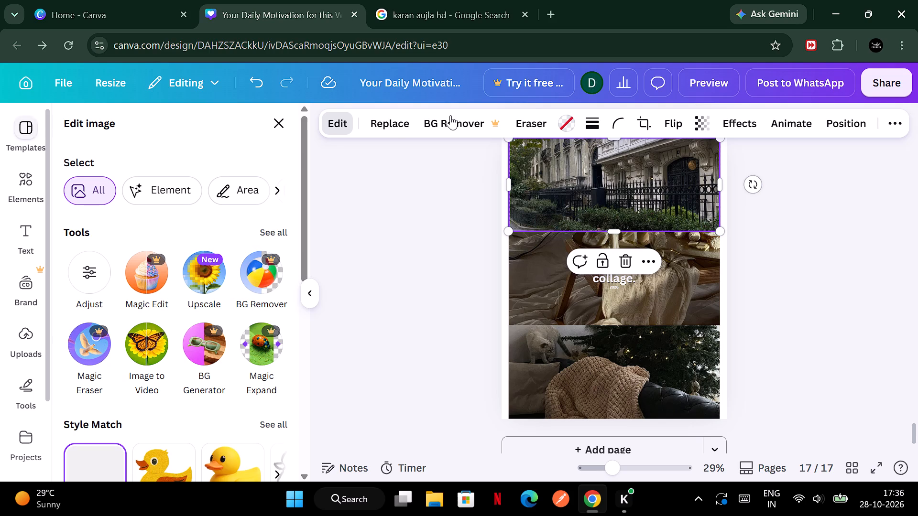
click(404, 119)
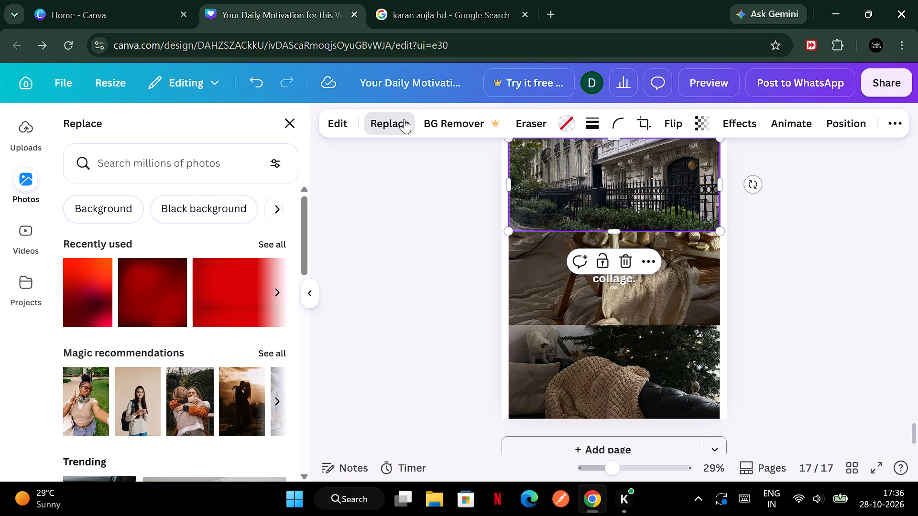
click(22, 130)
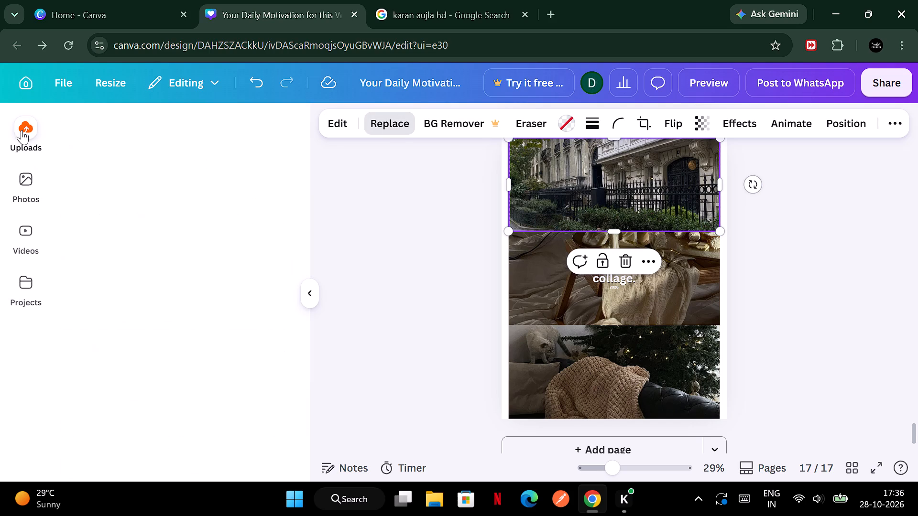
scroll(141, 285, down, 1)
click(156, 344)
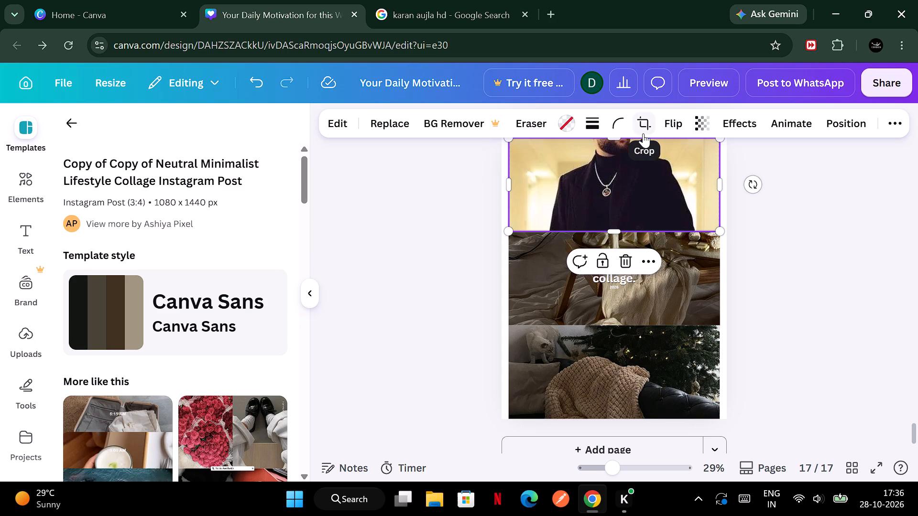
Reposition the top collage photo within its crop so the man's head, sunglasses and shoulders fill the frame.
click(643, 133)
drag(618, 189, 616, 207)
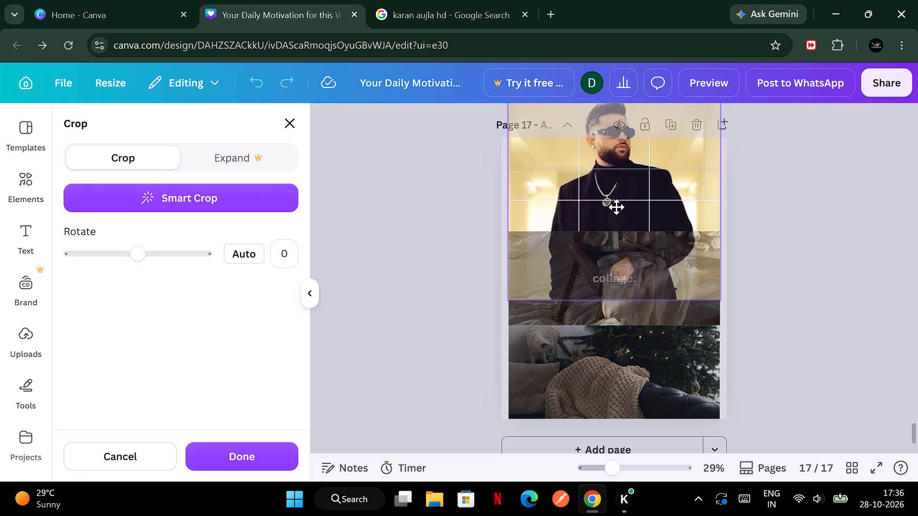
drag(616, 207, 605, 251)
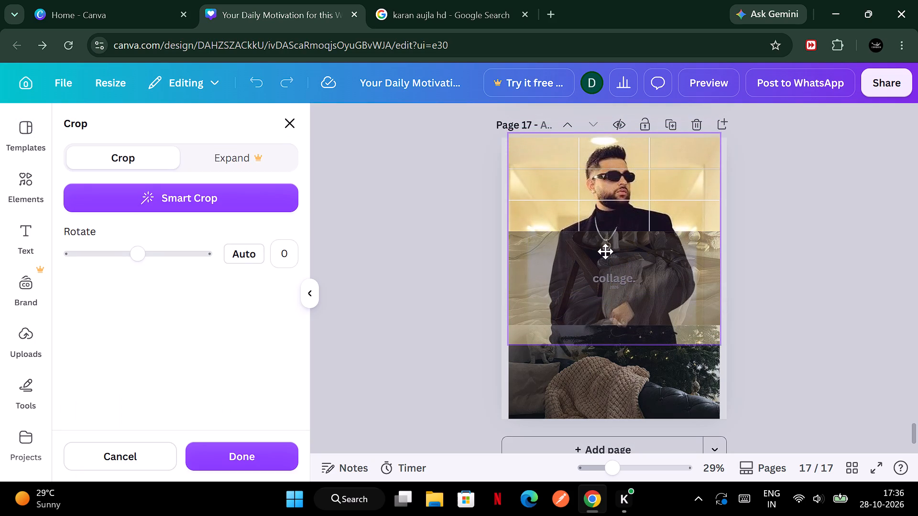
drag(605, 251, 603, 256)
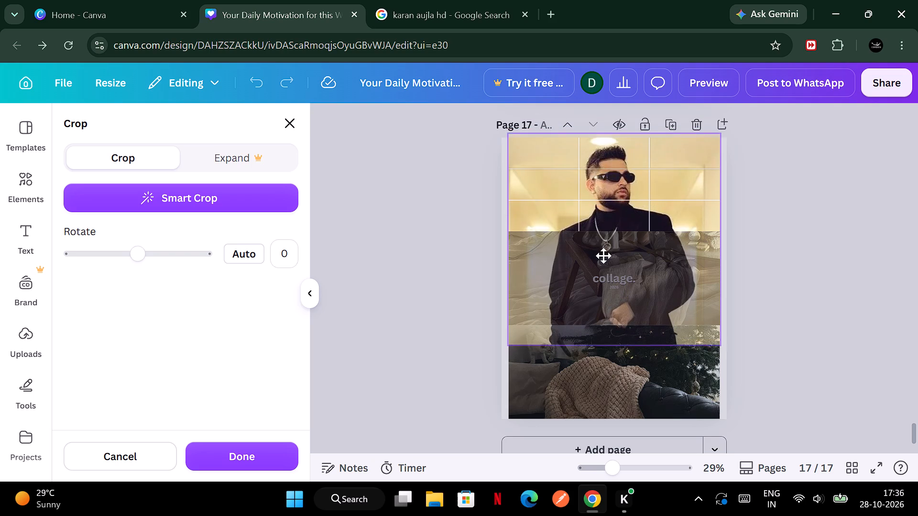
drag(603, 256, 603, 256)
click(835, 253)
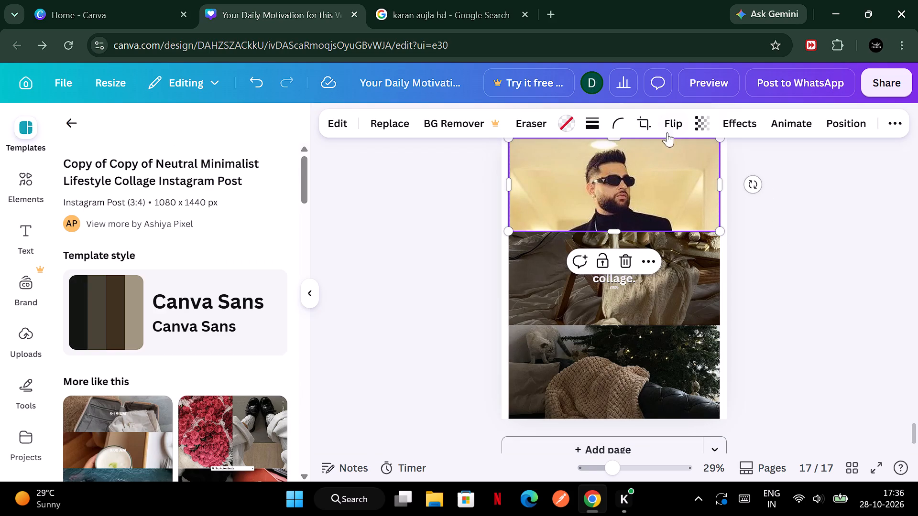
click(651, 121)
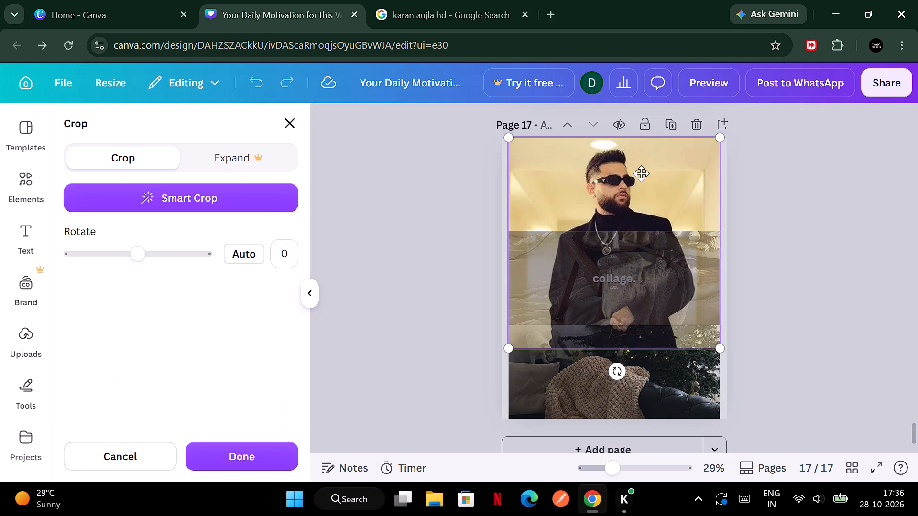
drag(597, 188, 605, 172)
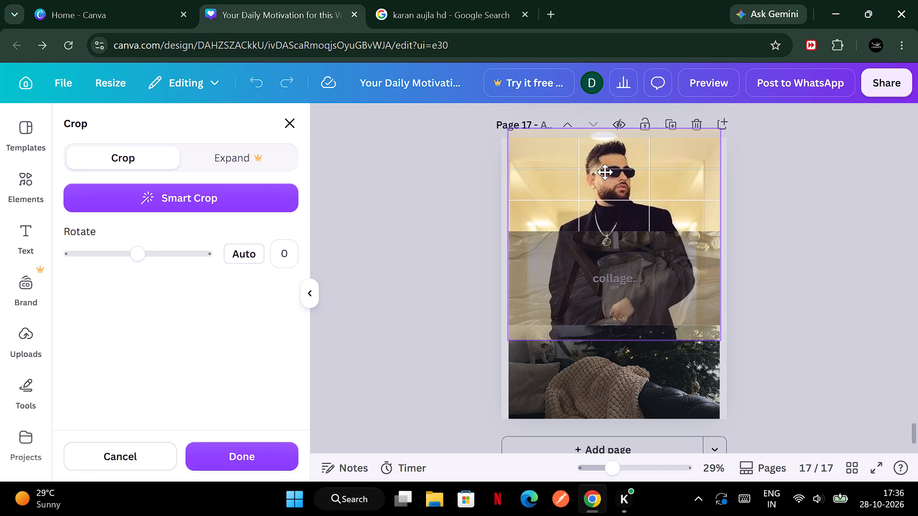
drag(605, 172, 603, 174)
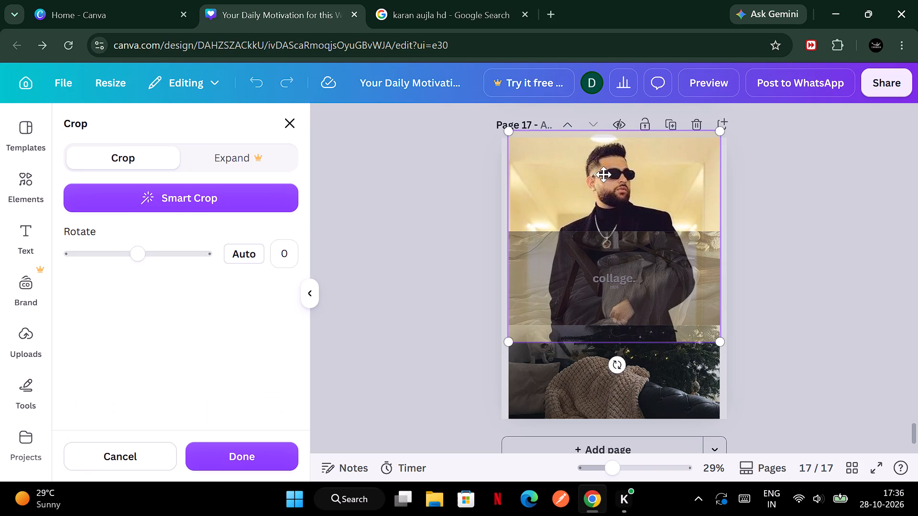
click(837, 220)
click(837, 220)
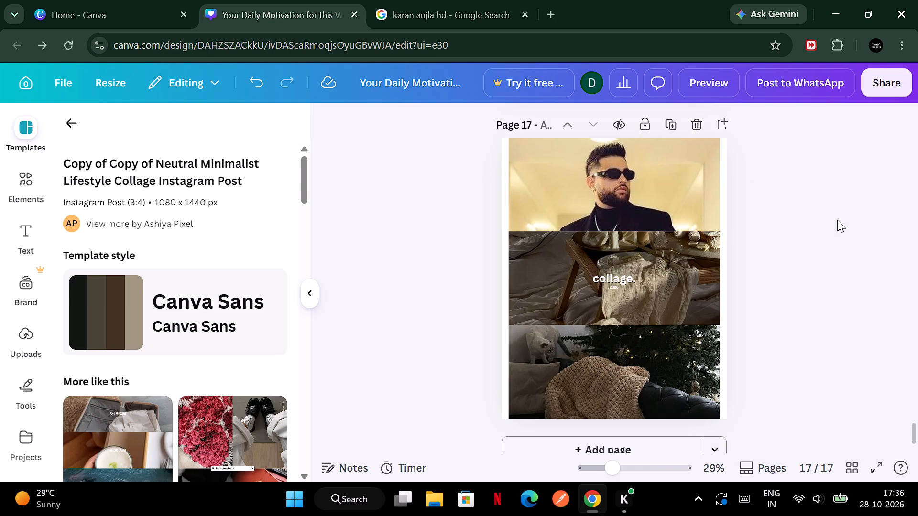
Open the image editing options for the collage's middle photo behind the "collage." text.
click(700, 279)
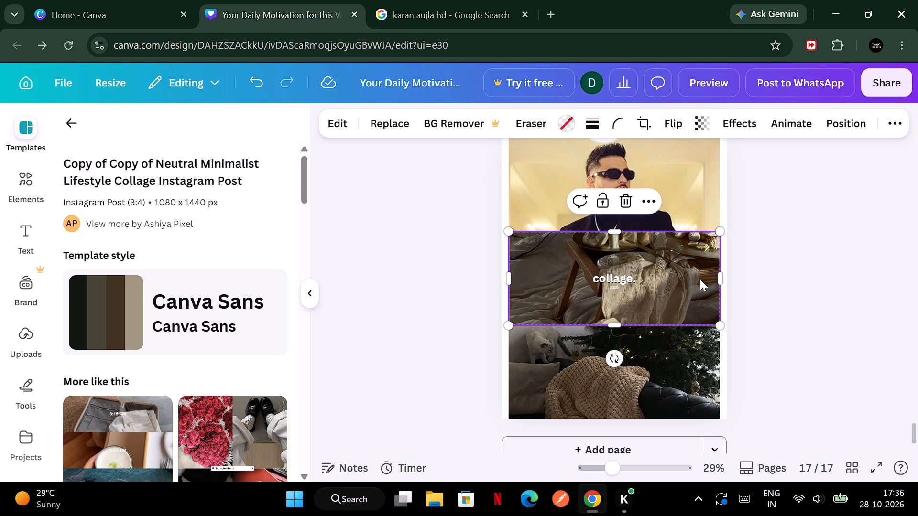
click(351, 123)
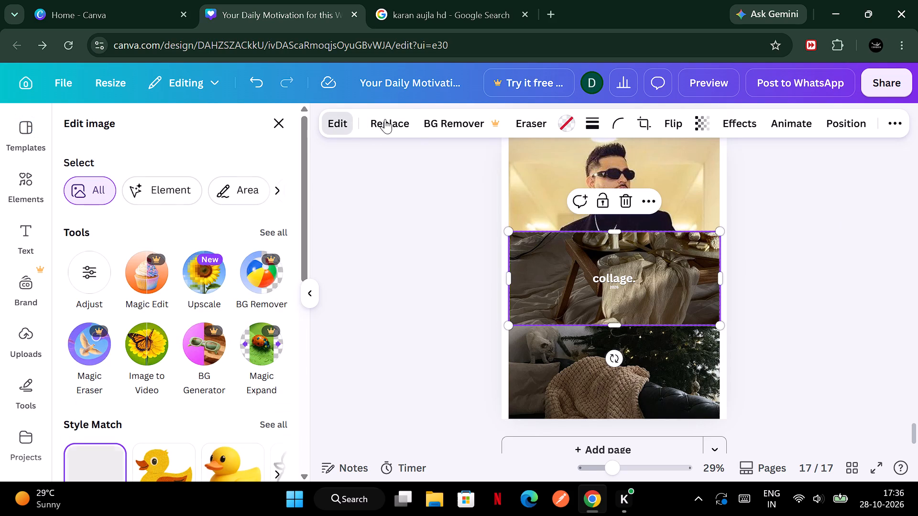
Replace the collage's middle photo with the uploaded side-profile photo of the man in sunglasses against a pink sky.
click(385, 119)
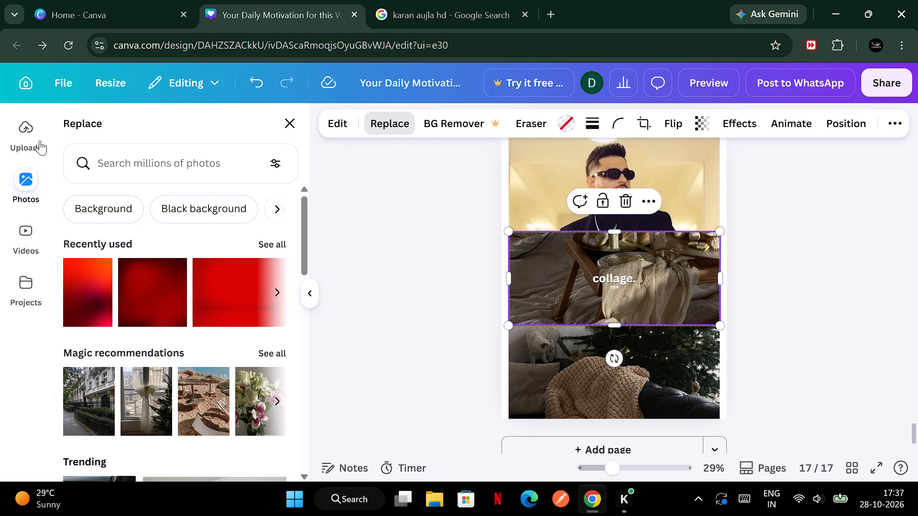
click(24, 140)
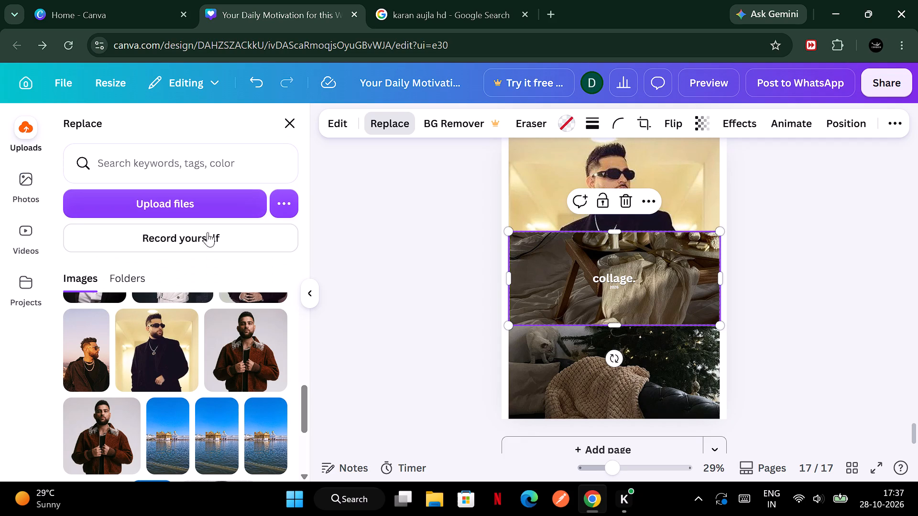
scroll(222, 362, down, 1)
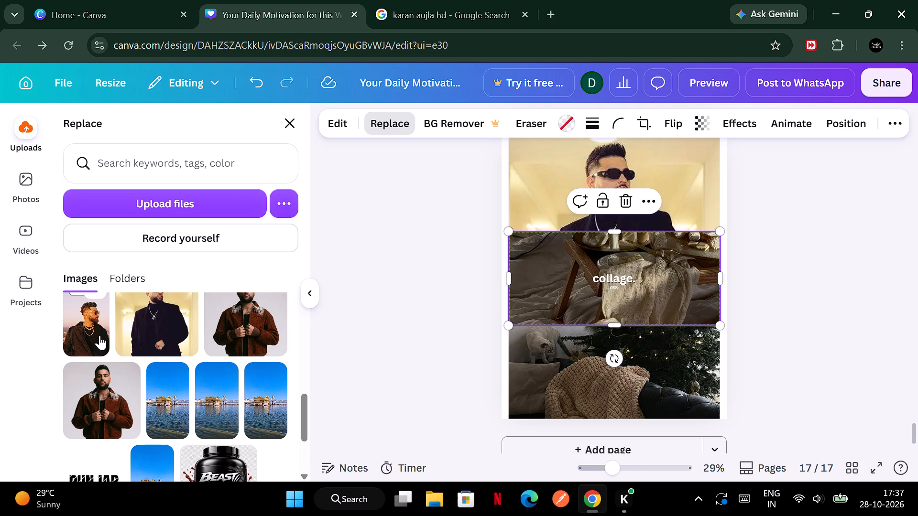
click(99, 335)
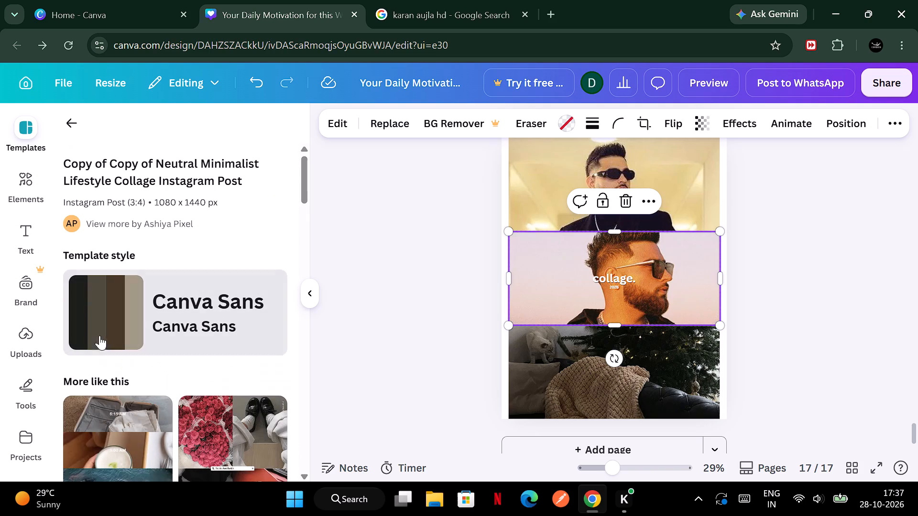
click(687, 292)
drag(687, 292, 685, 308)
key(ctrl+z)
Crop the middle photo, shifting the image down inside its frame so the man's whole head shows.
click(642, 119)
drag(639, 264, 638, 285)
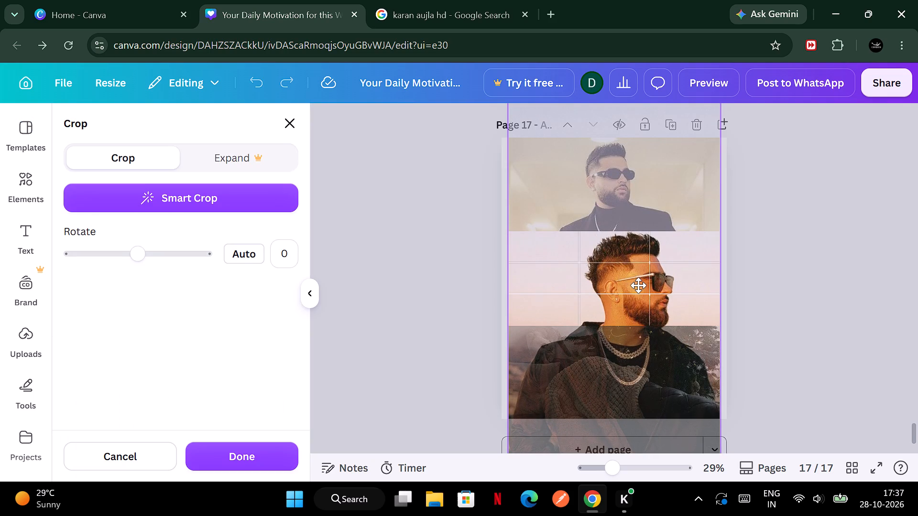
Nudge the middle photo slightly upward inside its crop frame and apply the crop.
drag(638, 285, 638, 282)
click(825, 307)
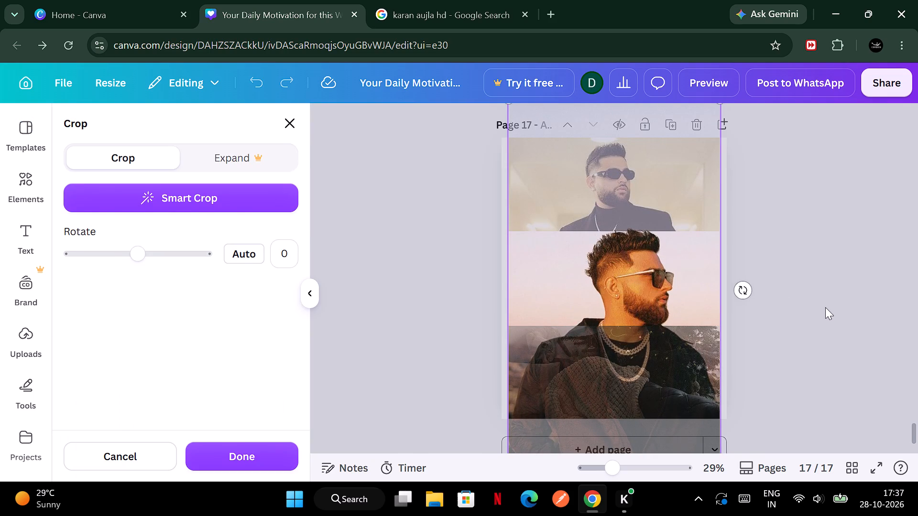
click(825, 307)
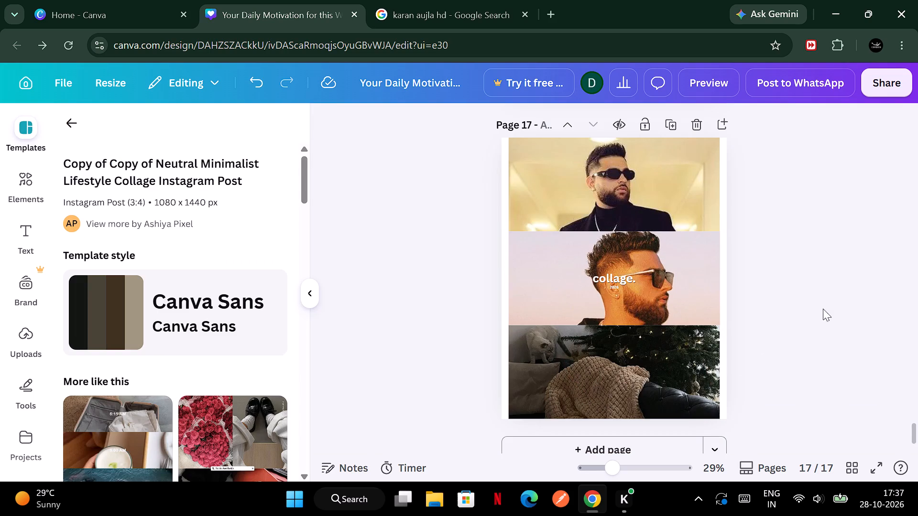
Replace the collage's bottom Christmas-tree photo with the uploaded photo of the man in sunglasses and a dark jacket on a cream background.
click(649, 368)
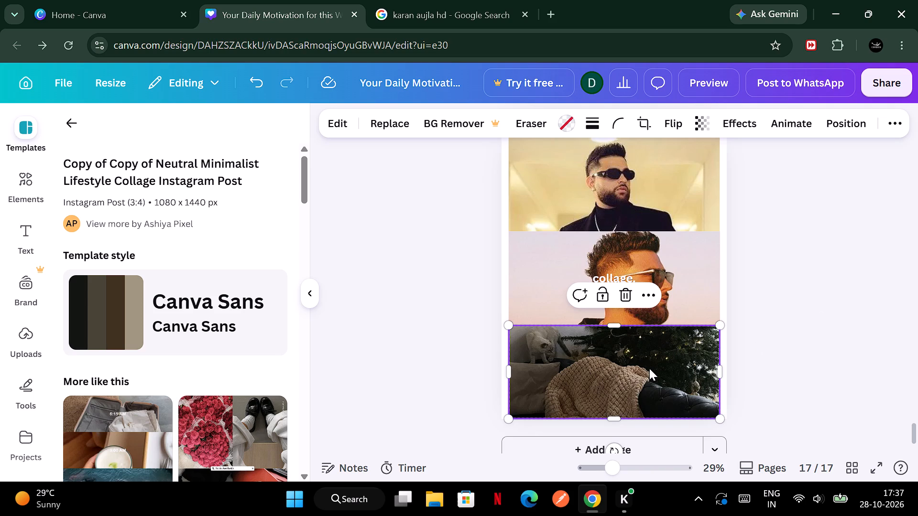
click(397, 121)
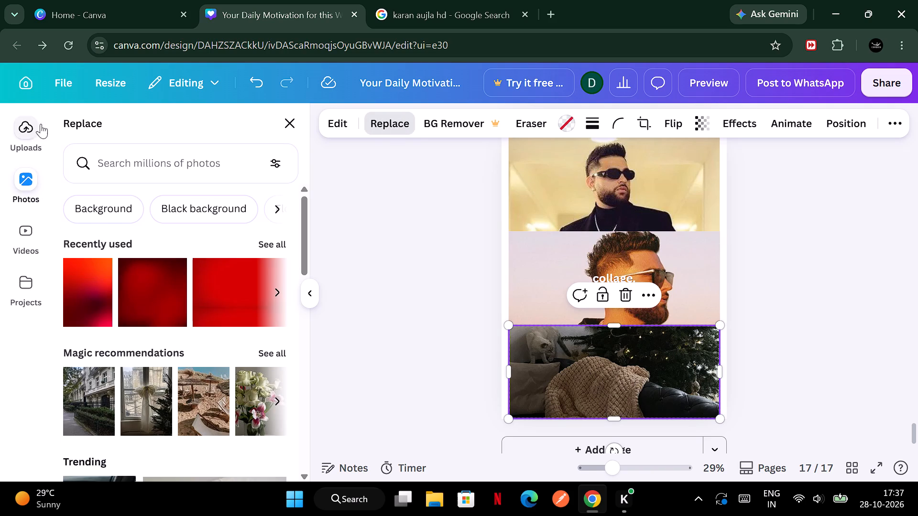
click(36, 128)
scroll(171, 309, down, 1)
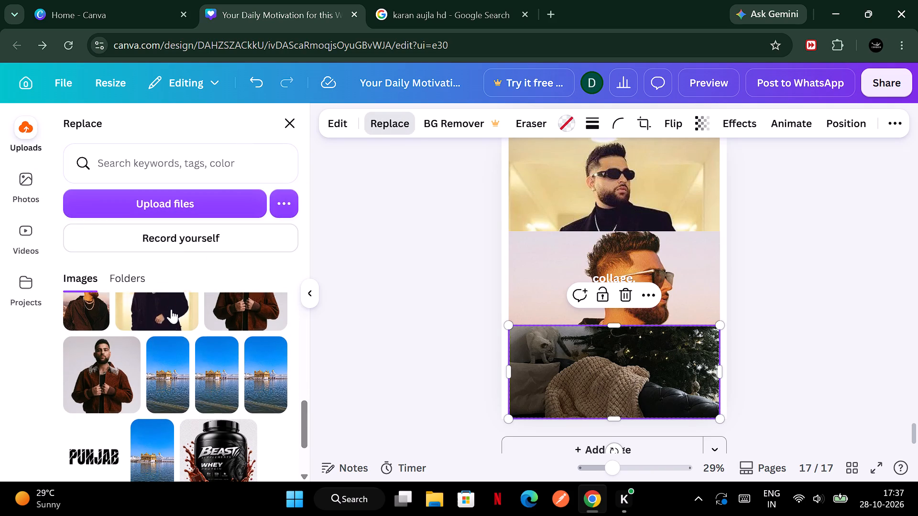
scroll(171, 309, down, 1)
scroll(171, 309, up, 2)
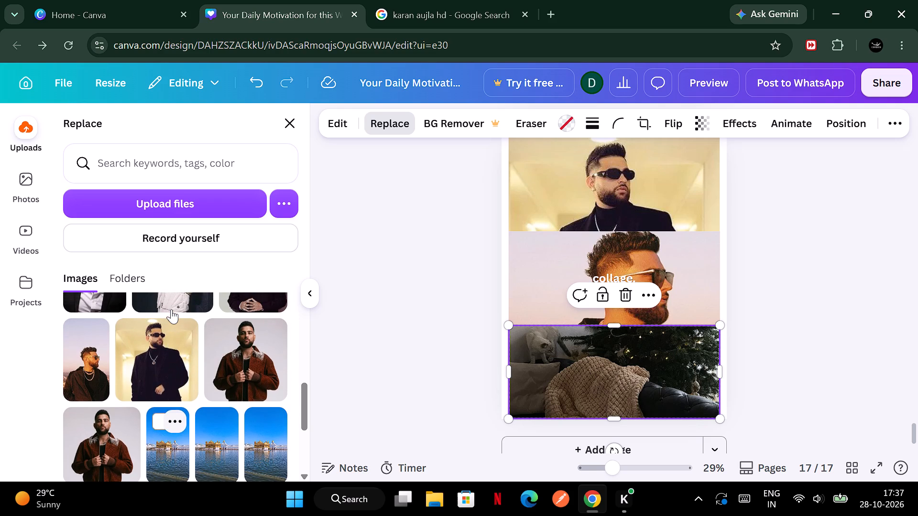
click(156, 355)
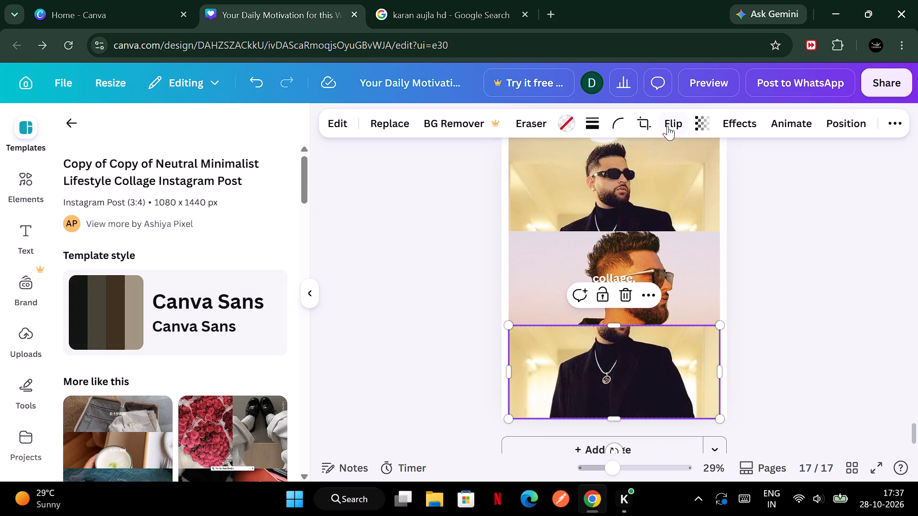
Flip the collage's bottom photo horizontally.
click(668, 125)
click(672, 161)
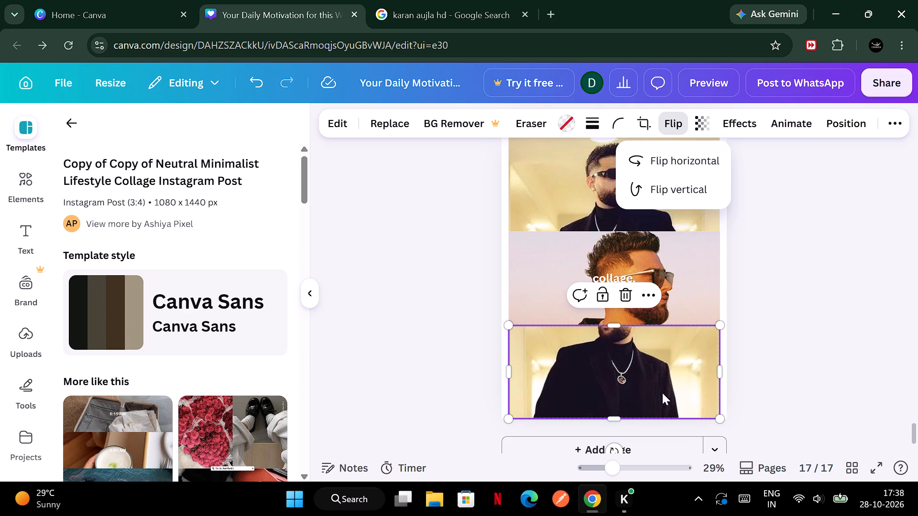
Crop the collage's bottom photo, shifting the image down inside its frame so the man's whole head and sunglasses show.
click(656, 381)
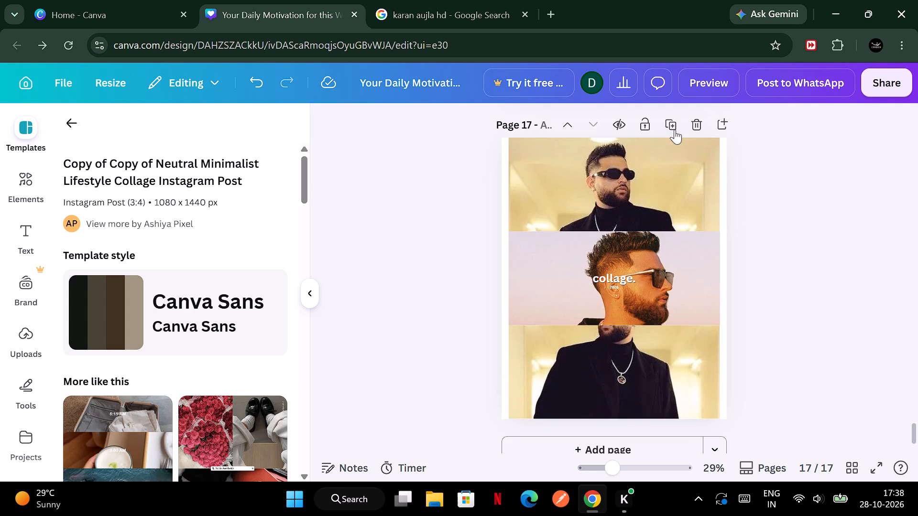
click(652, 355)
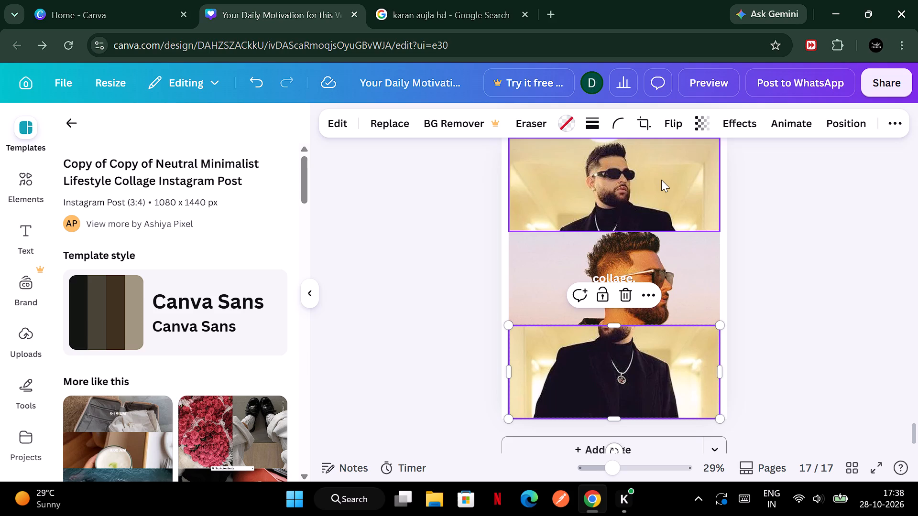
click(652, 123)
drag(622, 370, 620, 414)
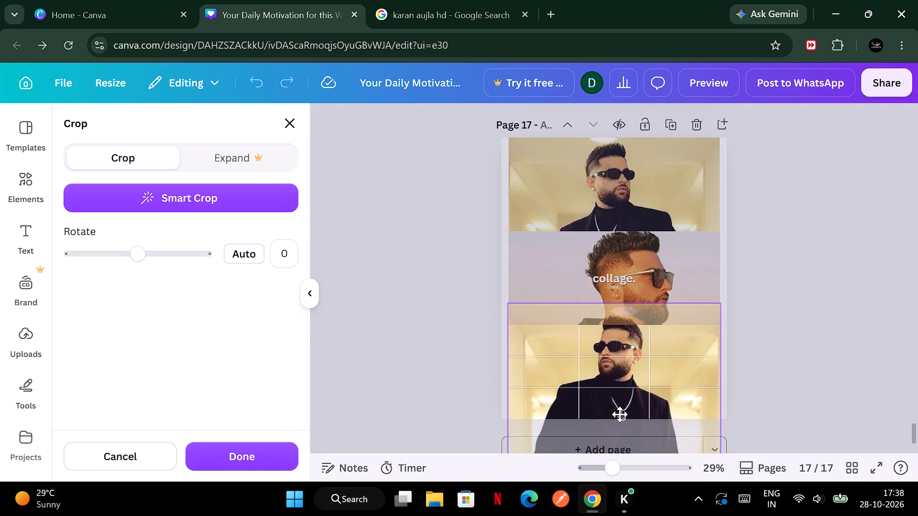
drag(620, 414, 617, 434)
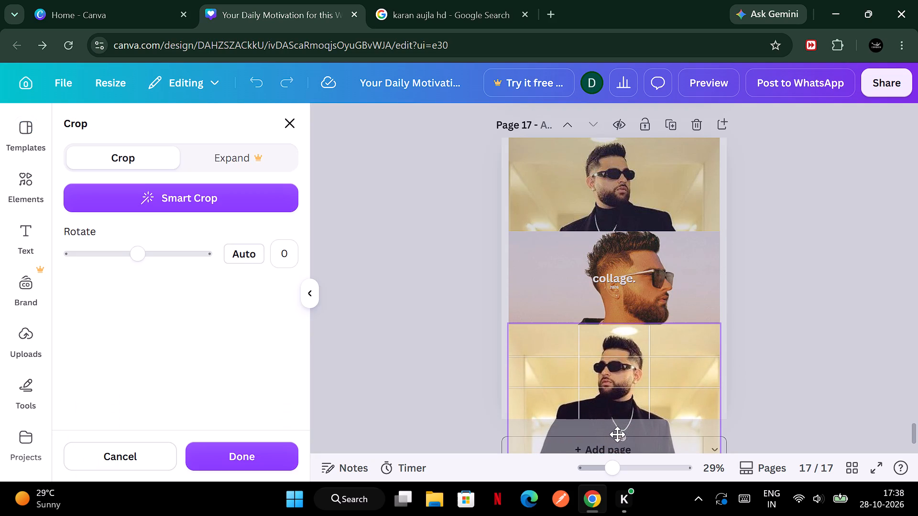
drag(617, 434, 618, 432)
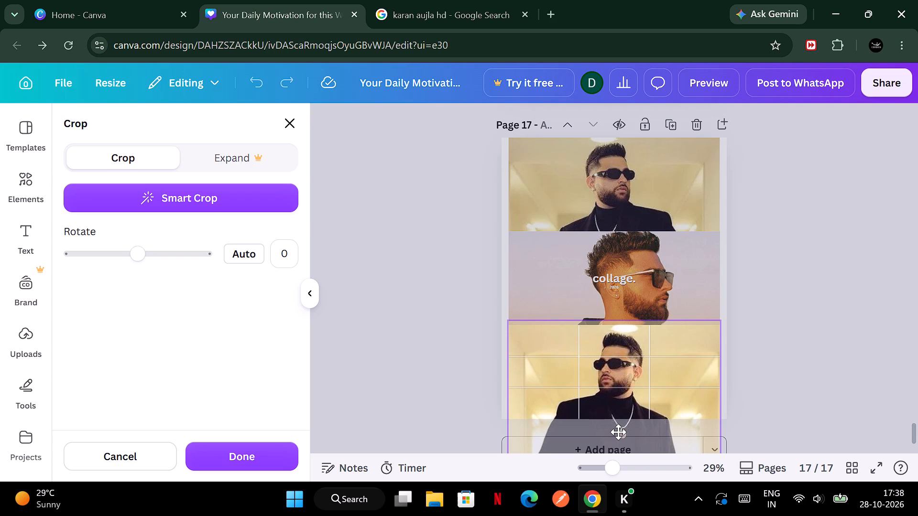
drag(618, 432, 617, 433)
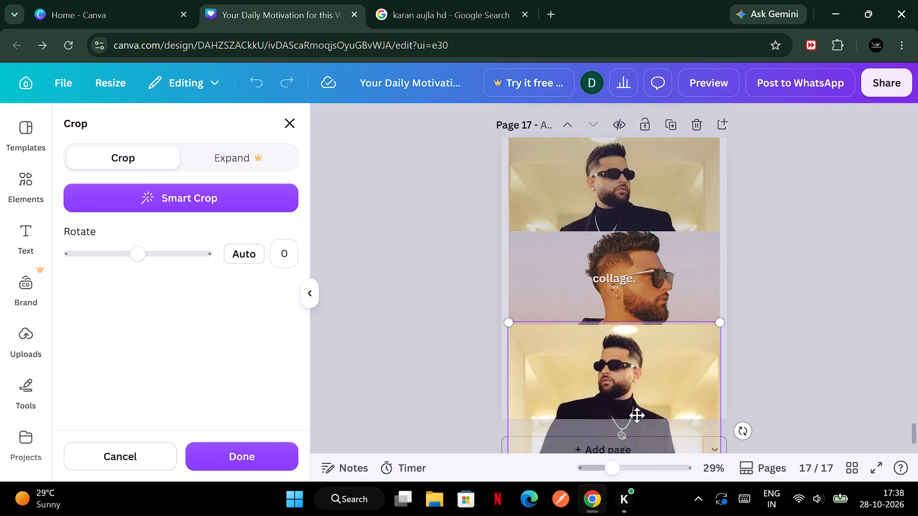
drag(644, 408, 645, 402)
drag(634, 395, 635, 387)
drag(635, 387, 634, 387)
drag(634, 387, 636, 382)
click(828, 310)
click(828, 310)
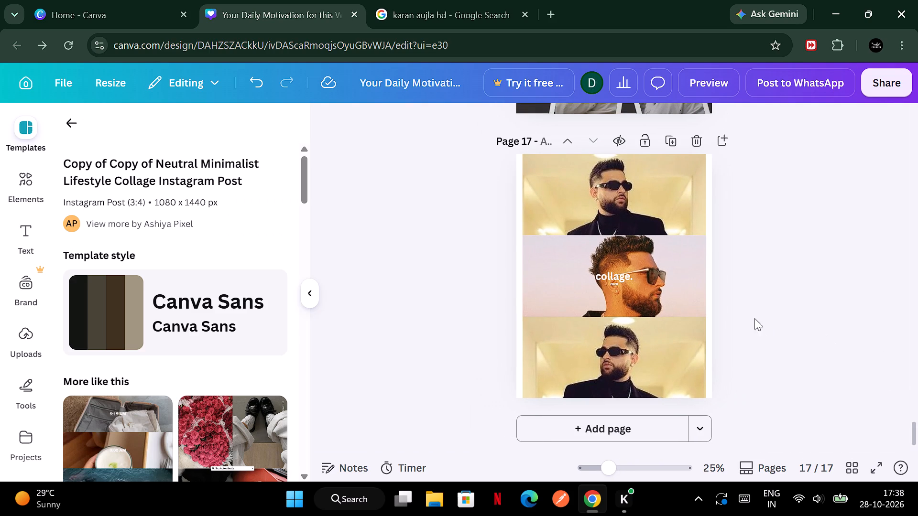
Change the "collage." title text over the middle photo on page 17 to "Aujla".
double_click(616, 272)
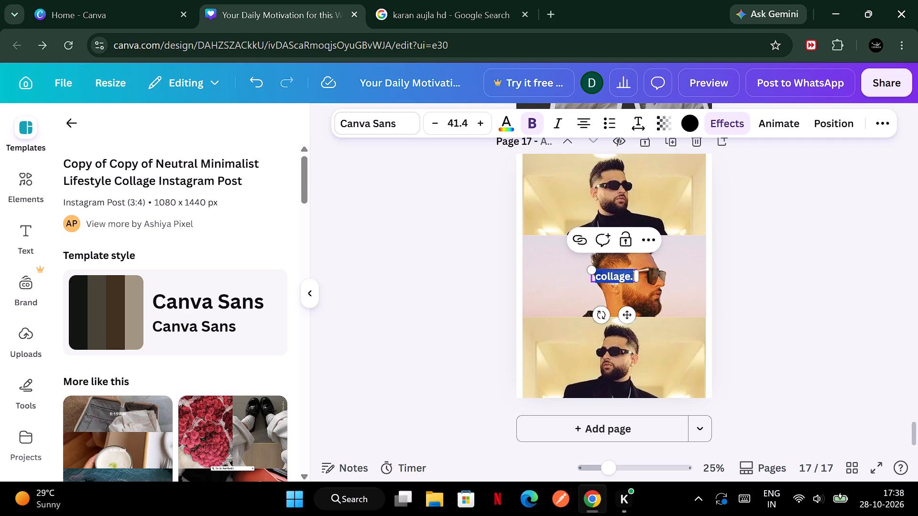
key(shift+a)
text(ujla)
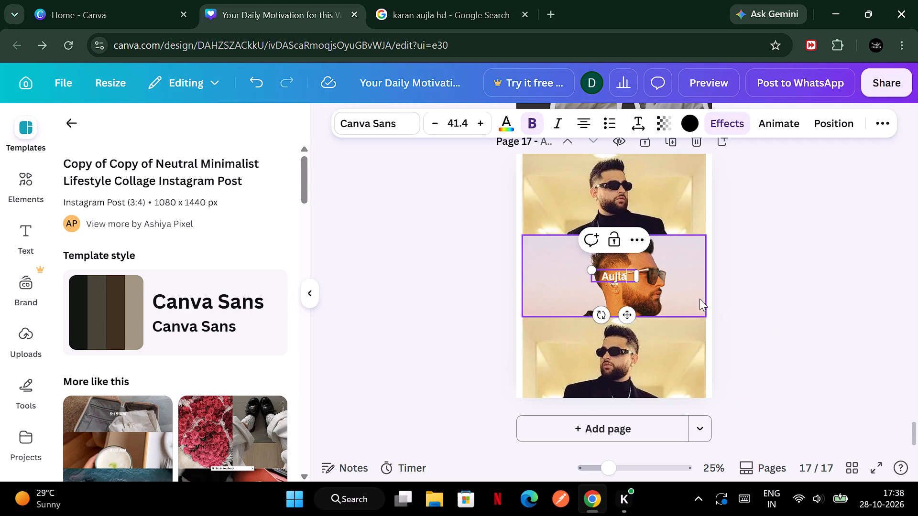
click(724, 304)
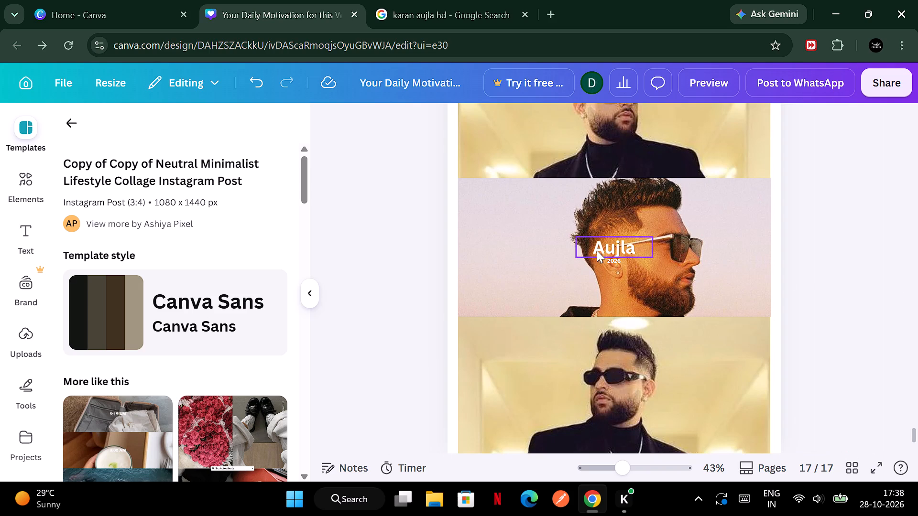
click(863, 299)
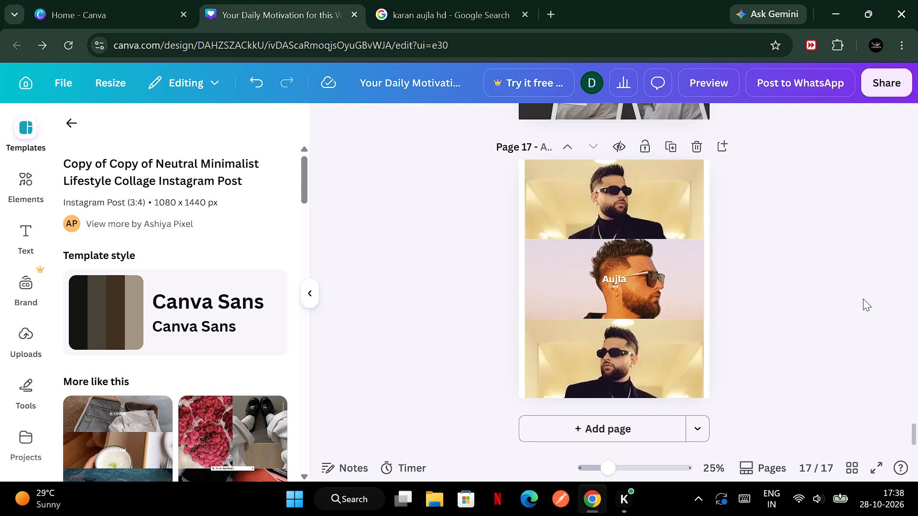
click(863, 299)
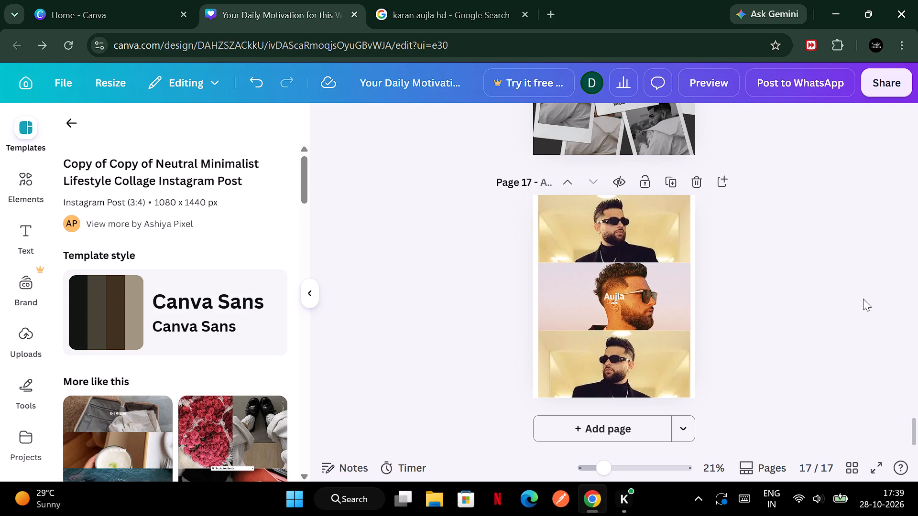
scroll(701, 354, down, 1)
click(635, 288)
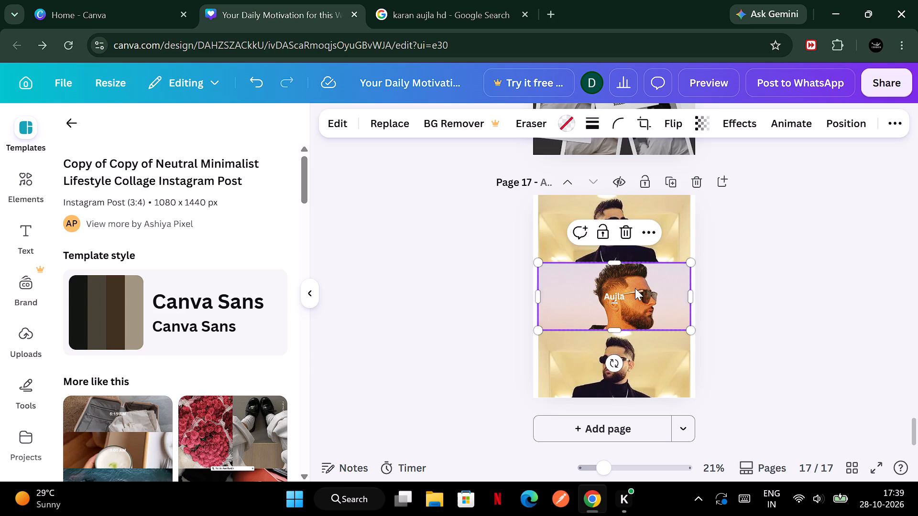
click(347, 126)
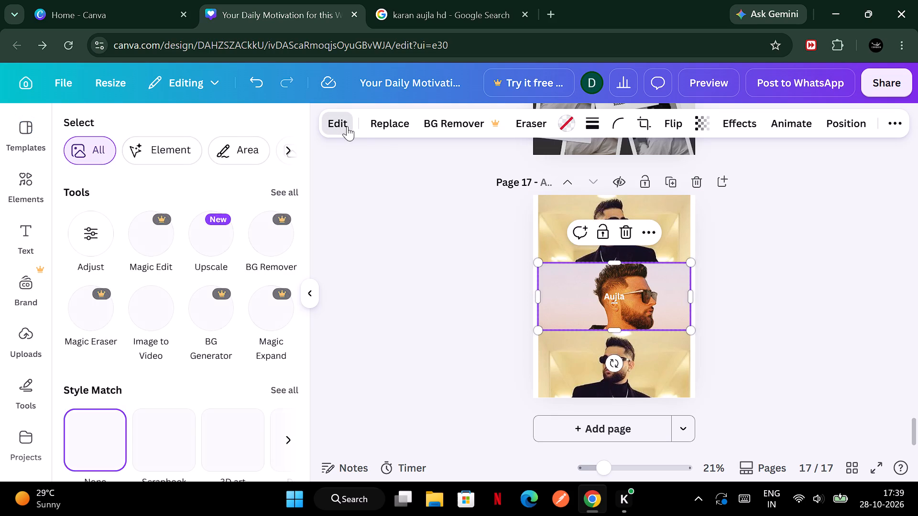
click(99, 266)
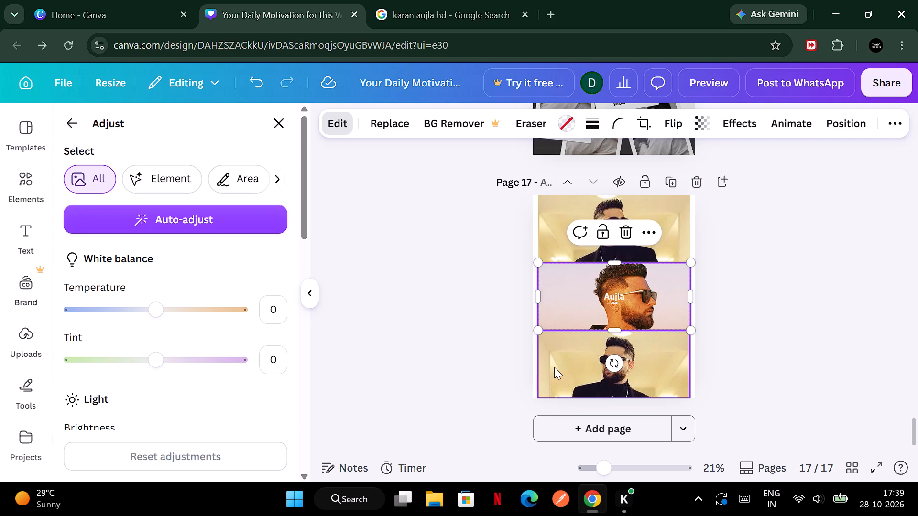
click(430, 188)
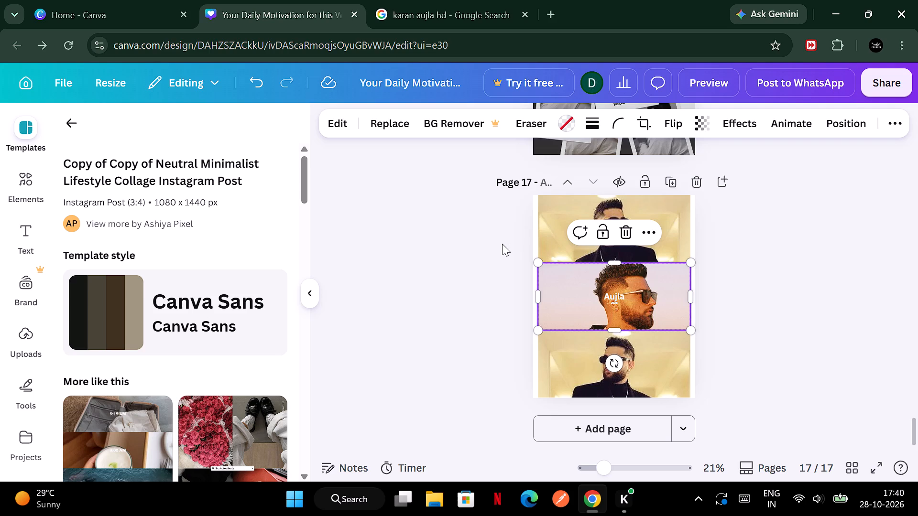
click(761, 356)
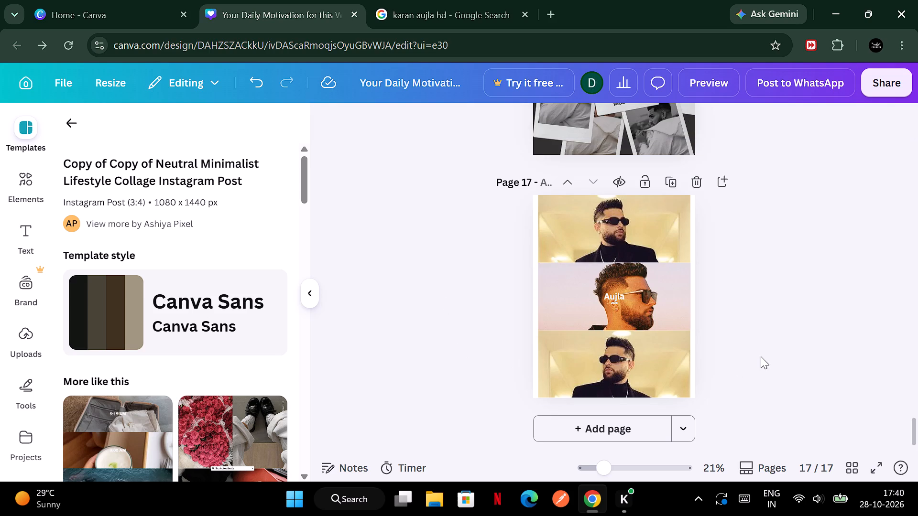
Replace all pages of the design with the four-page "Simple Romantic Timeless Photographer Seamless Instagram Carousel" template.
scroll(247, 303, down, 3)
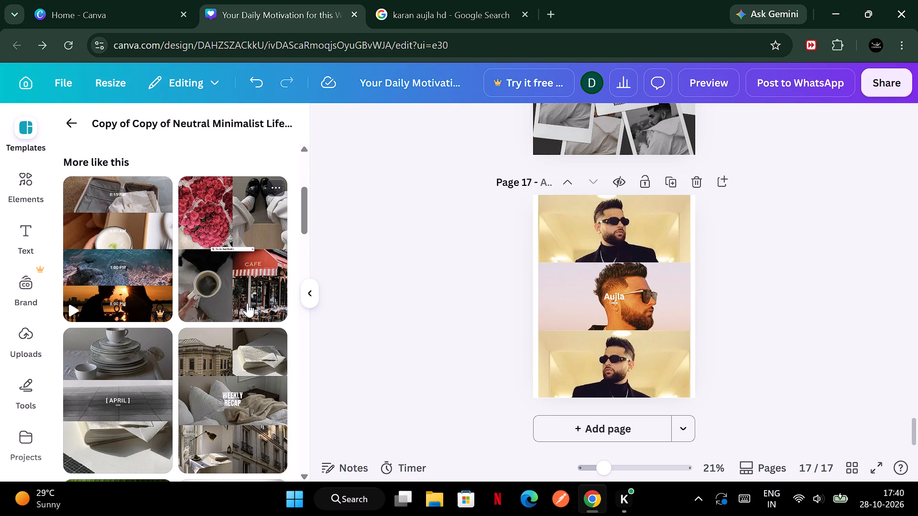
scroll(247, 303, down, 2)
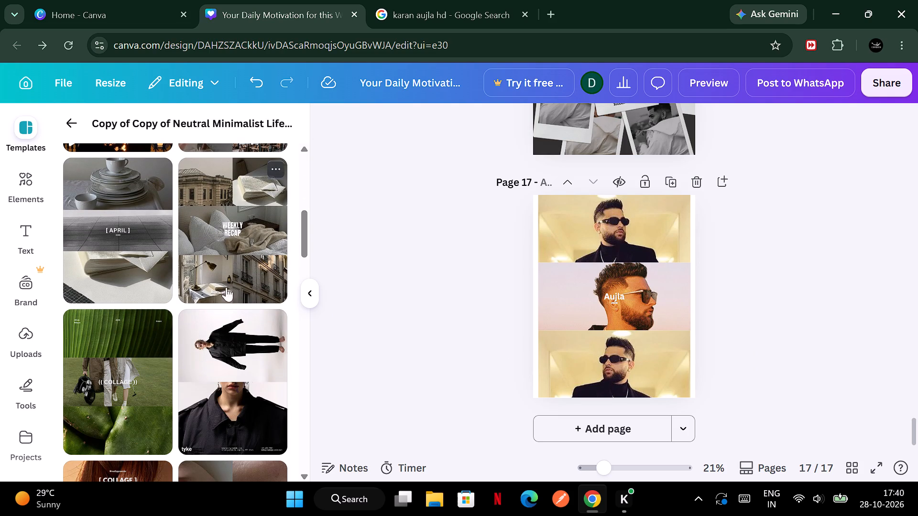
scroll(217, 277, down, 4)
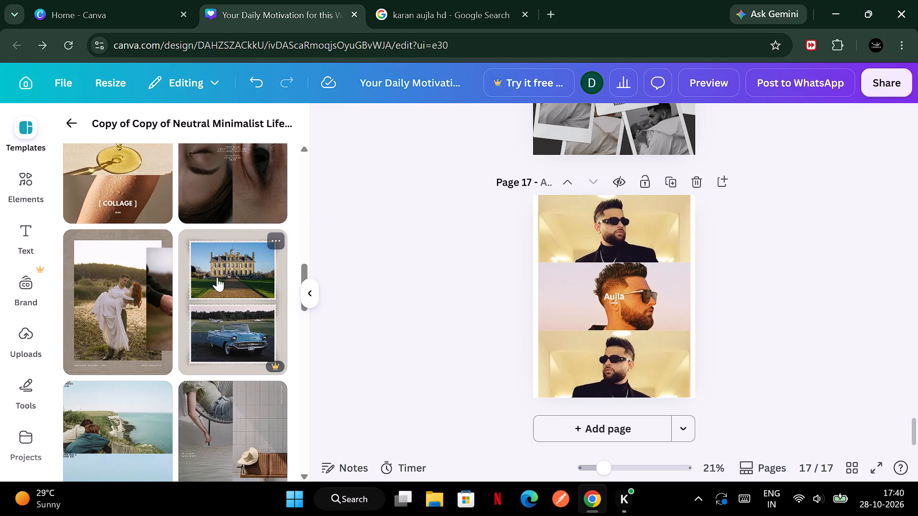
scroll(217, 277, down, 1)
click(92, 247)
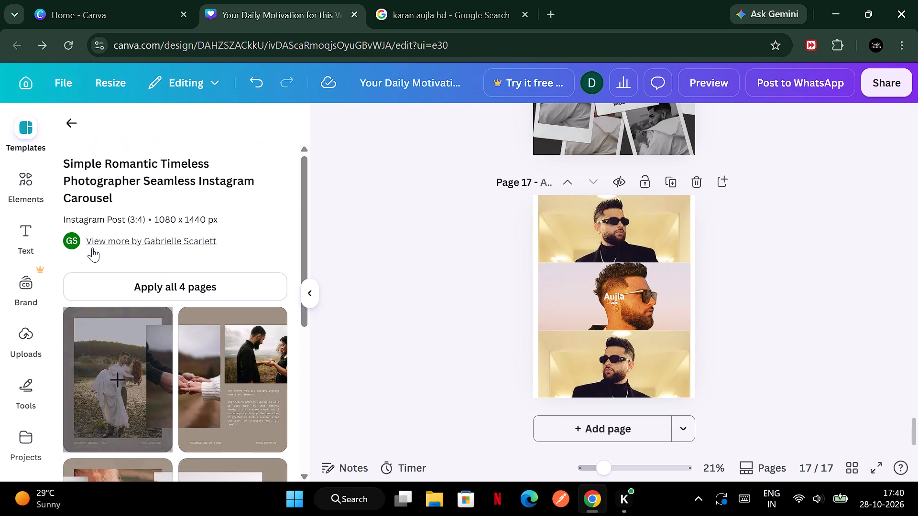
scroll(246, 372, down, 3)
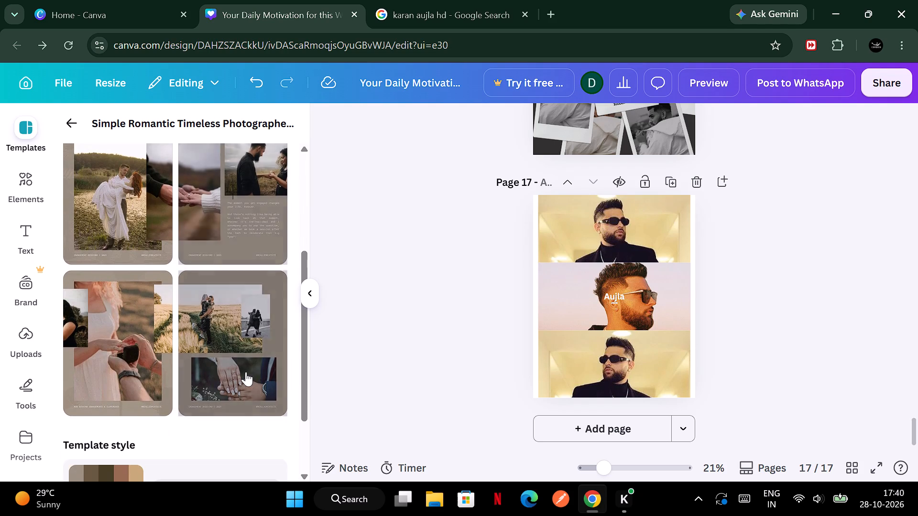
scroll(246, 372, up, 2)
click(212, 256)
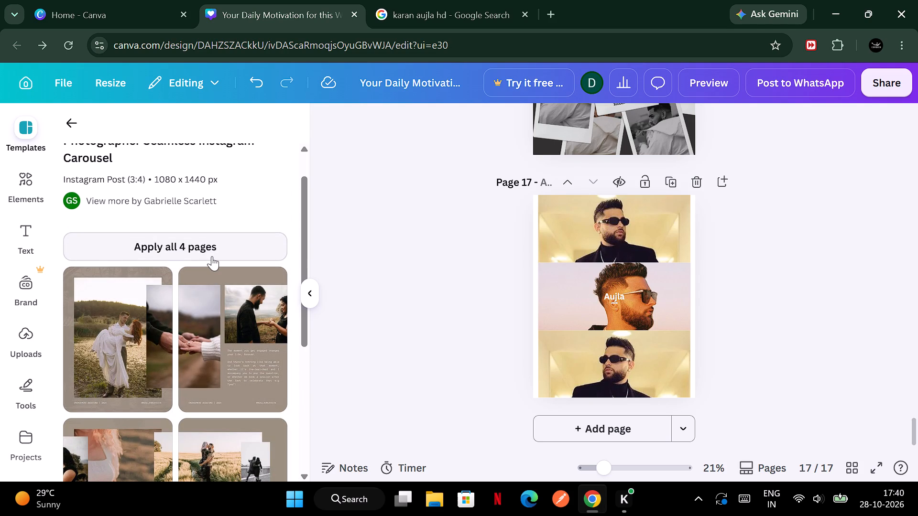
click(212, 256)
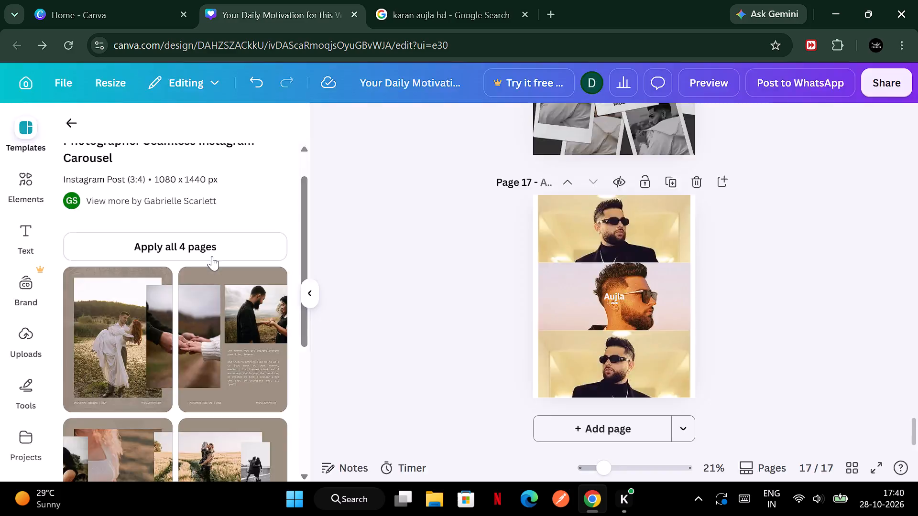
click(230, 254)
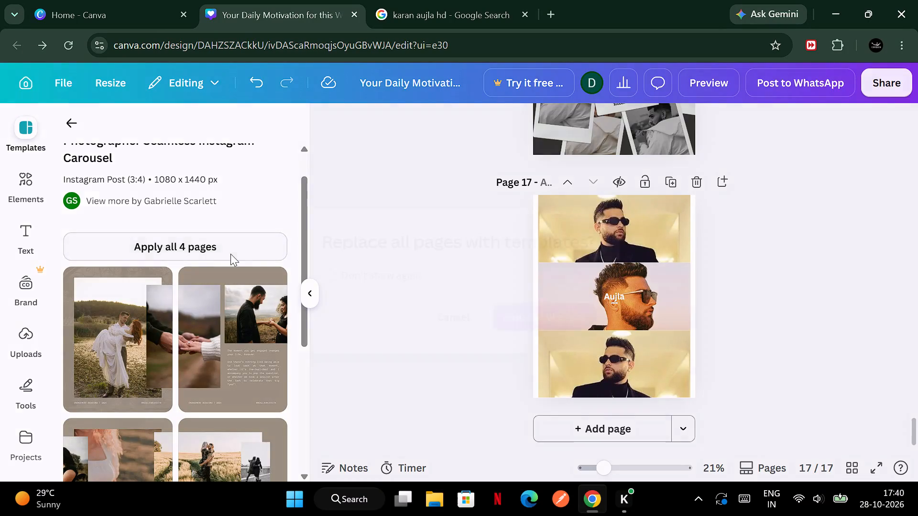
click(587, 309)
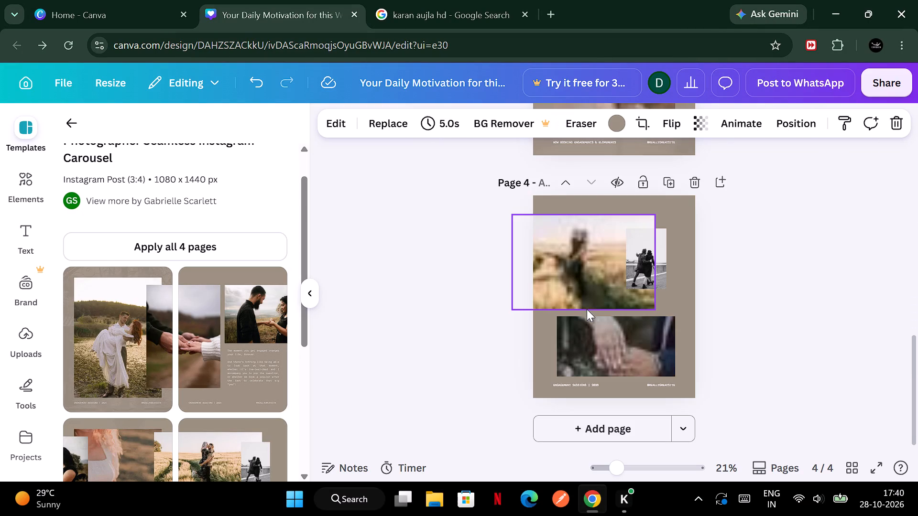
click(817, 362)
Replace the main photo of the couple in the field on page 1 with the uploaded portrait in black suit and sunglasses.
scroll(817, 362, up, 10)
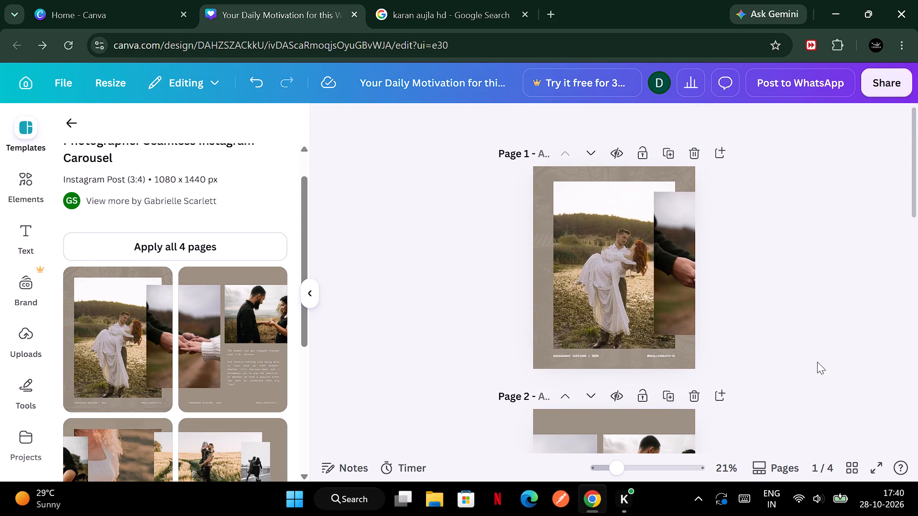
scroll(817, 362, down, 12)
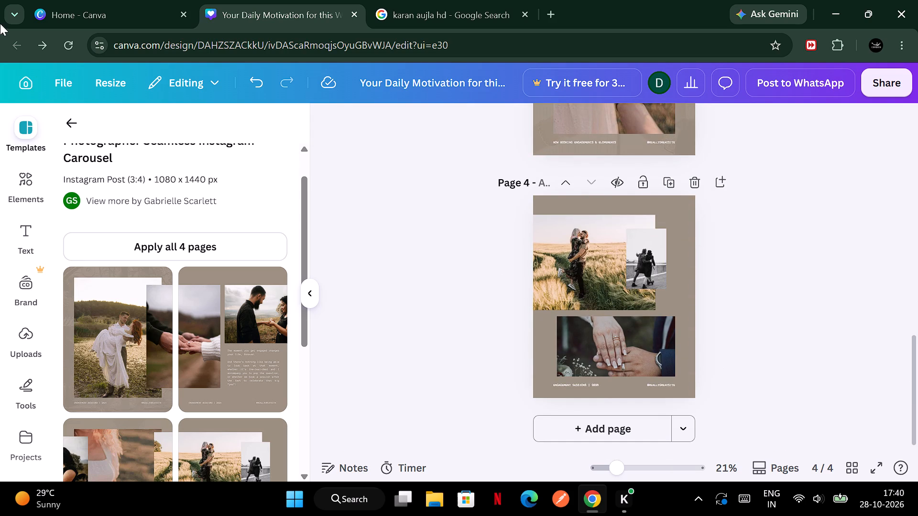
click(76, 119)
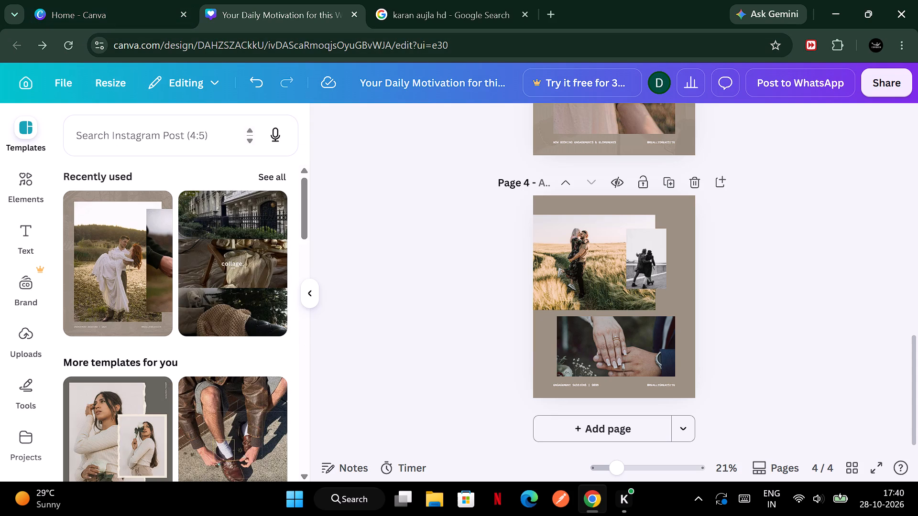
scroll(453, 273, up, 10)
click(564, 272)
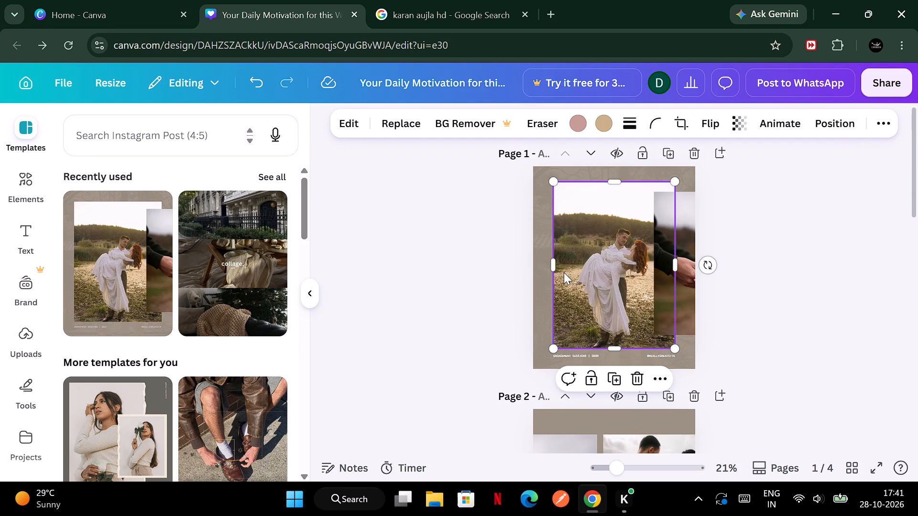
click(388, 130)
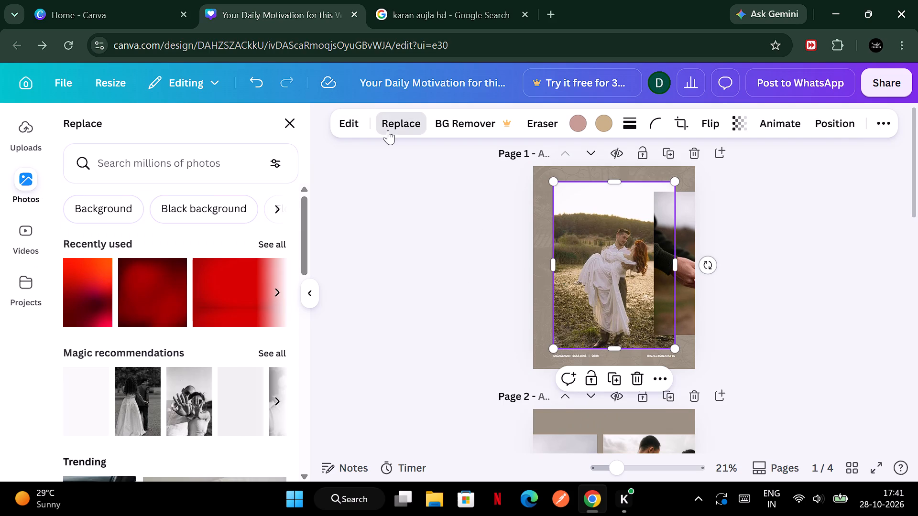
click(388, 130)
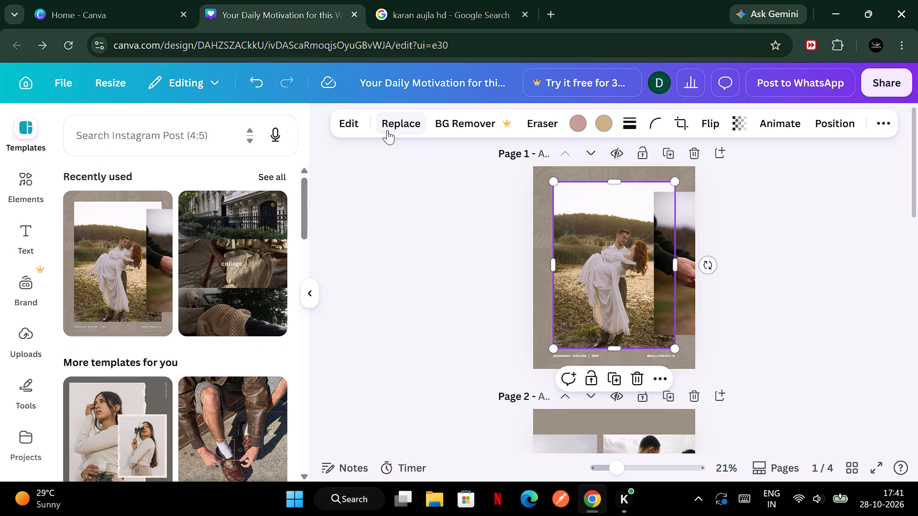
click(387, 130)
click(16, 141)
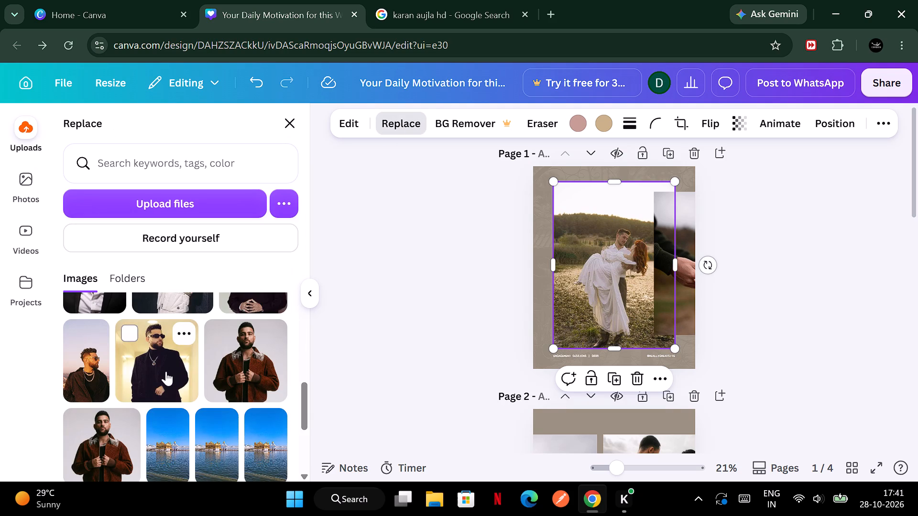
scroll(166, 371, up, 2)
scroll(166, 371, down, 4)
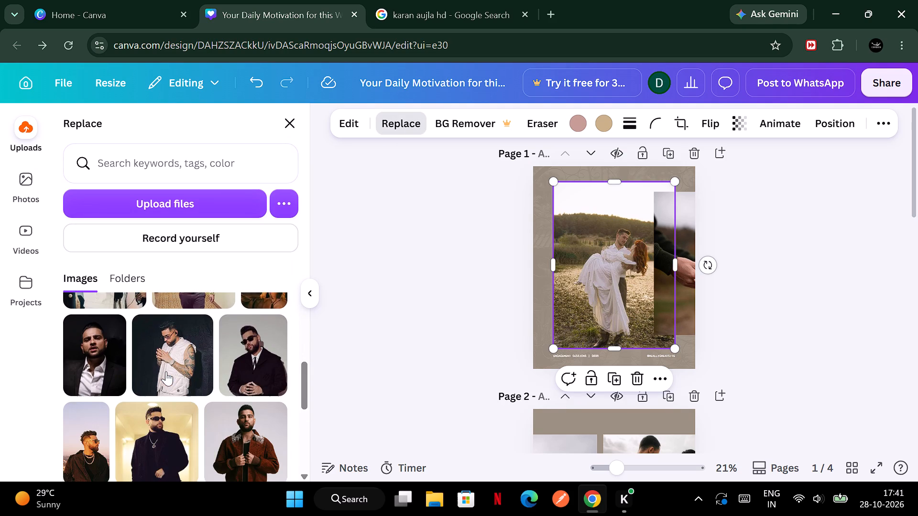
scroll(166, 371, down, 2)
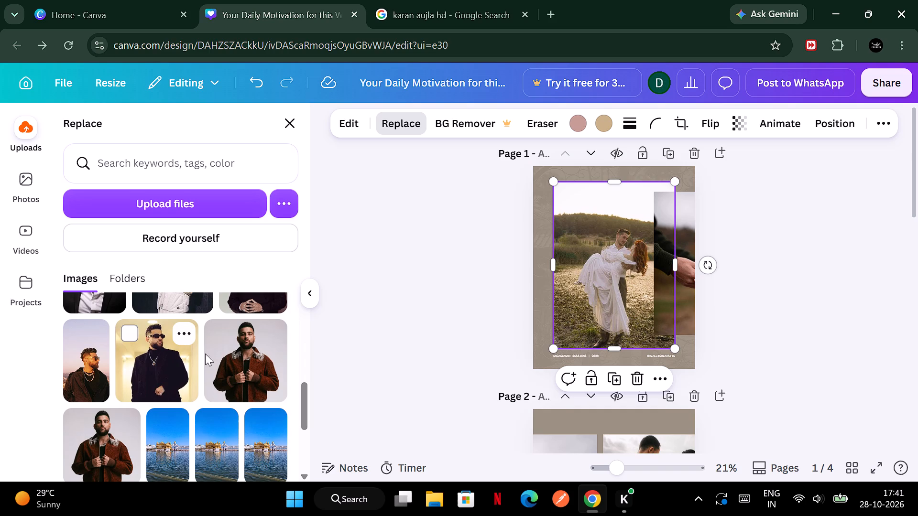
click(259, 309)
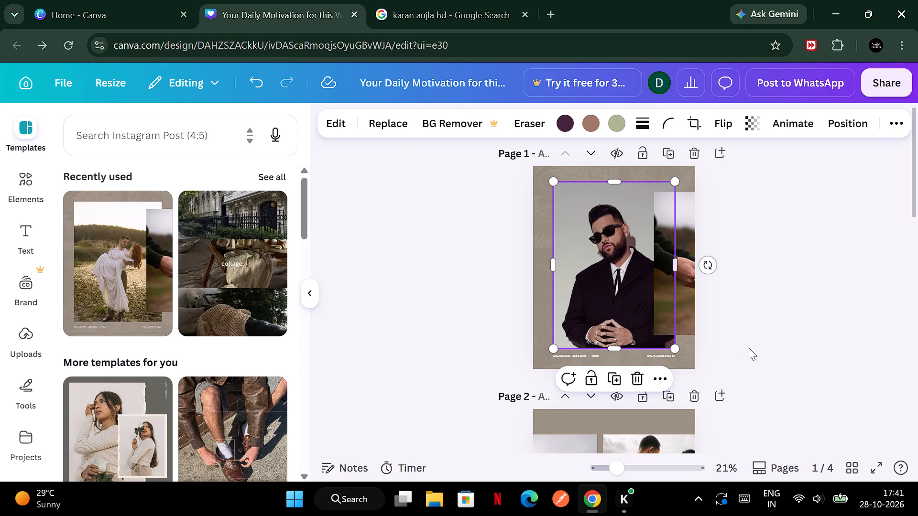
click(749, 348)
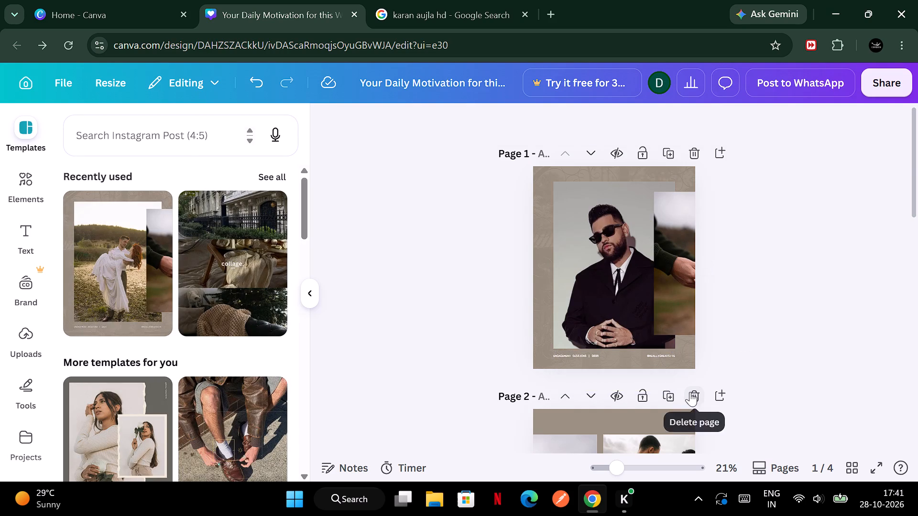
Replace the holding-hands photo on page 2 with the uploaded sunset portrait of the man in sunglasses and chains.
scroll(690, 392, down, 2)
click(568, 333)
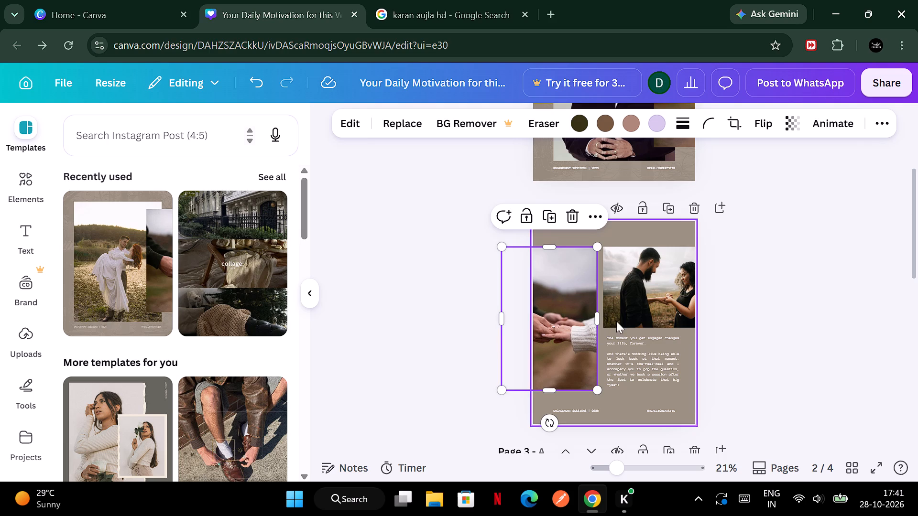
click(558, 315)
click(561, 303)
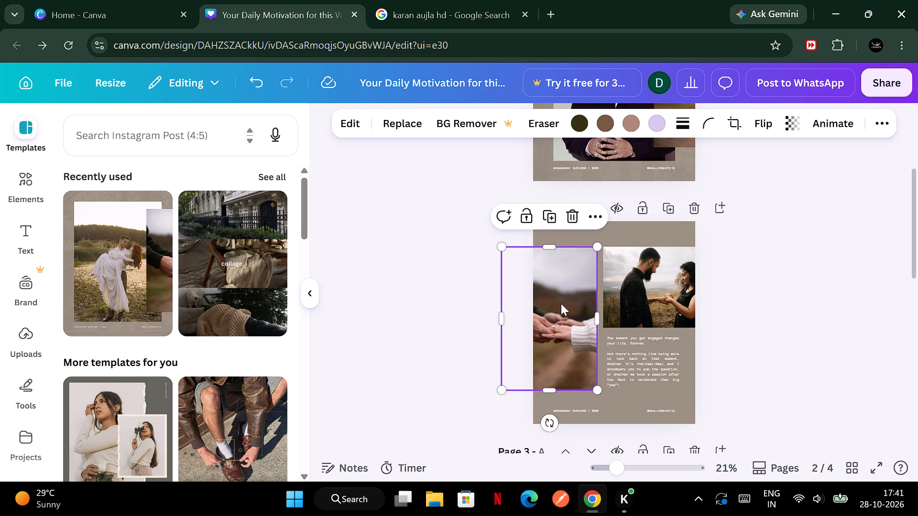
click(407, 126)
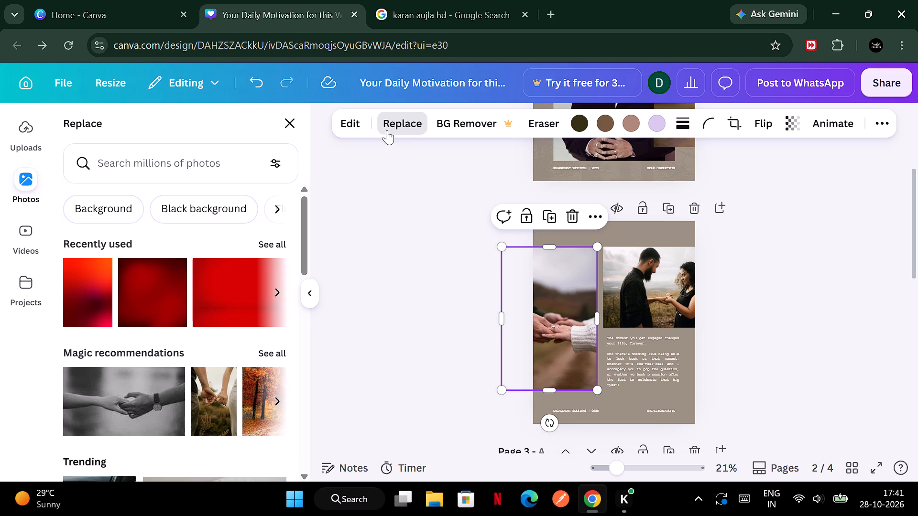
click(17, 135)
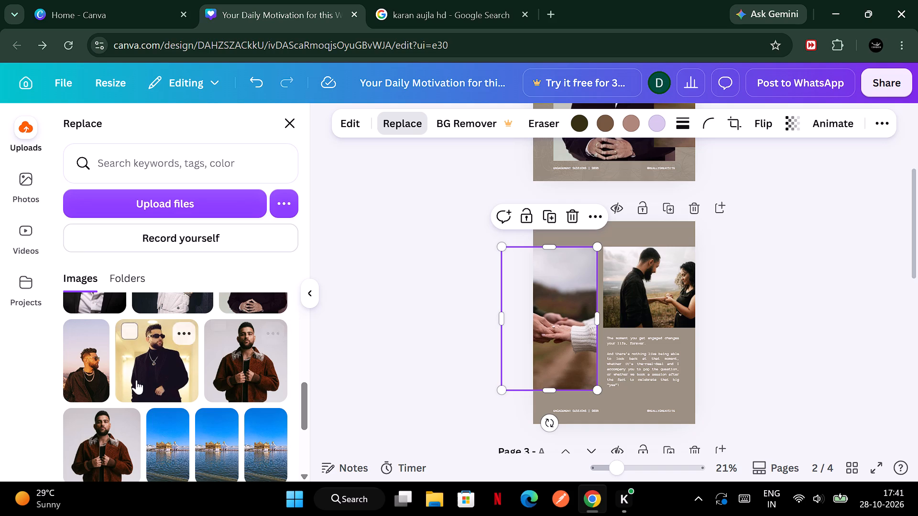
click(90, 357)
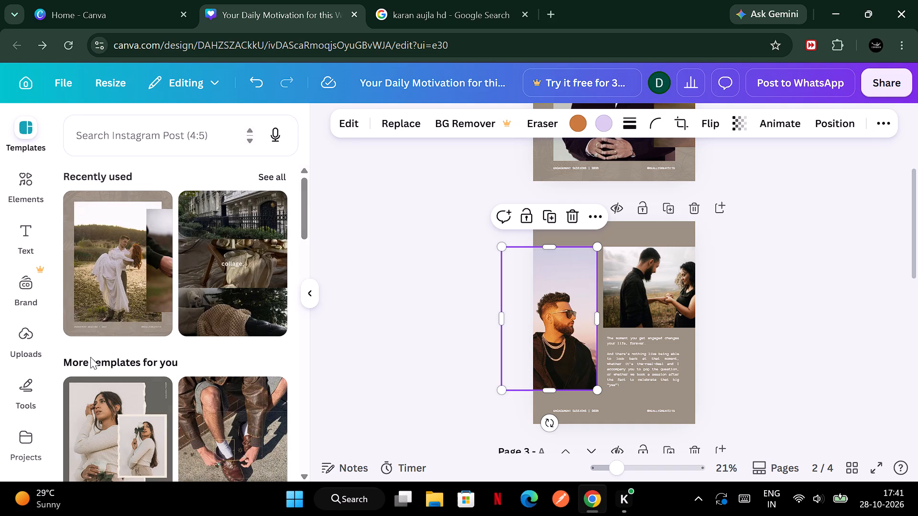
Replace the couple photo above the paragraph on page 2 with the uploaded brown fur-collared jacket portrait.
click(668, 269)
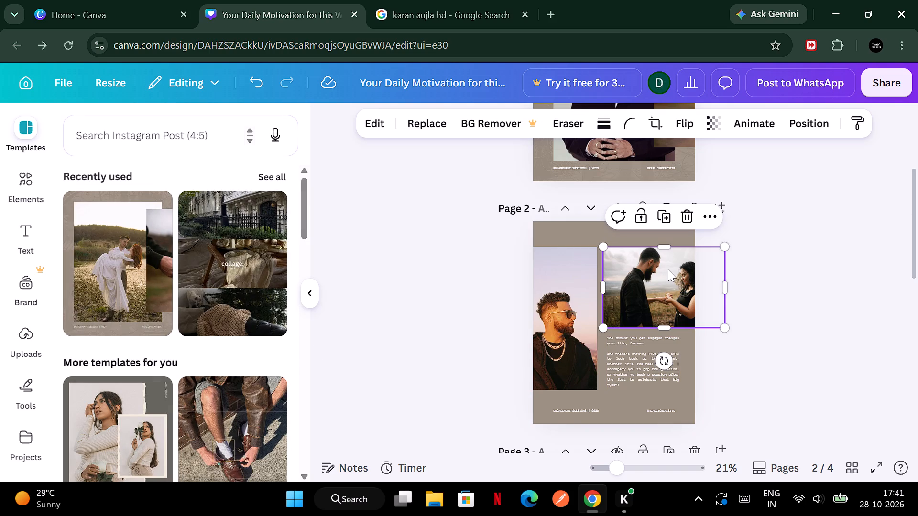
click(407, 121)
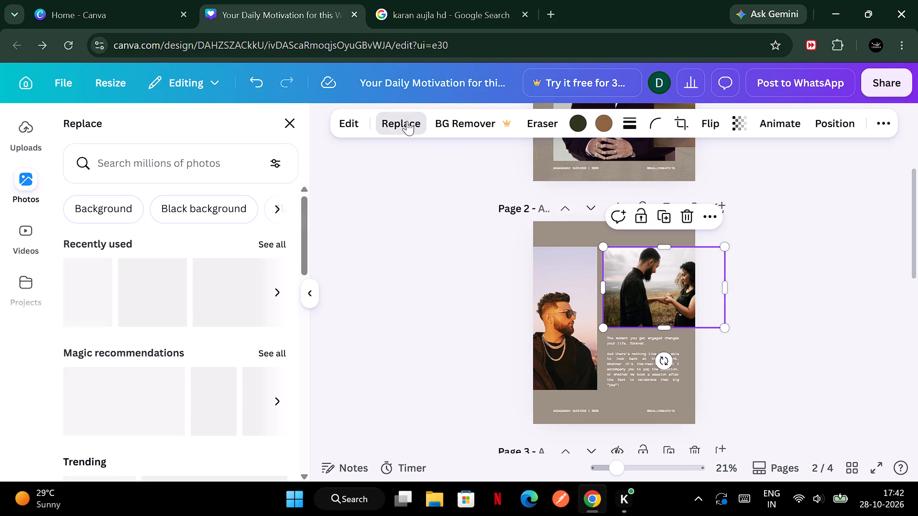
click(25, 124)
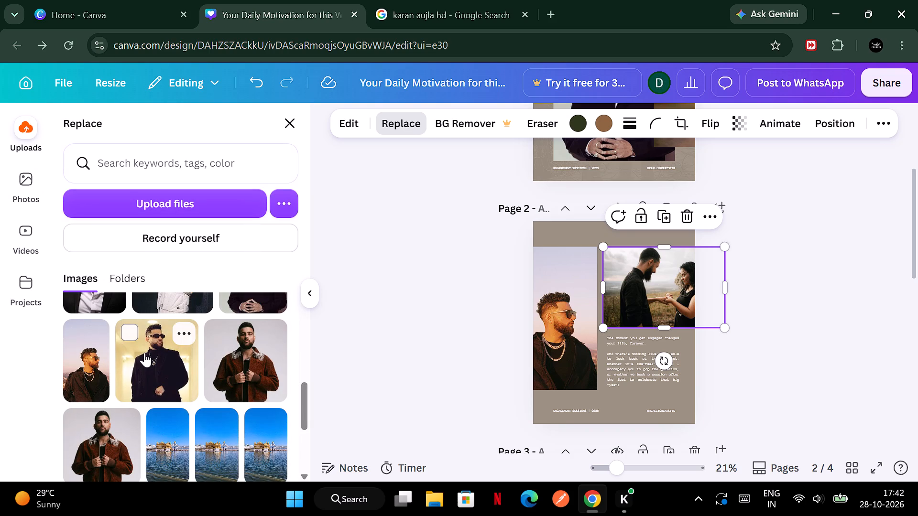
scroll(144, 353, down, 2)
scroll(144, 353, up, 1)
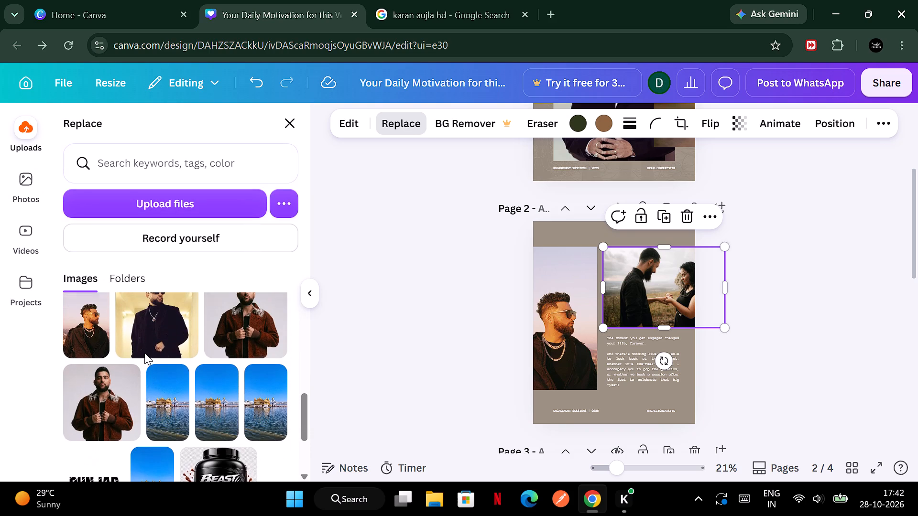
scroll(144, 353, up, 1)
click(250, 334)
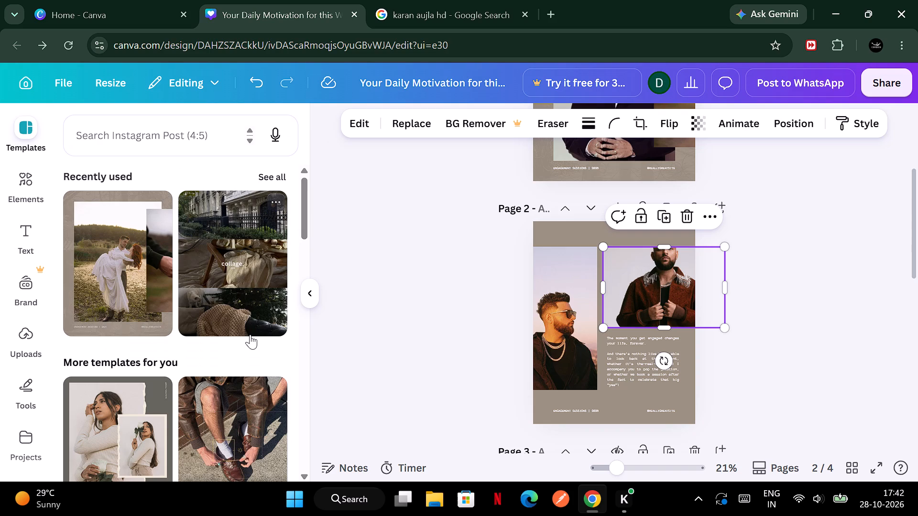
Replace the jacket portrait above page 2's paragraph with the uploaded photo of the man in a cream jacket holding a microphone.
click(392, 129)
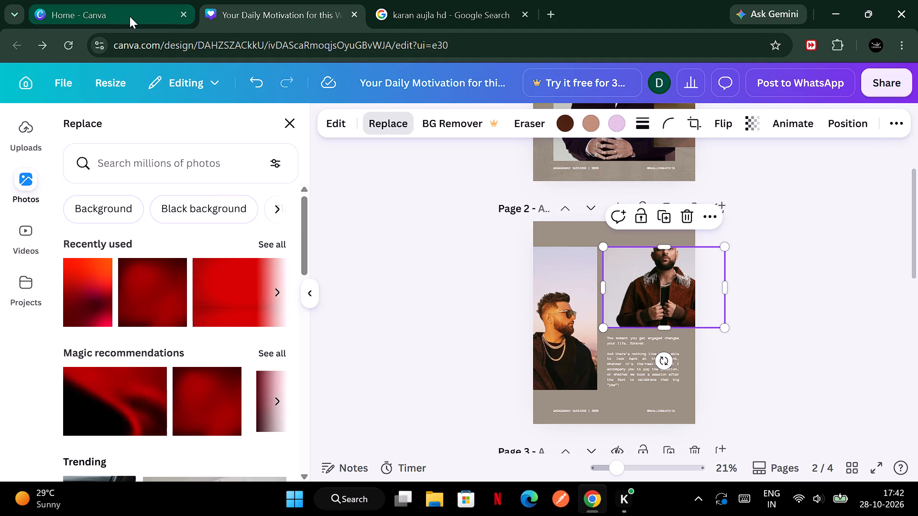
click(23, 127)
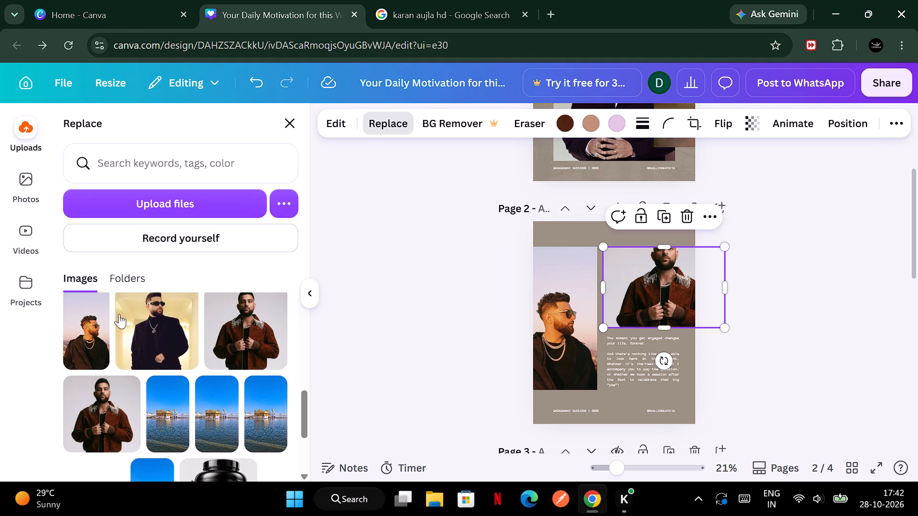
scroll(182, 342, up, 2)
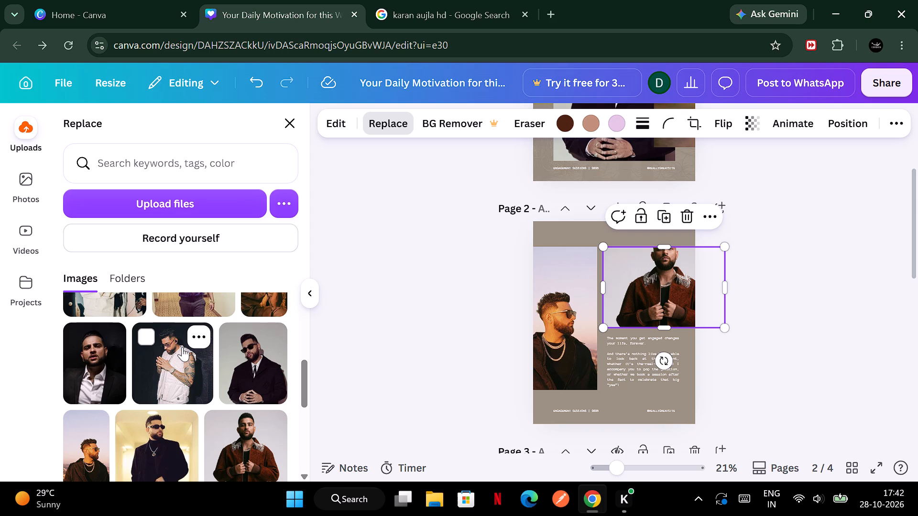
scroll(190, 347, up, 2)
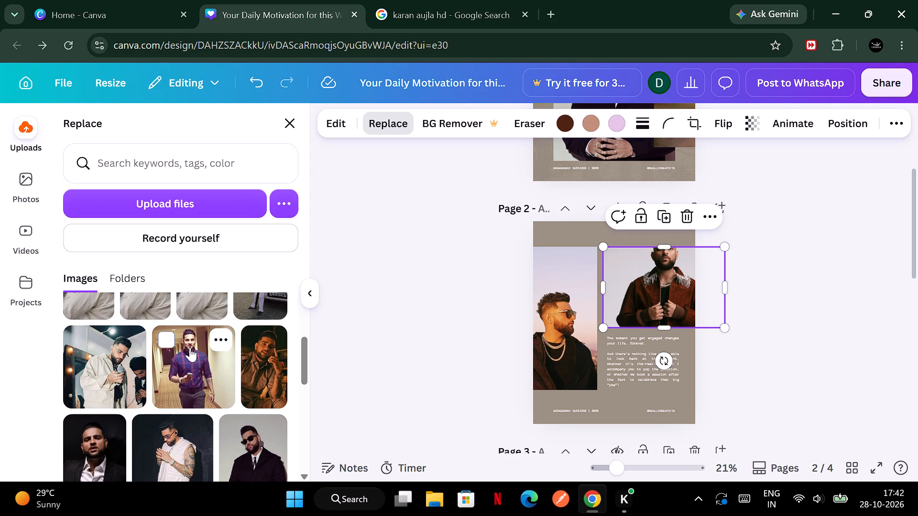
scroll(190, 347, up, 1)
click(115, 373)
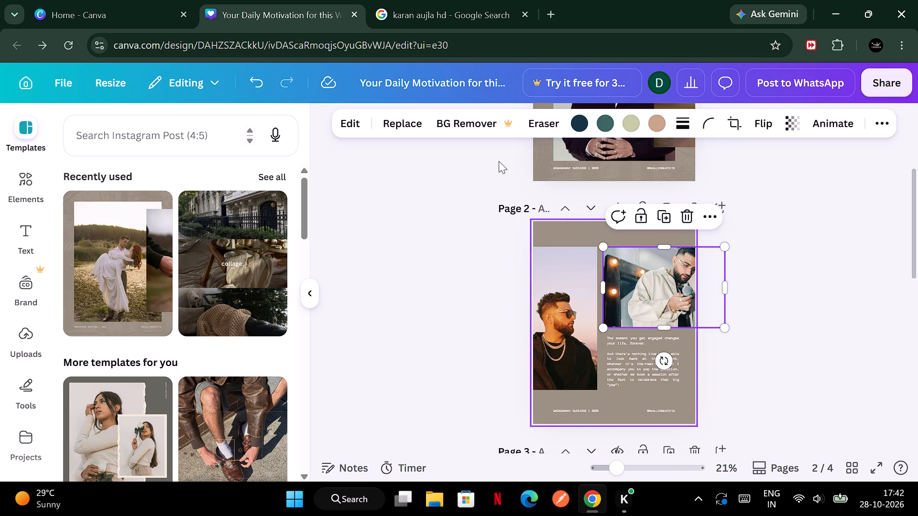
Replace the microphone photo above page 2's paragraph with the uploaded photo of the man in white beside the white SUVs.
click(405, 128)
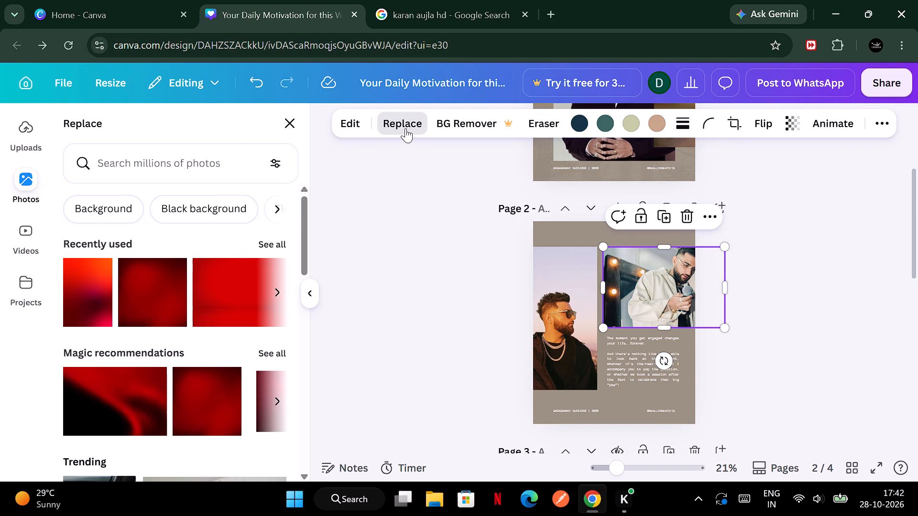
click(30, 130)
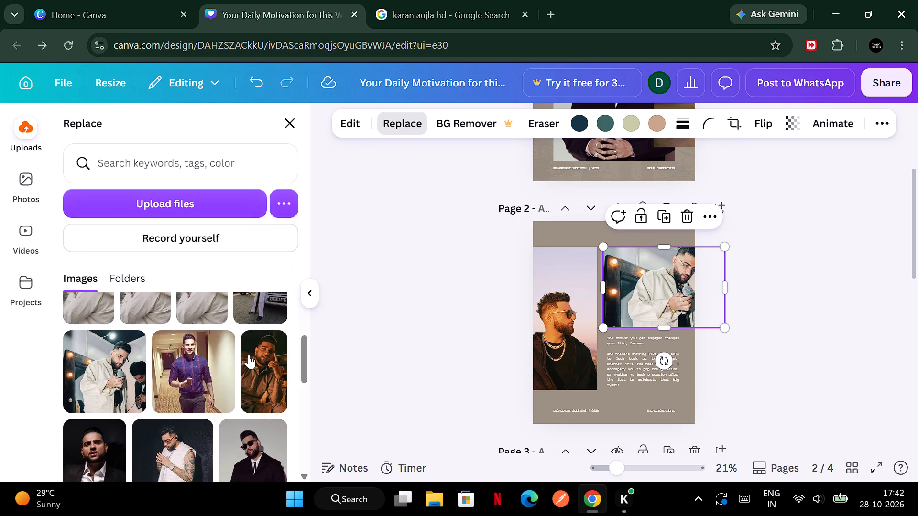
scroll(249, 355, up, 2)
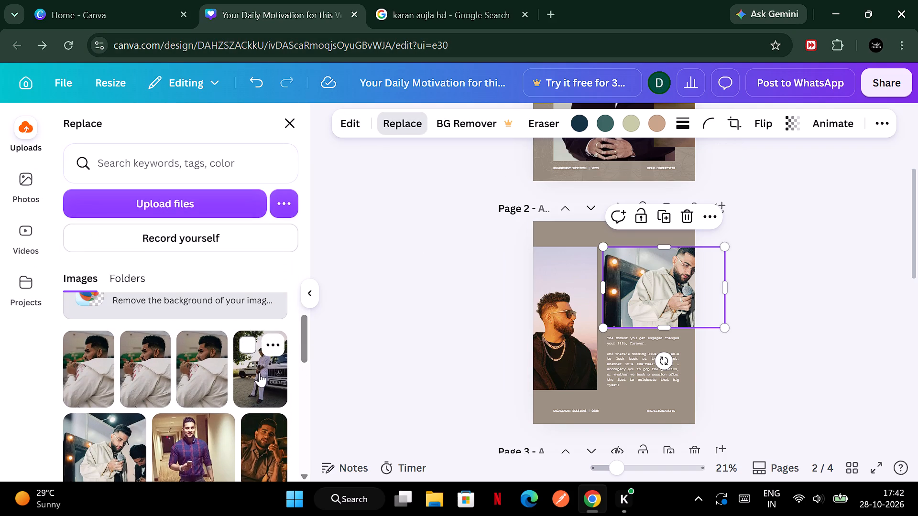
click(259, 373)
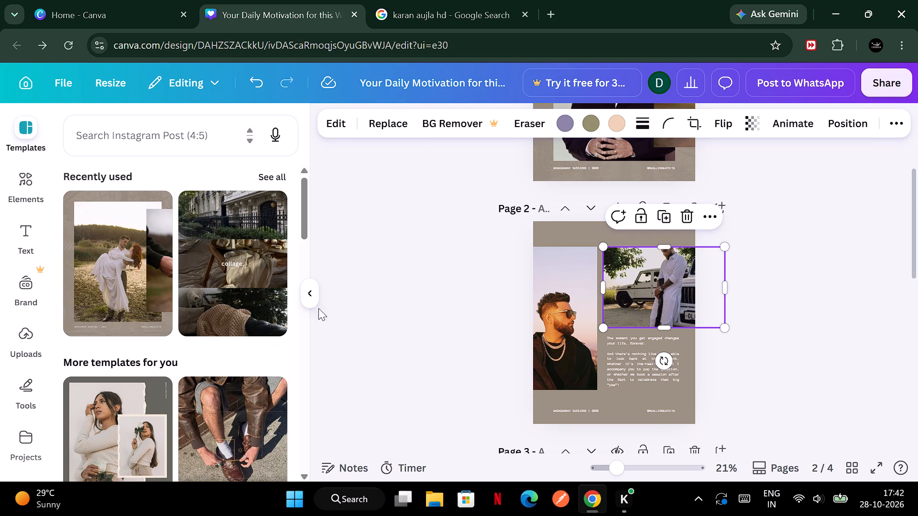
Crop the white-SUV photo on page 2, enlarging and repositioning it within its frame around the man's upper body.
click(696, 127)
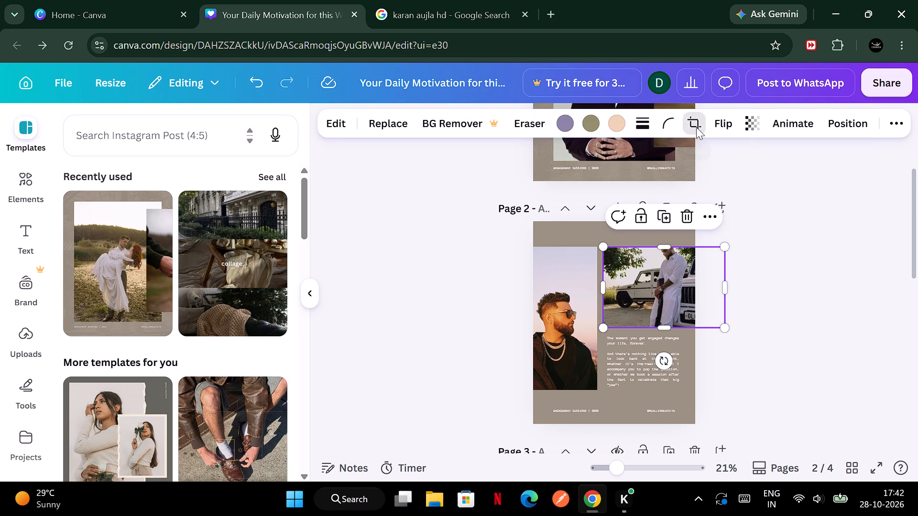
drag(657, 281, 665, 254)
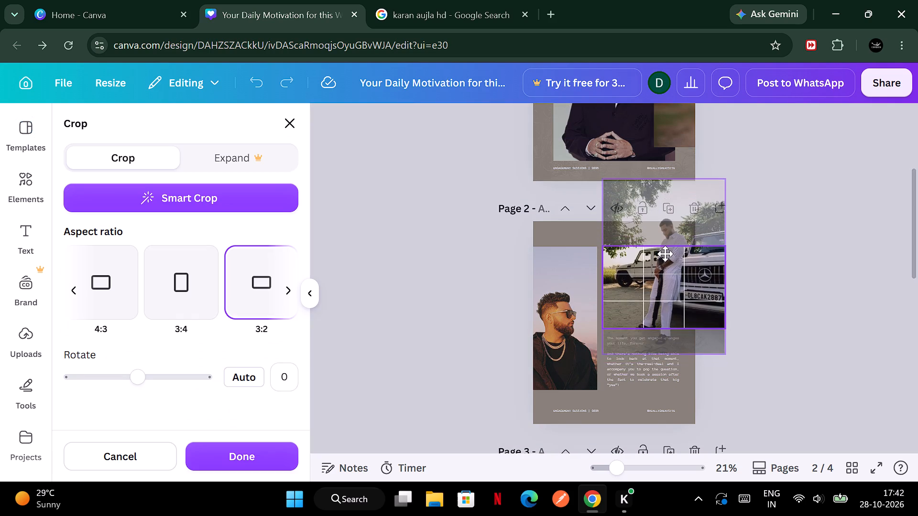
drag(665, 254, 648, 297)
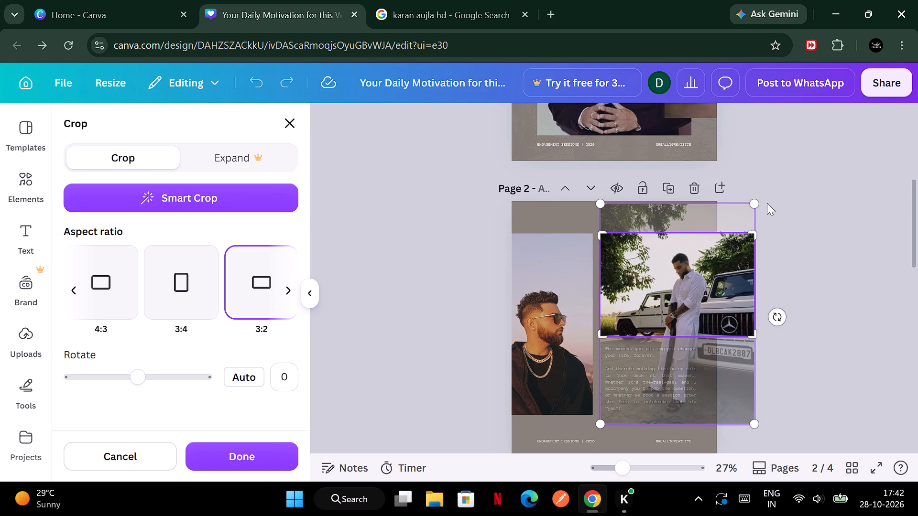
drag(747, 197, 791, 177)
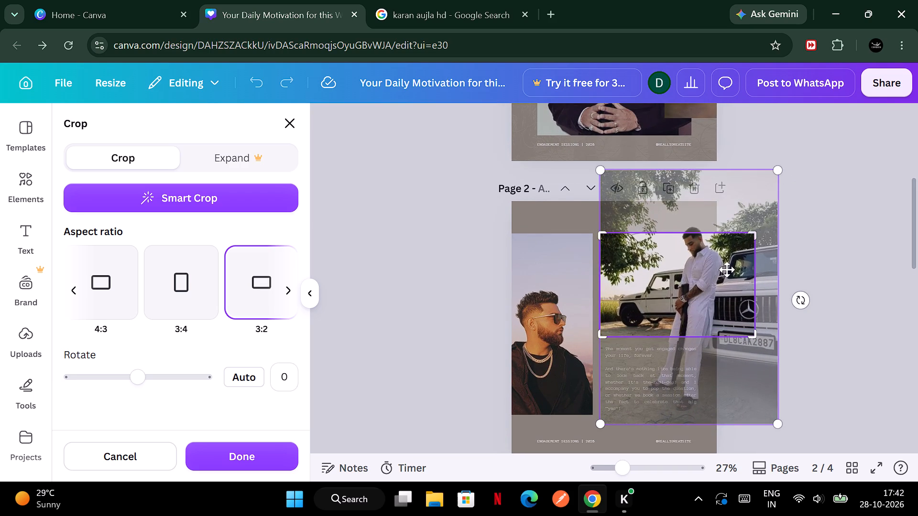
drag(726, 271, 691, 312)
drag(691, 312, 695, 285)
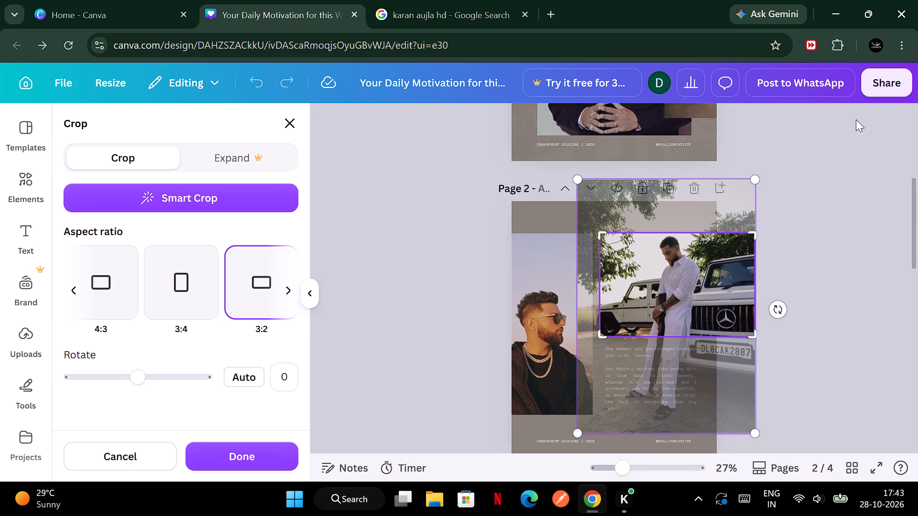
click(840, 150)
click(840, 150)
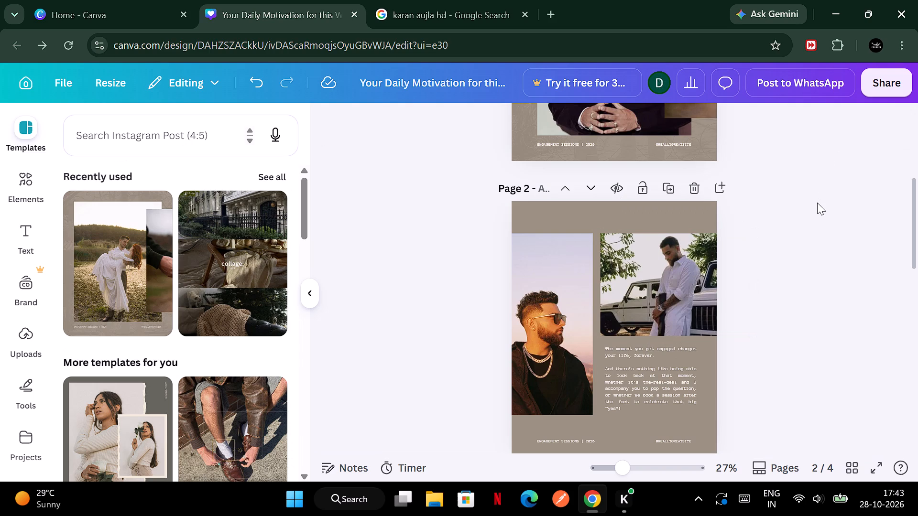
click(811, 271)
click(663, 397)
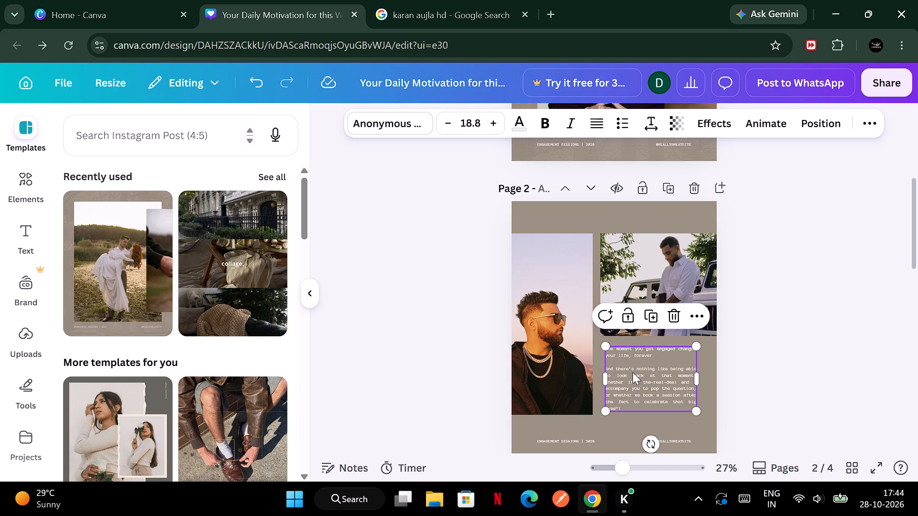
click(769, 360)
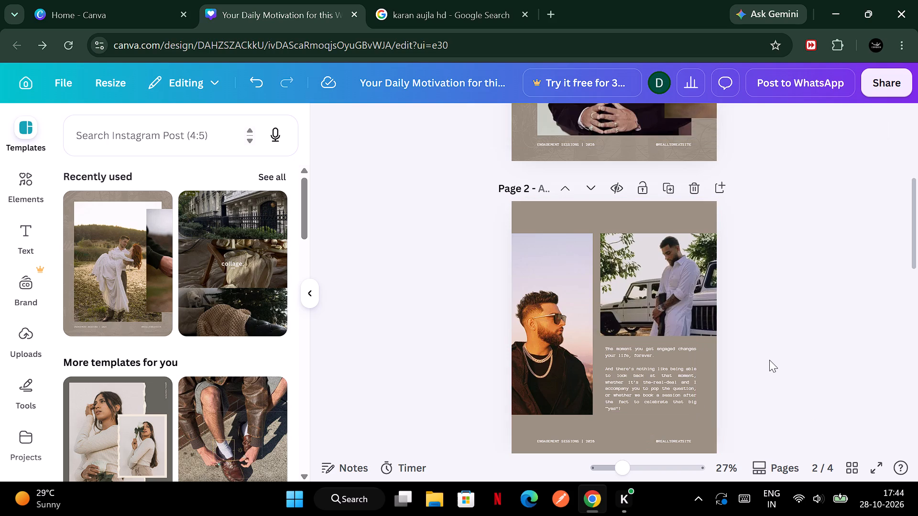
Replace the large ring-box photo on page 3 with the uploaded photo of the man in white beside the white SUVs.
scroll(769, 360, down, 6)
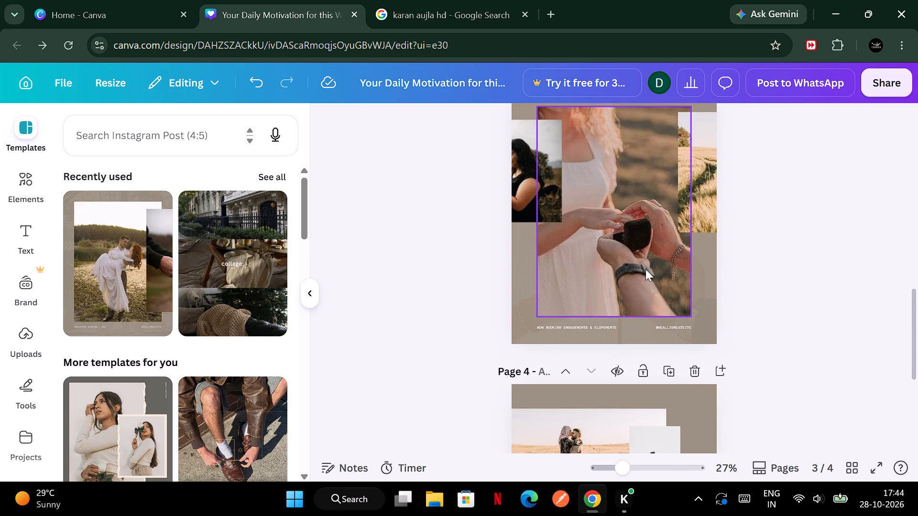
click(645, 269)
click(398, 116)
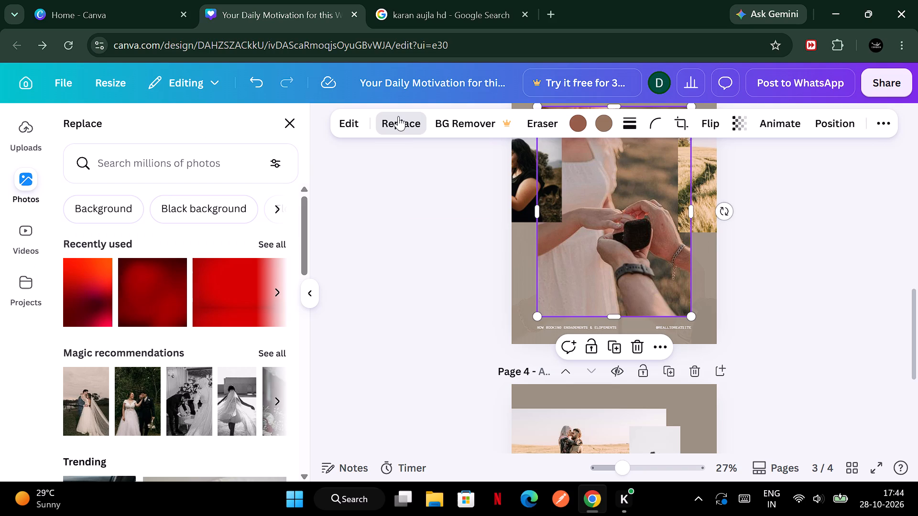
click(391, 124)
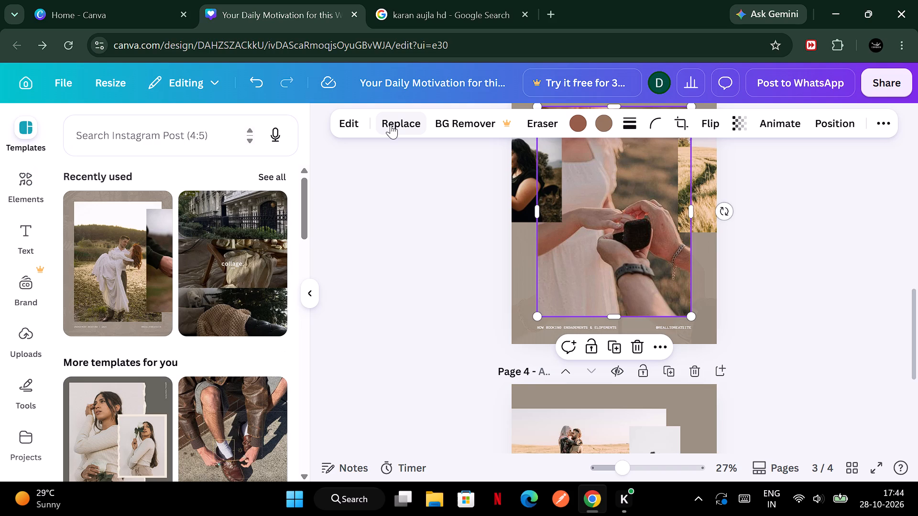
click(406, 117)
click(22, 119)
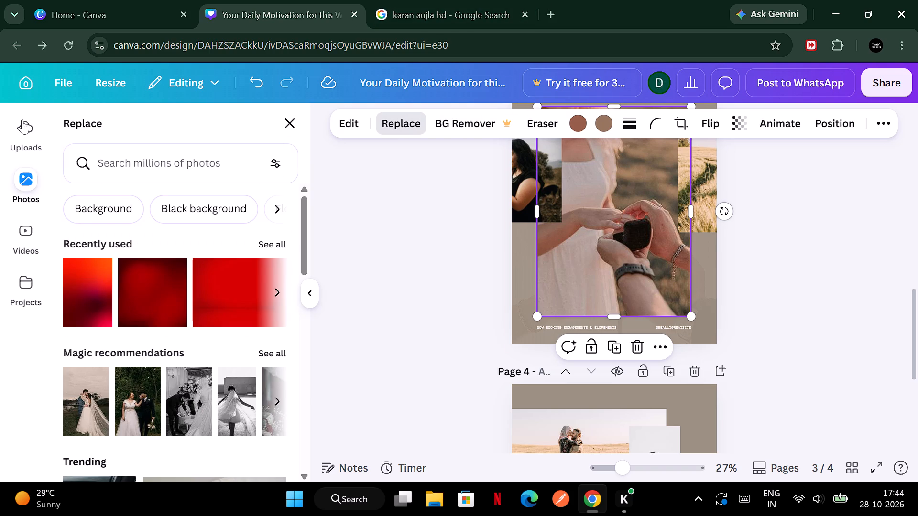
scroll(210, 333, down, 1)
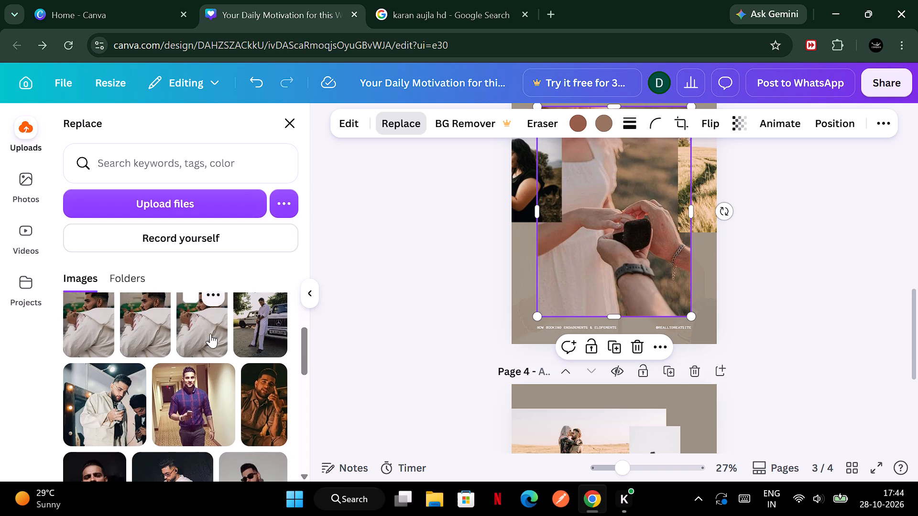
scroll(210, 333, down, 1)
scroll(210, 333, up, 1)
click(251, 338)
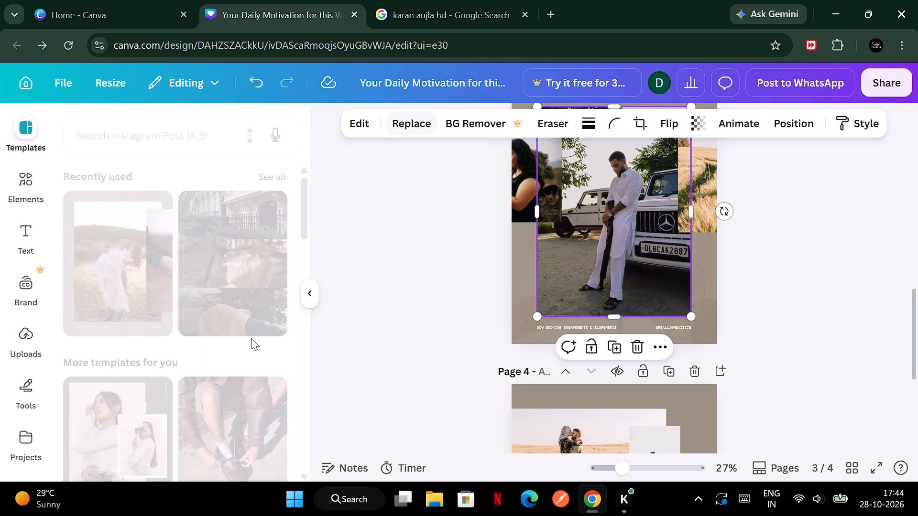
click(722, 290)
scroll(722, 290, up, 1)
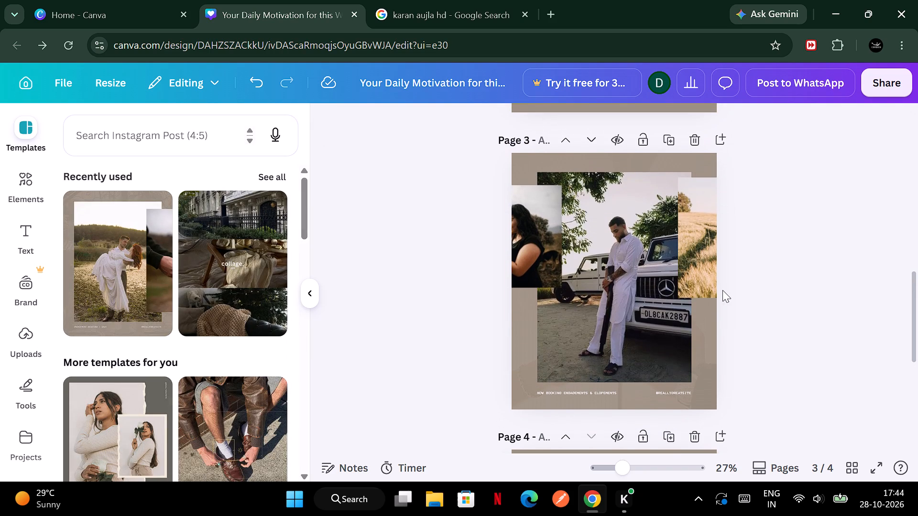
click(722, 290)
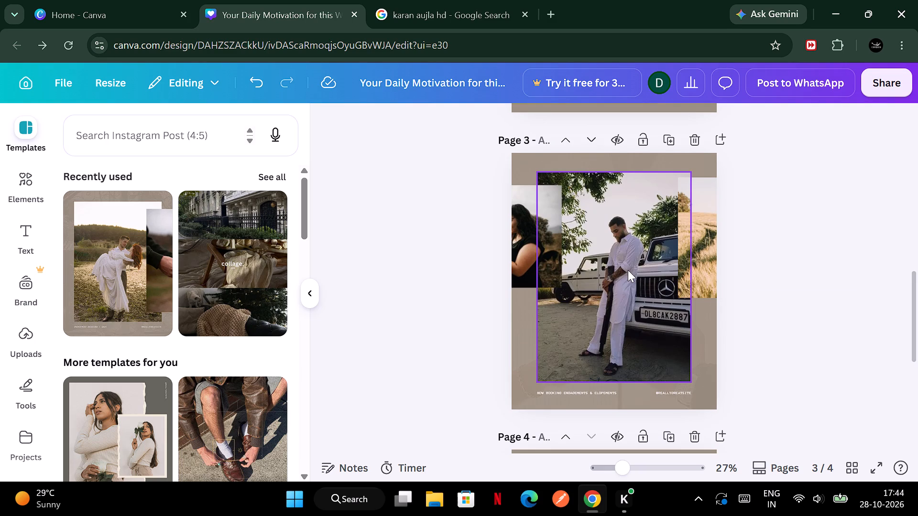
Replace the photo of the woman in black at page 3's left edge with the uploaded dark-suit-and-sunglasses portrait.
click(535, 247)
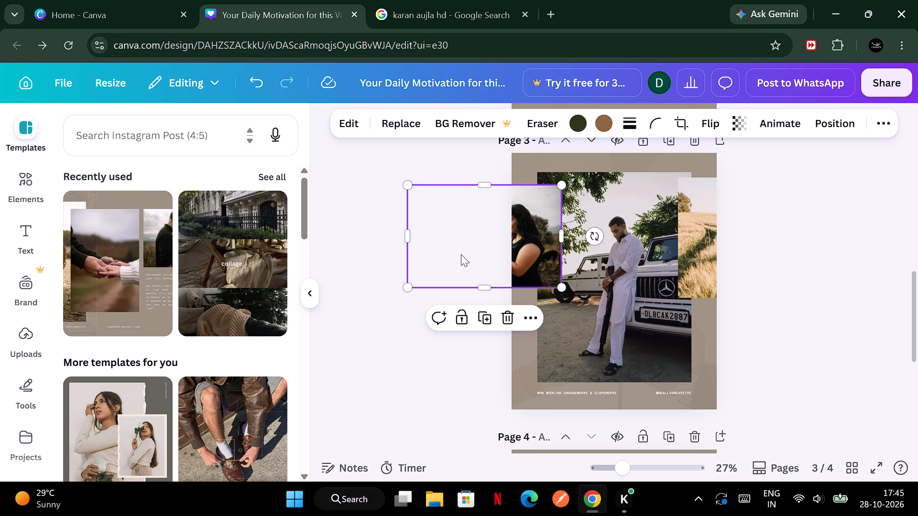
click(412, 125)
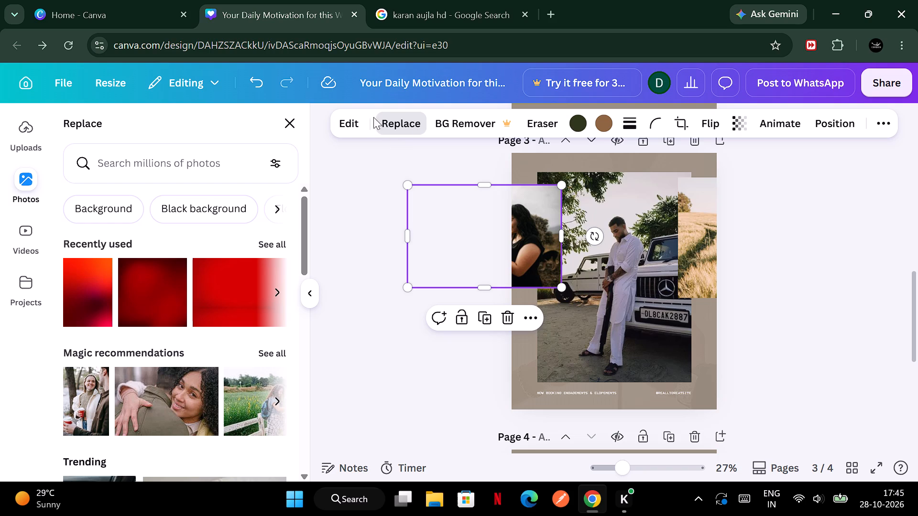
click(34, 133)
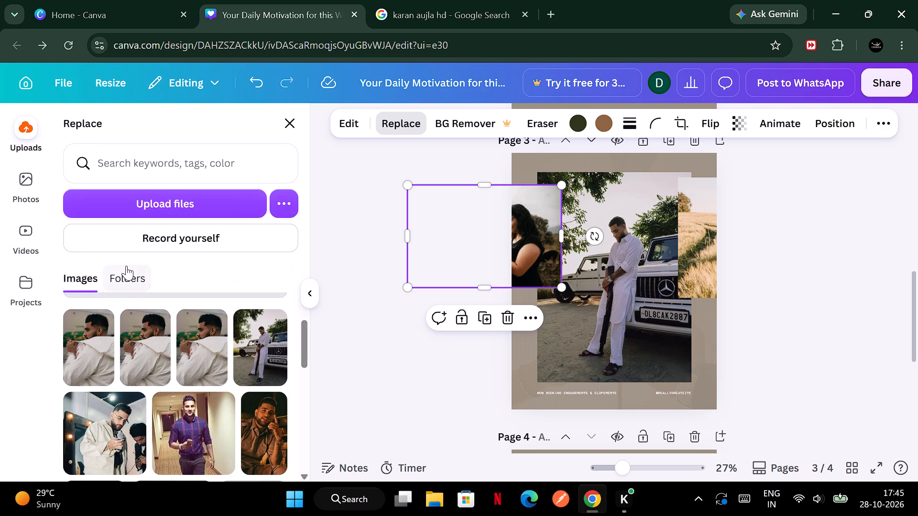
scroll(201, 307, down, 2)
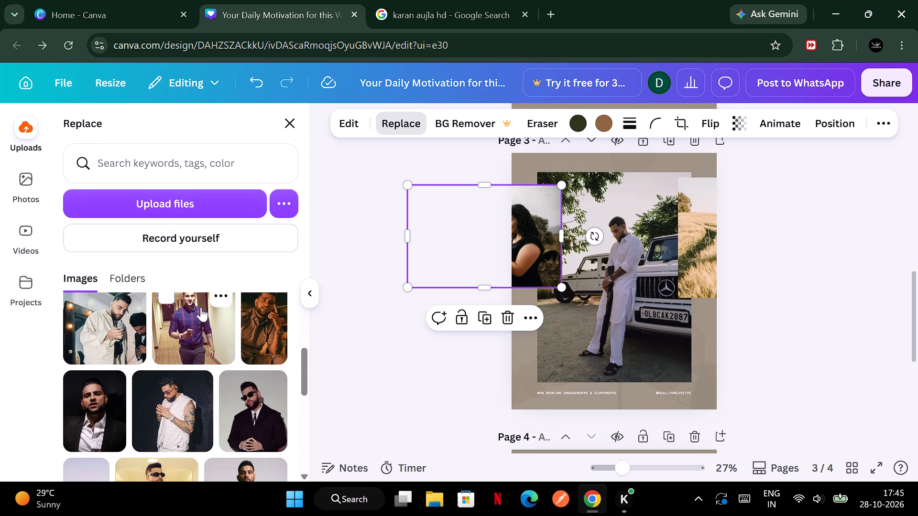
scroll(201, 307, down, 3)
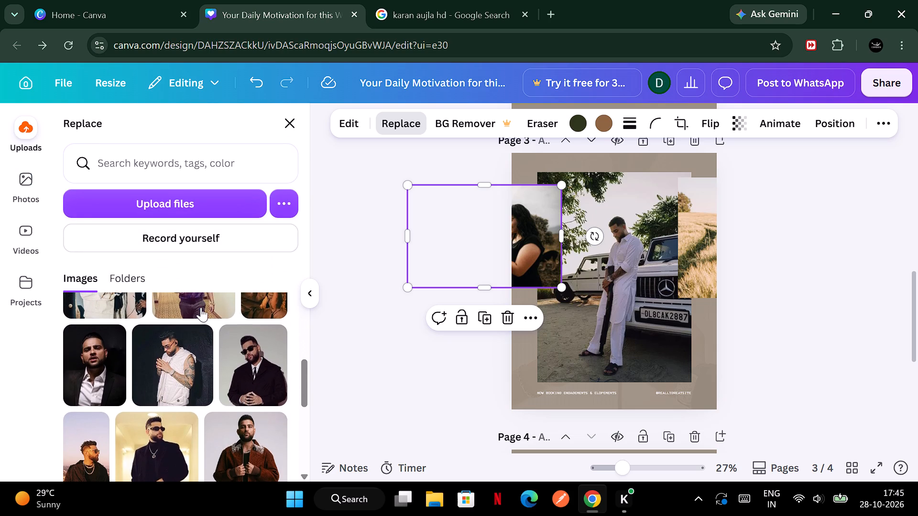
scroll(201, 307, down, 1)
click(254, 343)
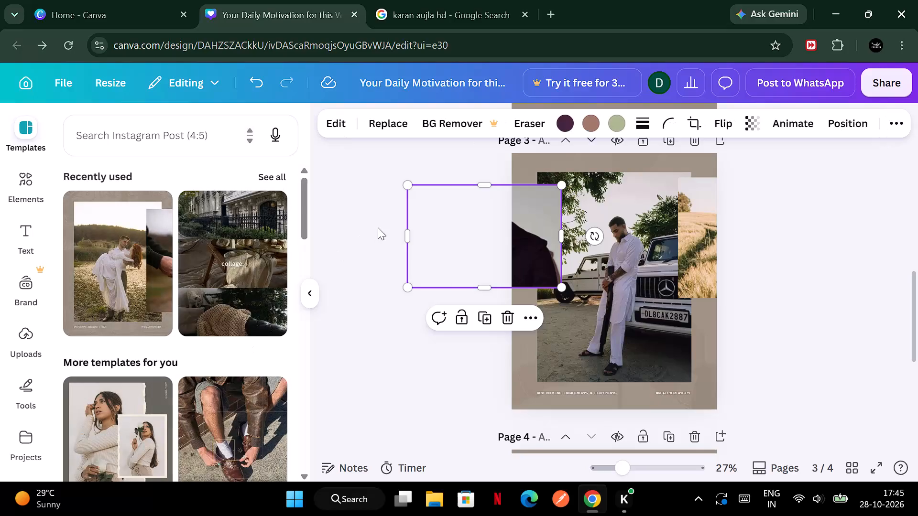
Replace the dark-suit photo at page 3's left edge with the uploaded photo of the man in a cream jacket holding a microphone.
click(385, 130)
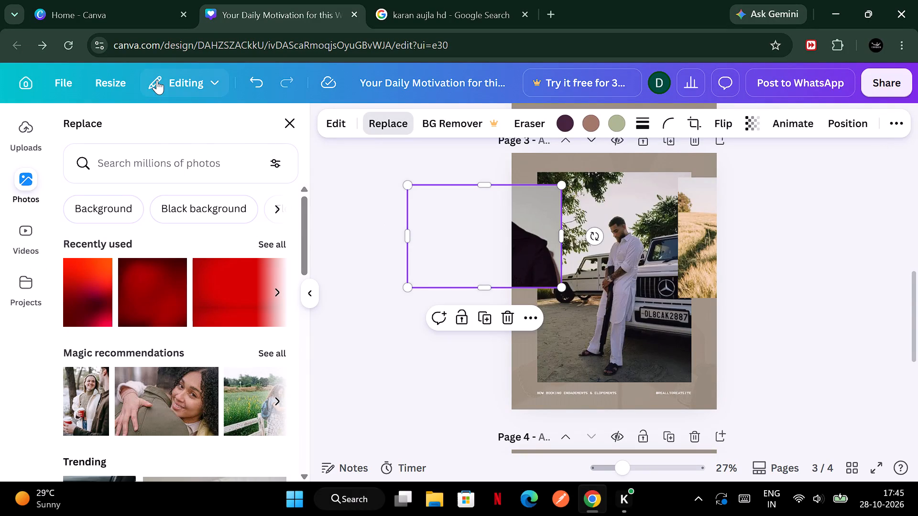
click(19, 132)
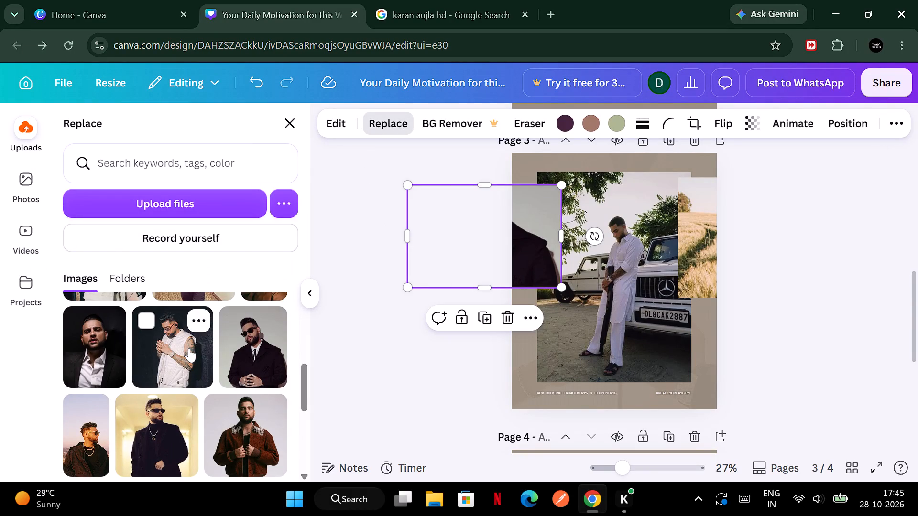
scroll(189, 348, down, 2)
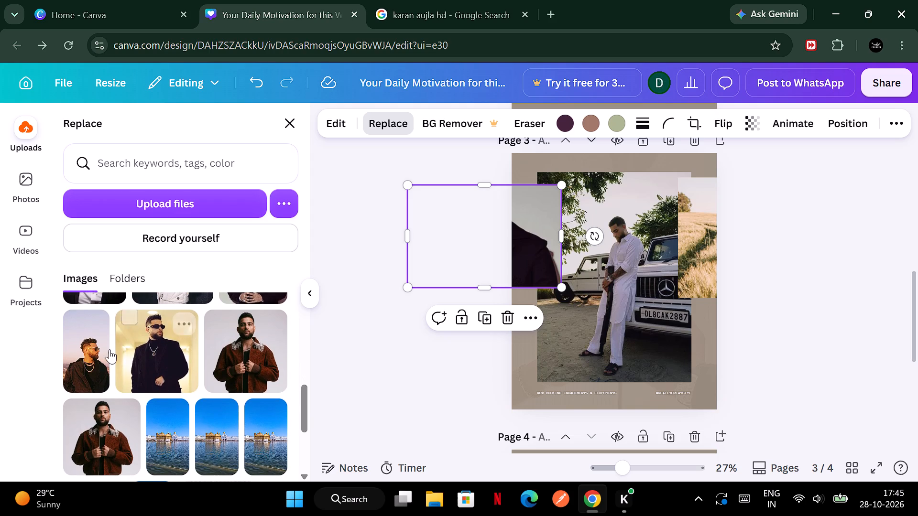
scroll(163, 336, up, 3)
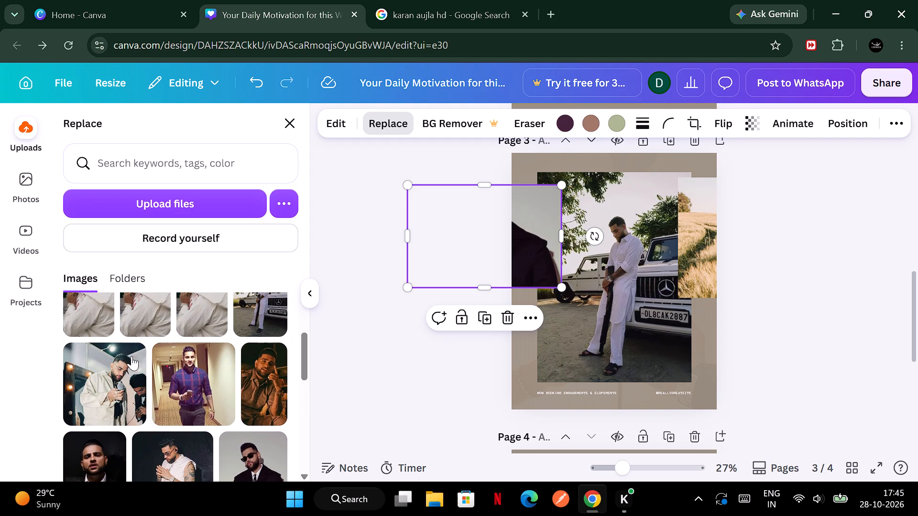
scroll(117, 378, up, 1)
scroll(117, 378, down, 1)
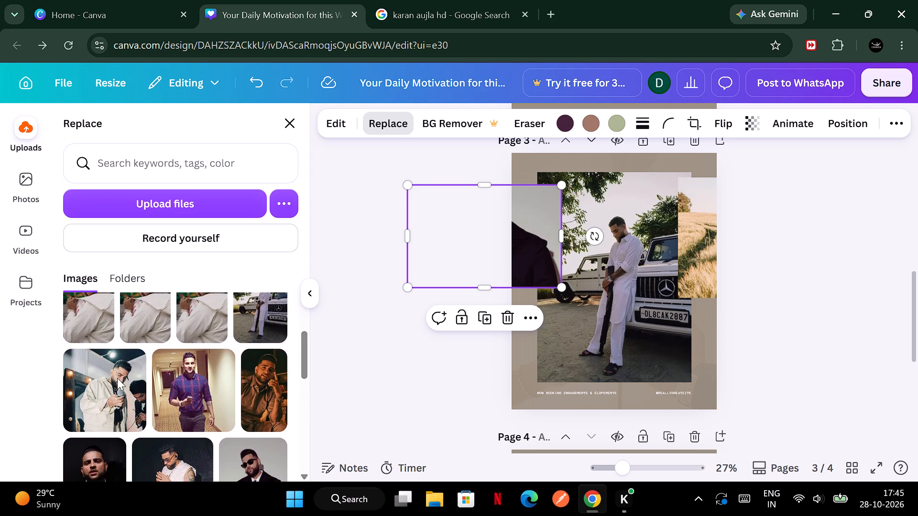
scroll(117, 378, down, 1)
click(115, 383)
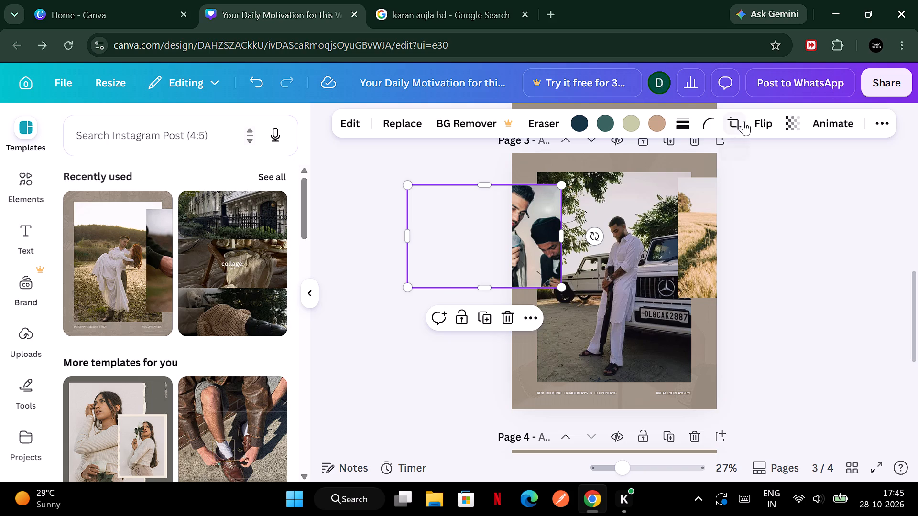
Crop page 3's microphone photo to a smaller 3:2 frame around the man in the cream jacket, cutting out the second man.
click(733, 121)
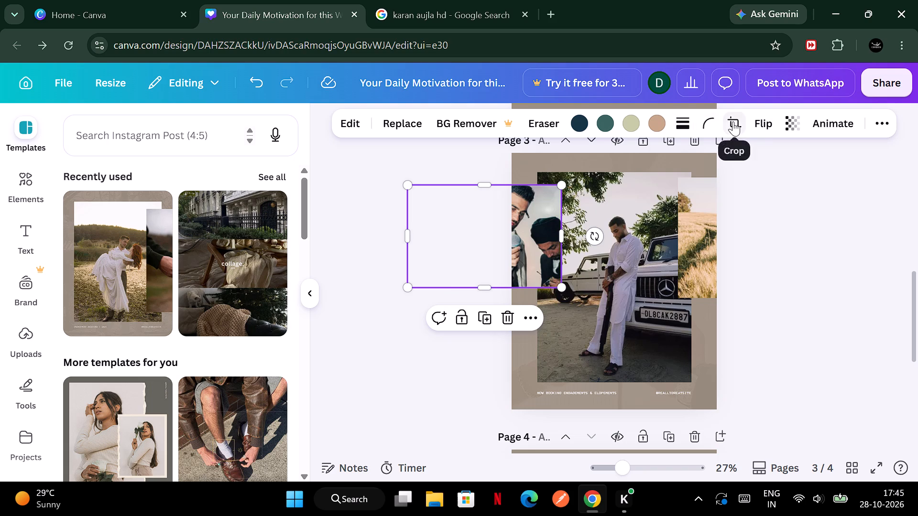
drag(472, 267, 493, 272)
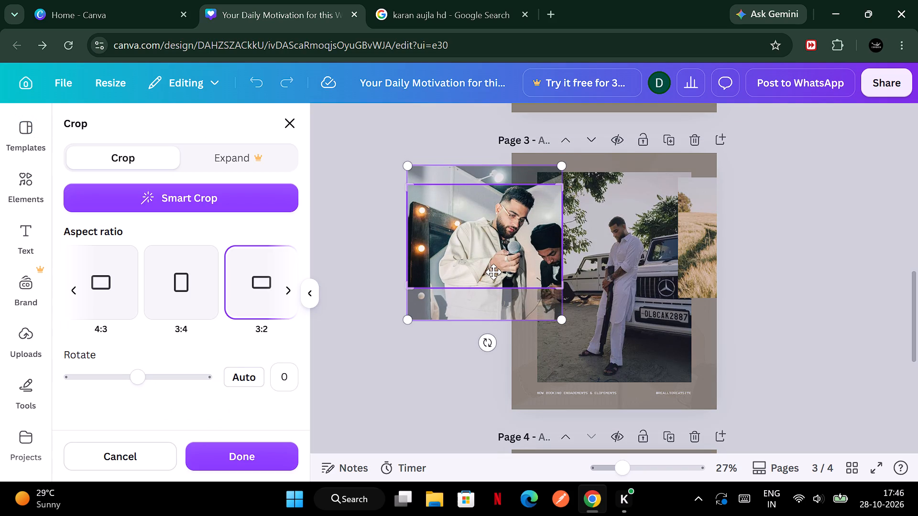
click(493, 272)
drag(493, 272, 494, 282)
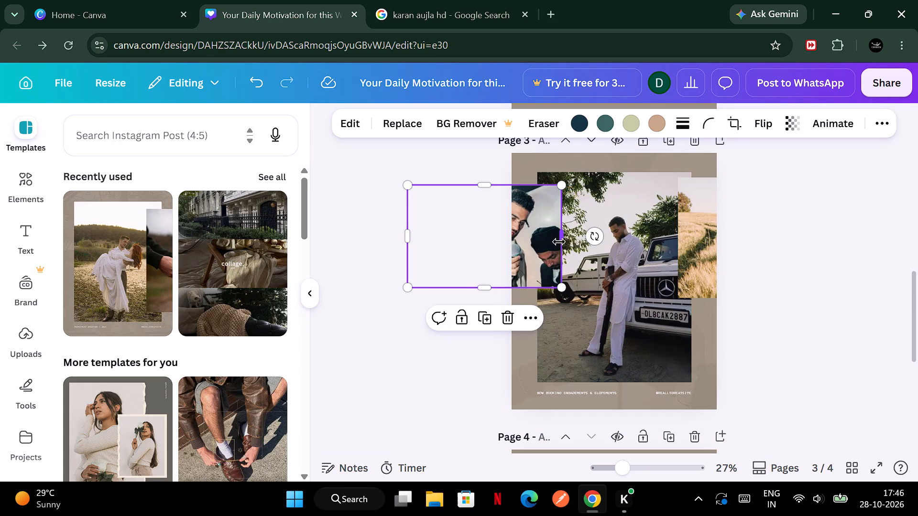
click(559, 242)
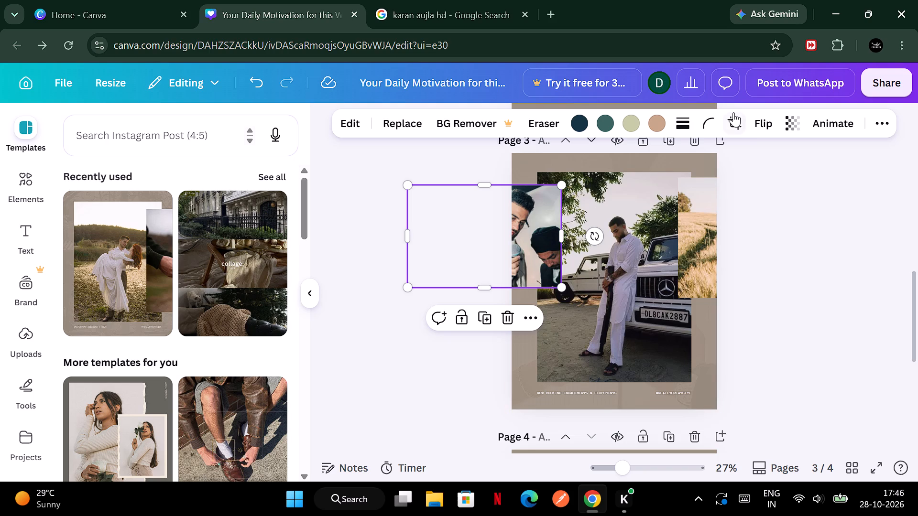
click(733, 112)
click(559, 246)
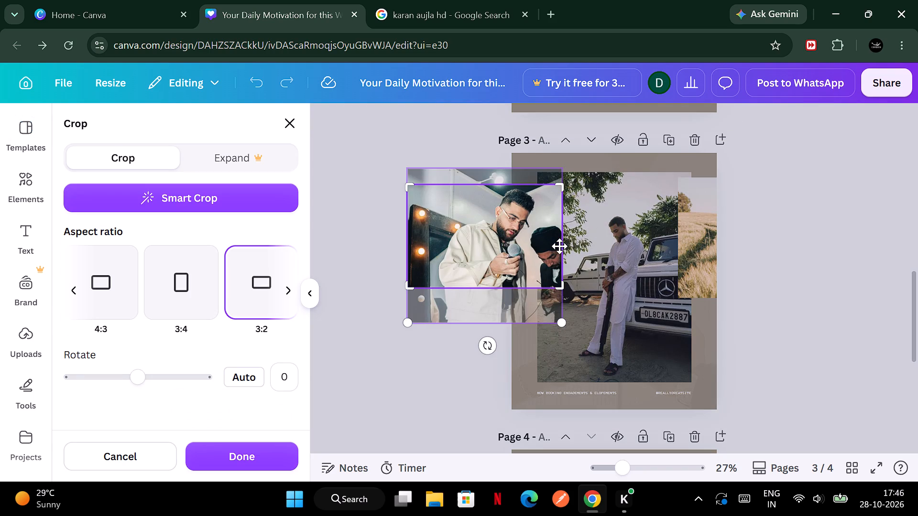
drag(560, 289, 531, 290)
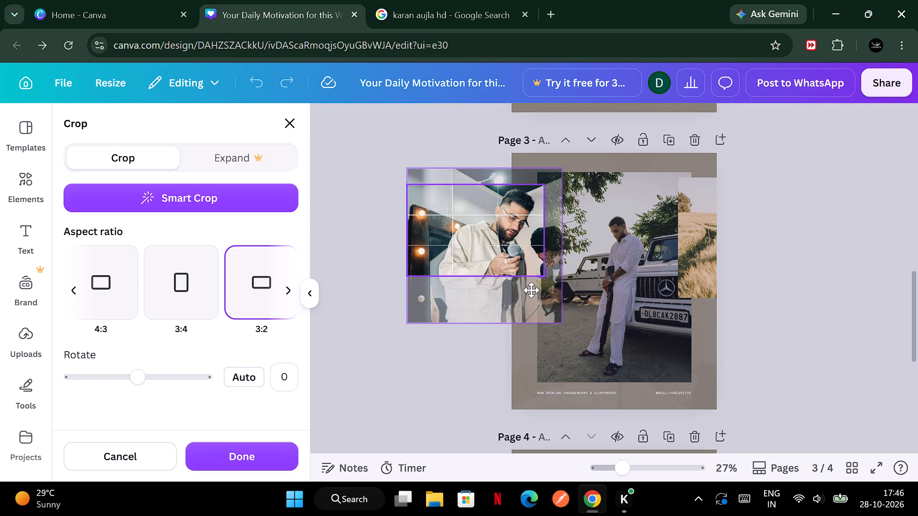
drag(531, 290, 521, 287)
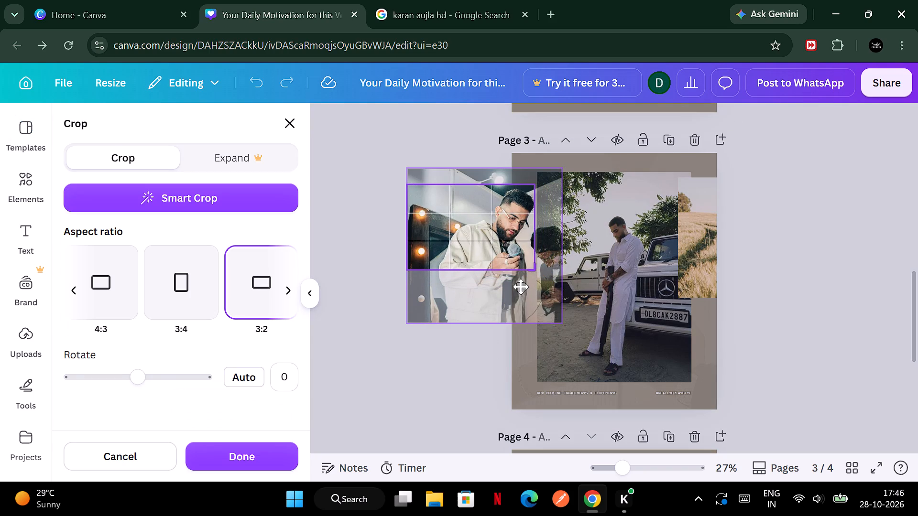
drag(521, 287, 522, 287)
drag(516, 270, 517, 264)
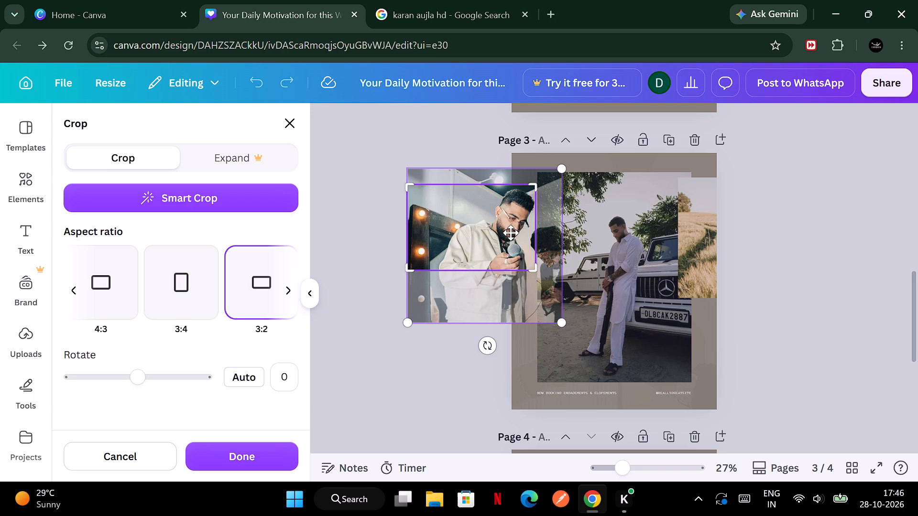
drag(511, 233, 512, 241)
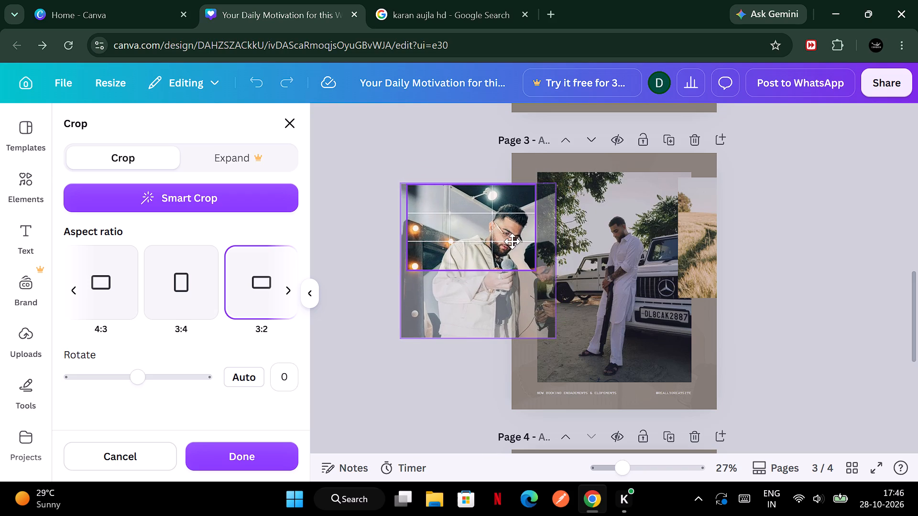
drag(512, 241, 519, 247)
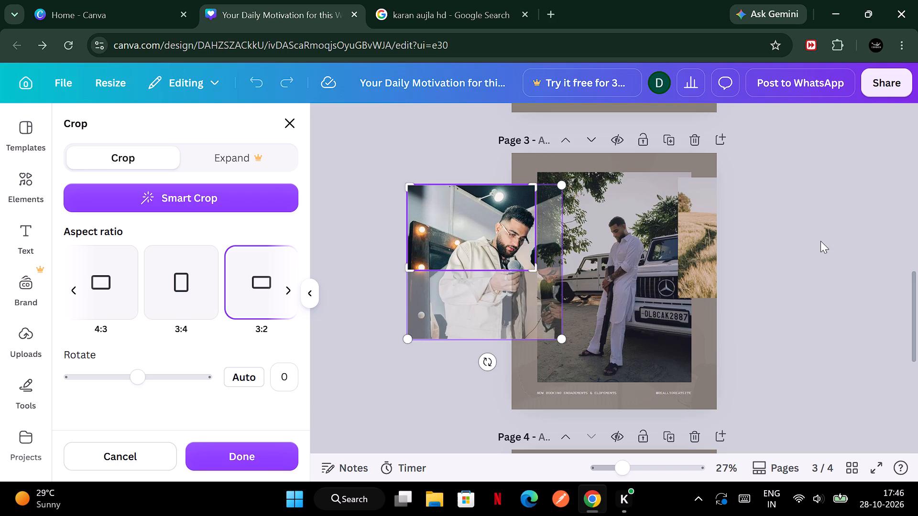
click(820, 241)
click(733, 249)
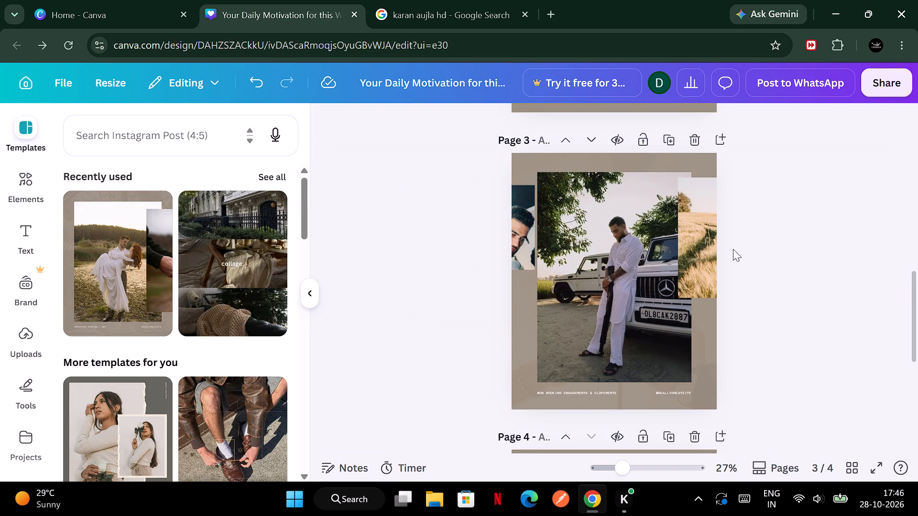
Move page 3's microphone photo inward and slightly down so more of the man's face shows at the page's left edge.
drag(517, 229, 536, 233)
drag(536, 233, 528, 237)
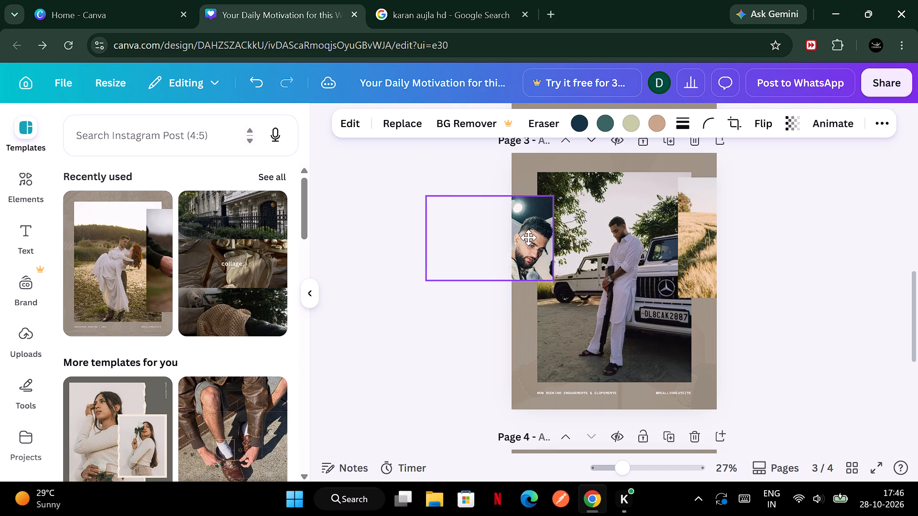
drag(528, 237, 514, 235)
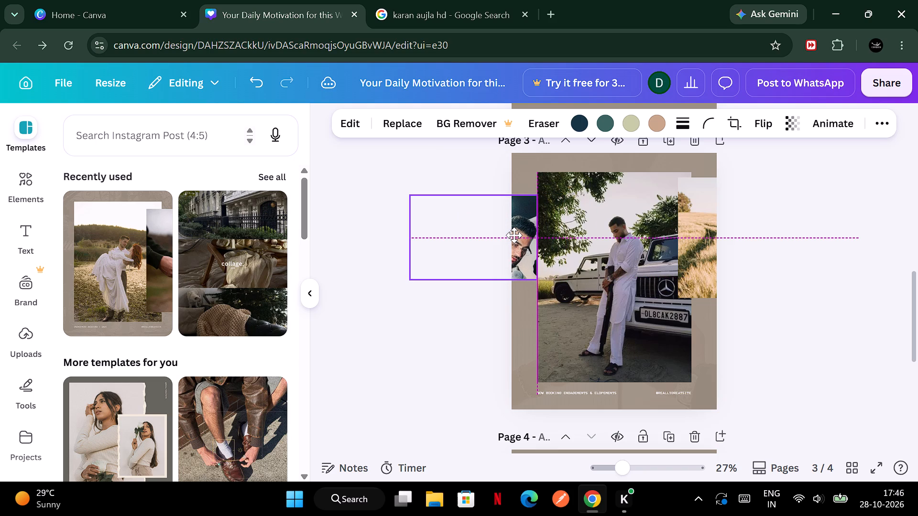
drag(514, 235, 529, 238)
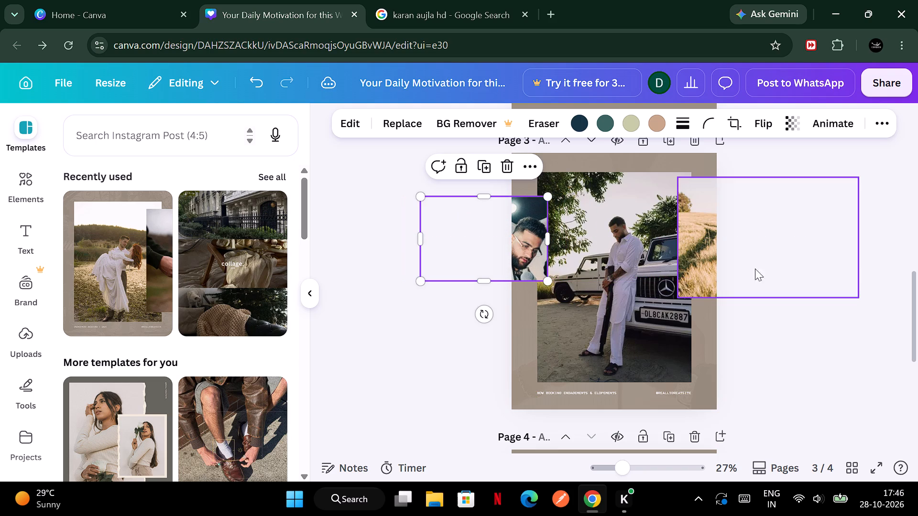
click(845, 264)
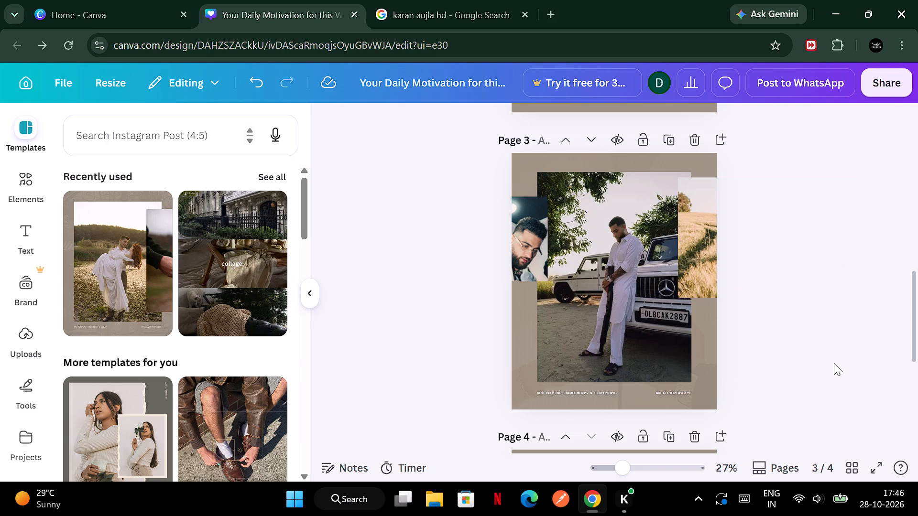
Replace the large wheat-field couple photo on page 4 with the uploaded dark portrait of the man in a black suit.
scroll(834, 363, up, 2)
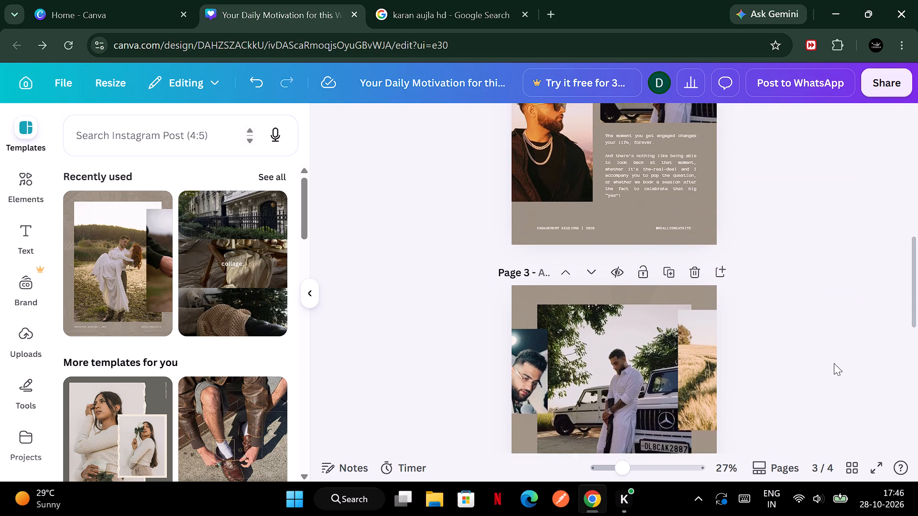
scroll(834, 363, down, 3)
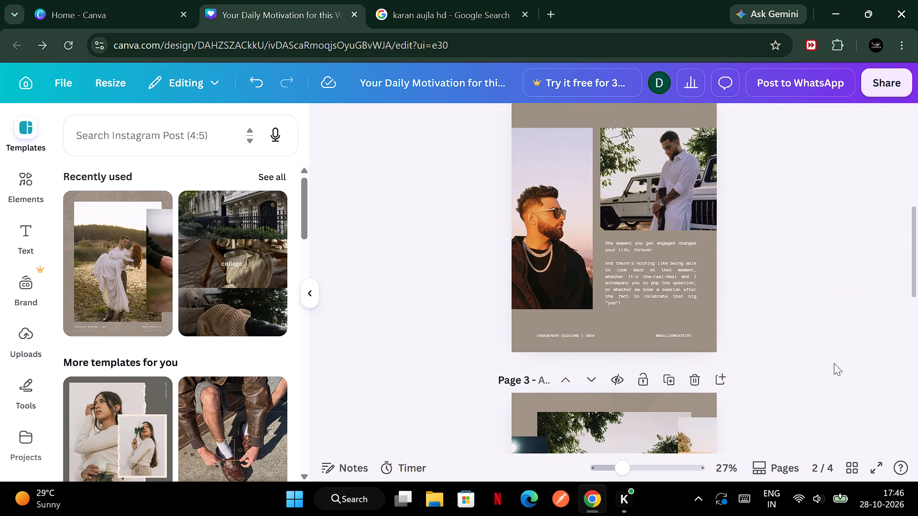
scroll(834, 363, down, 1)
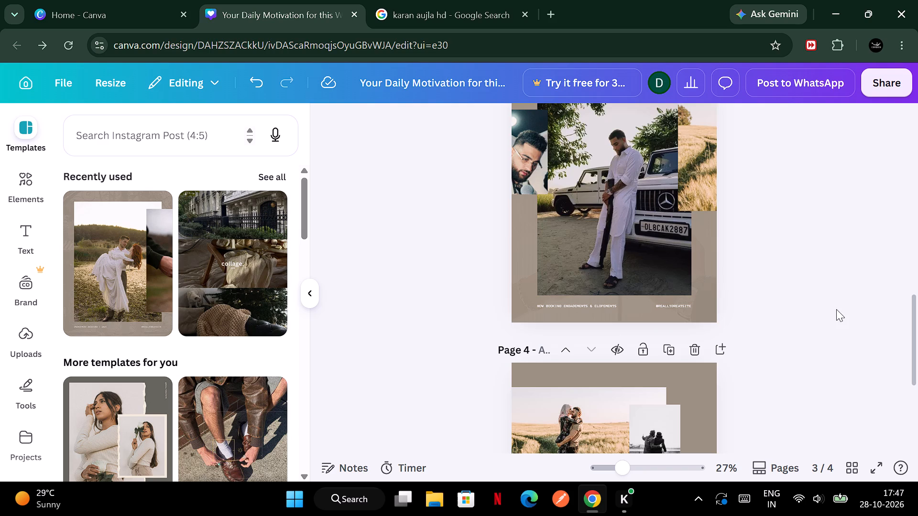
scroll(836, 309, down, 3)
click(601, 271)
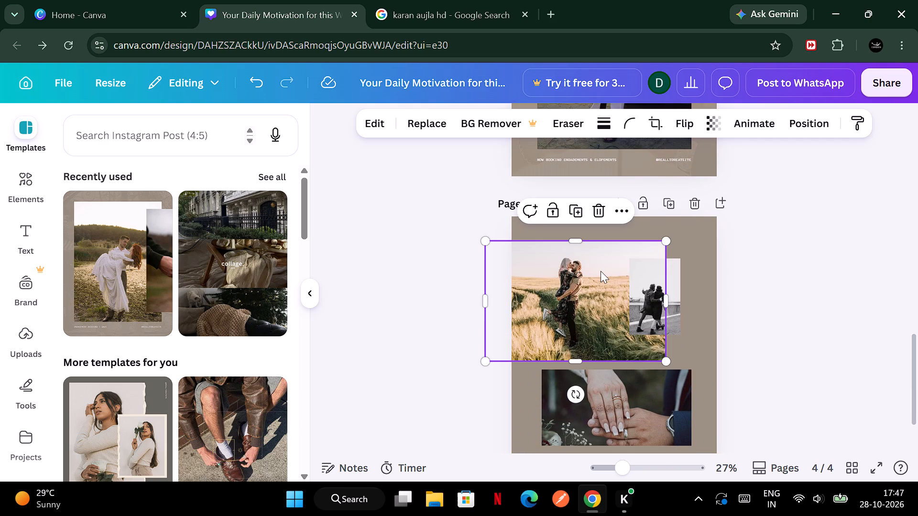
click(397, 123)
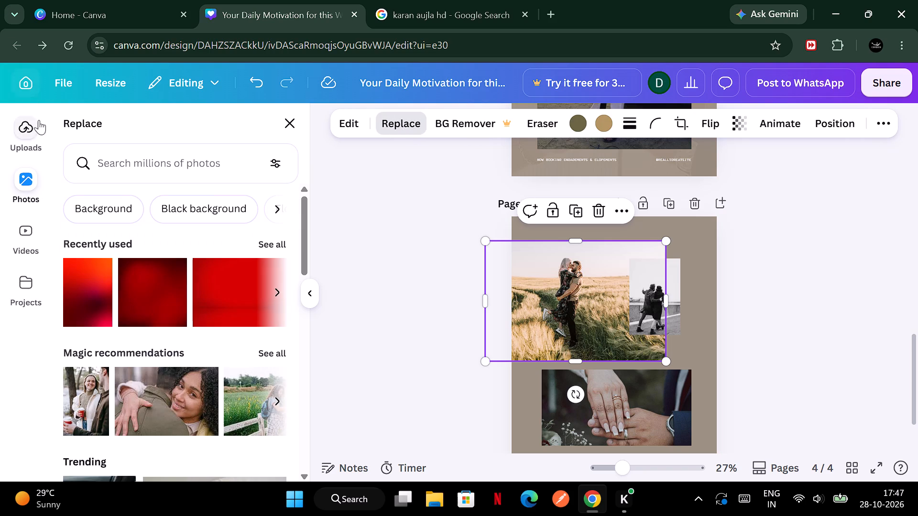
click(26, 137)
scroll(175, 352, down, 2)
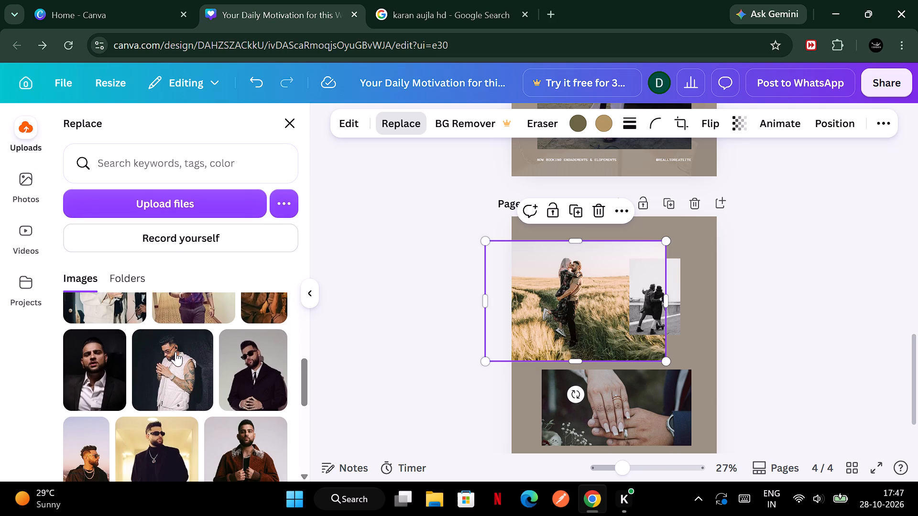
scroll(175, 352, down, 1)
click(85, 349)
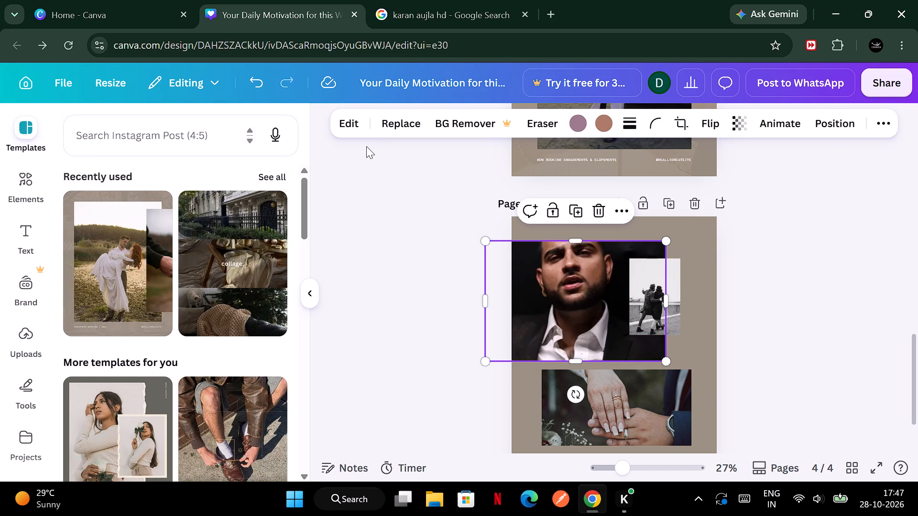
Replace page 4's large black-suit portrait with the uploaded photo of the man in a cream jacket holding a microphone.
click(387, 130)
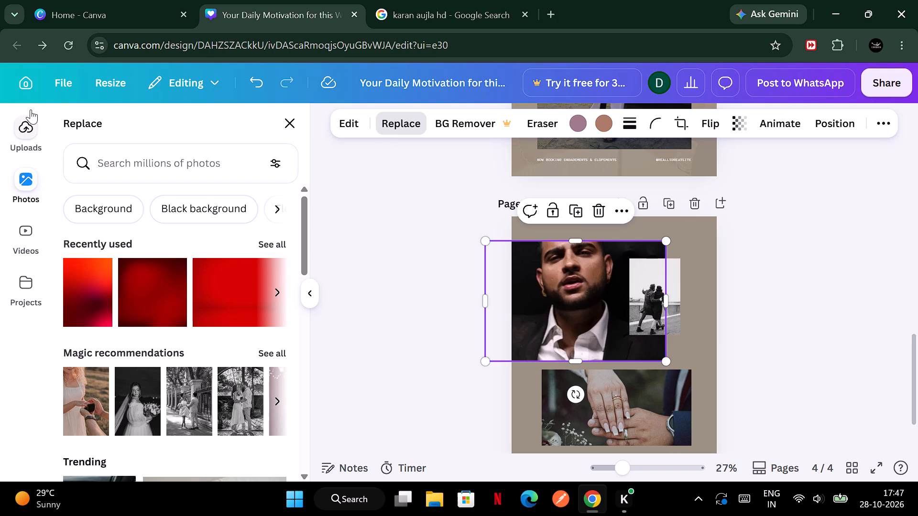
click(32, 146)
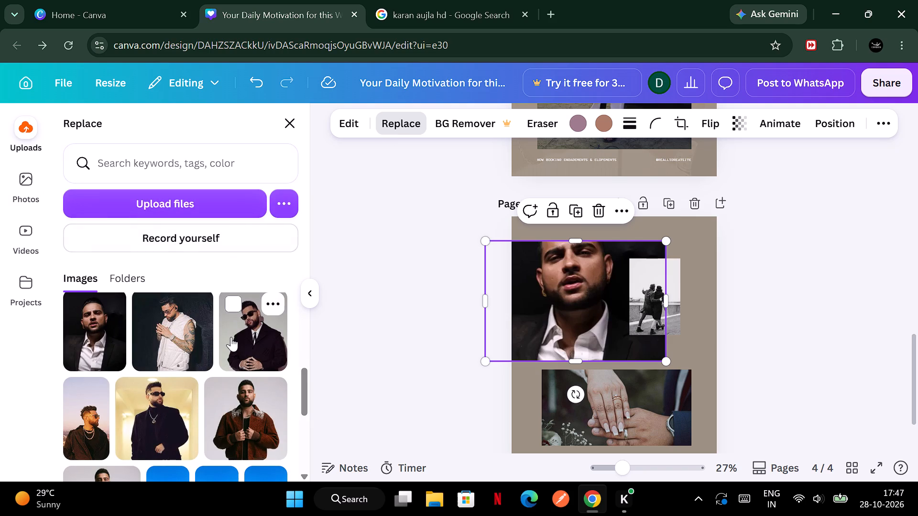
scroll(231, 337, down, 3)
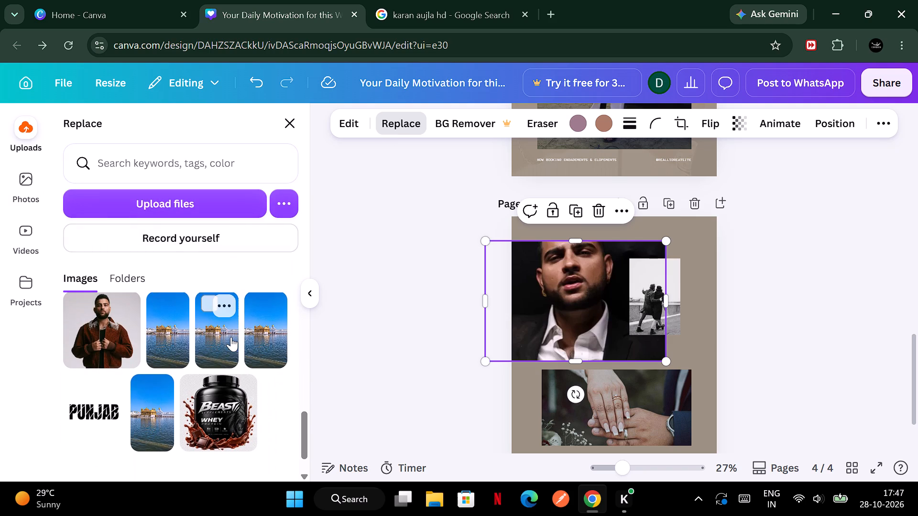
scroll(231, 337, up, 1)
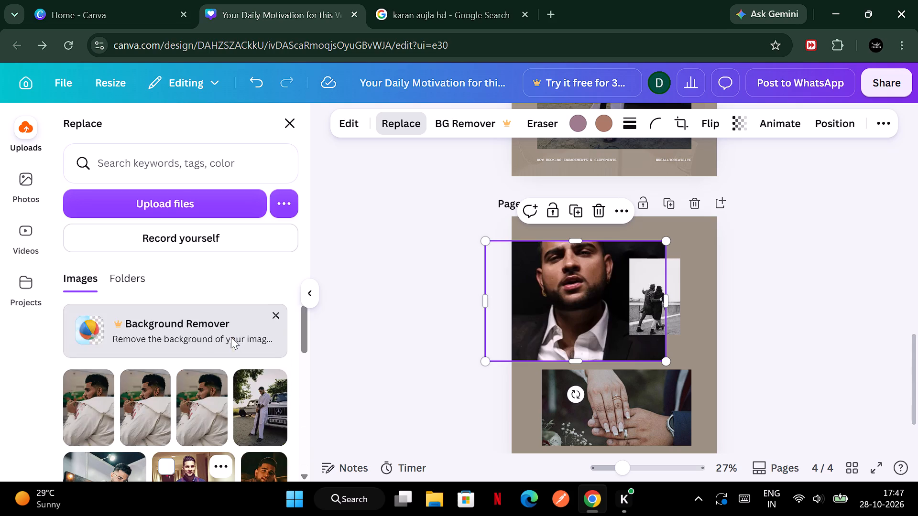
scroll(231, 337, up, 1)
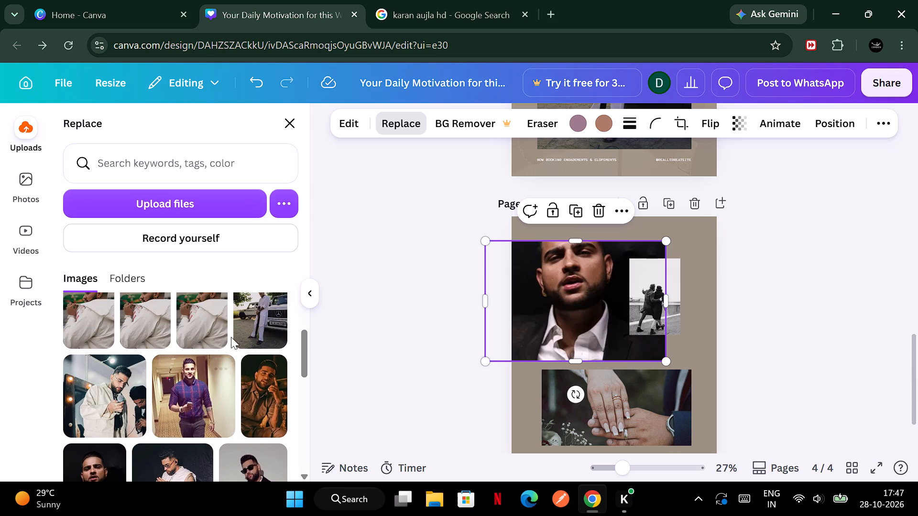
scroll(231, 337, down, 2)
click(91, 338)
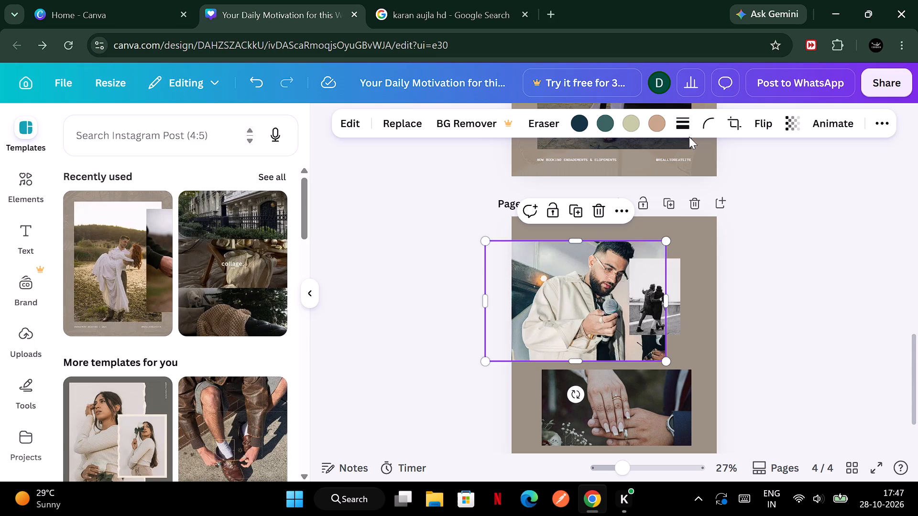
Crop page 4's microphone photo by shifting the image down within its 3:2 frame, leaving space above the man's head.
click(726, 130)
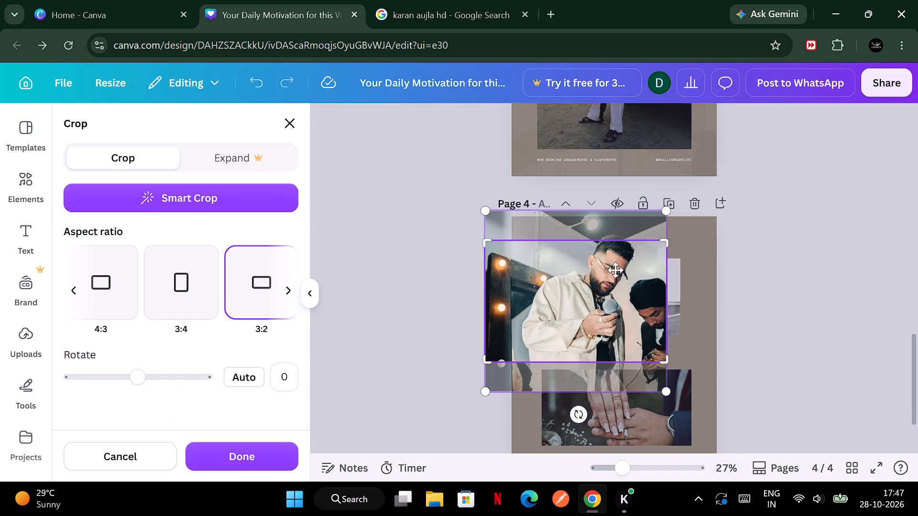
drag(607, 292, 609, 314)
drag(609, 314, 615, 293)
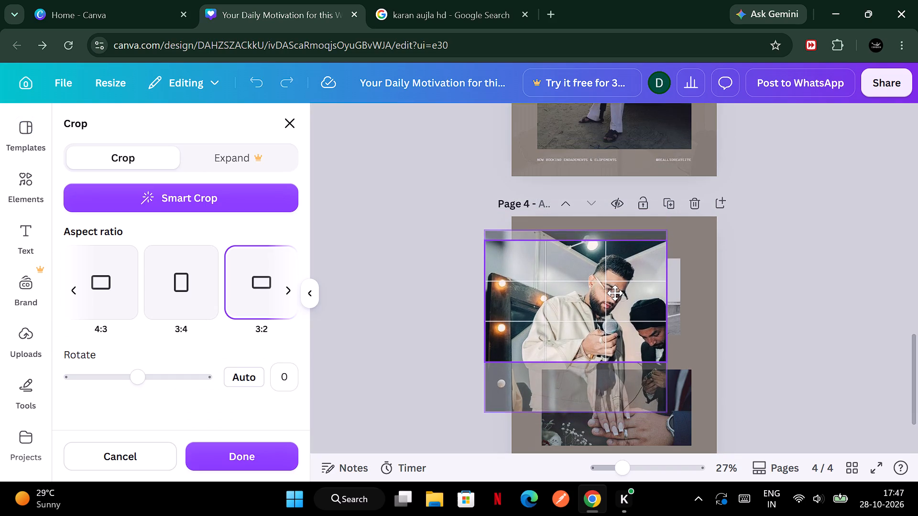
drag(615, 293, 616, 290)
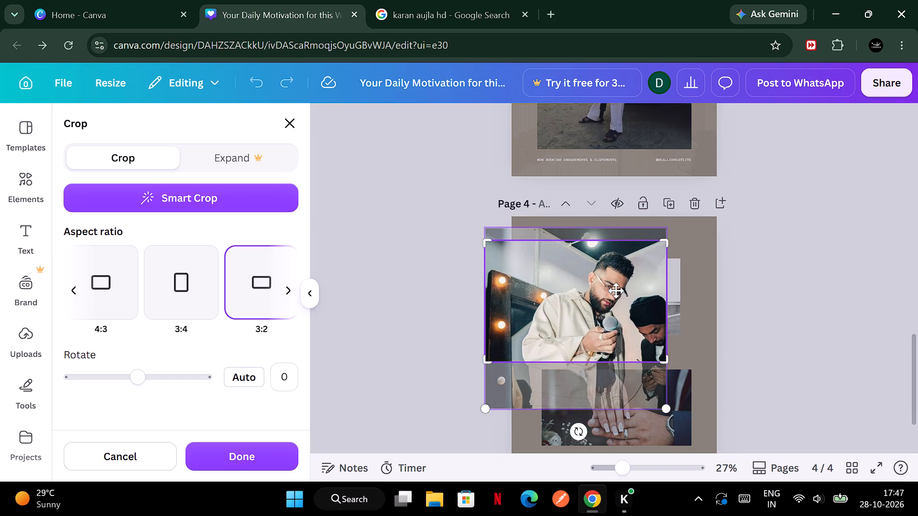
click(898, 278)
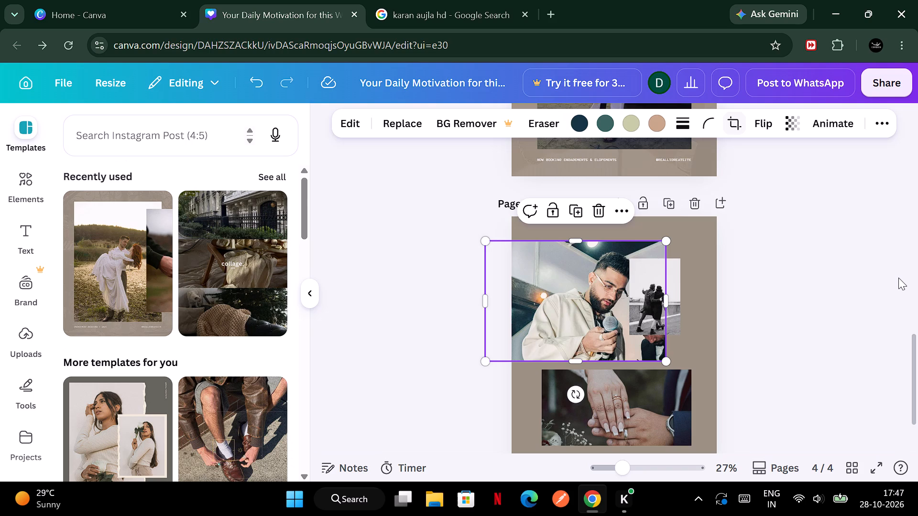
click(898, 278)
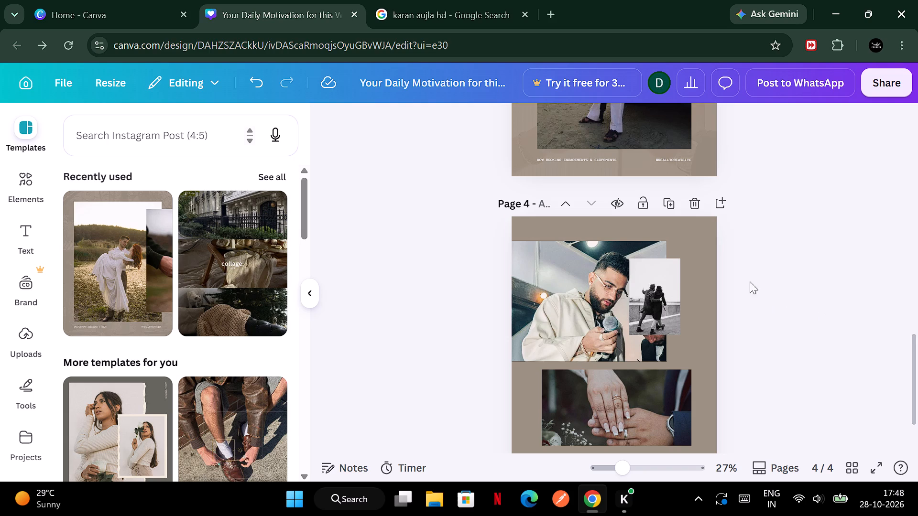
Replace the small black-and-white couple photo on page 4 with the uploaded photo of the man in a cream hoodie.
click(656, 289)
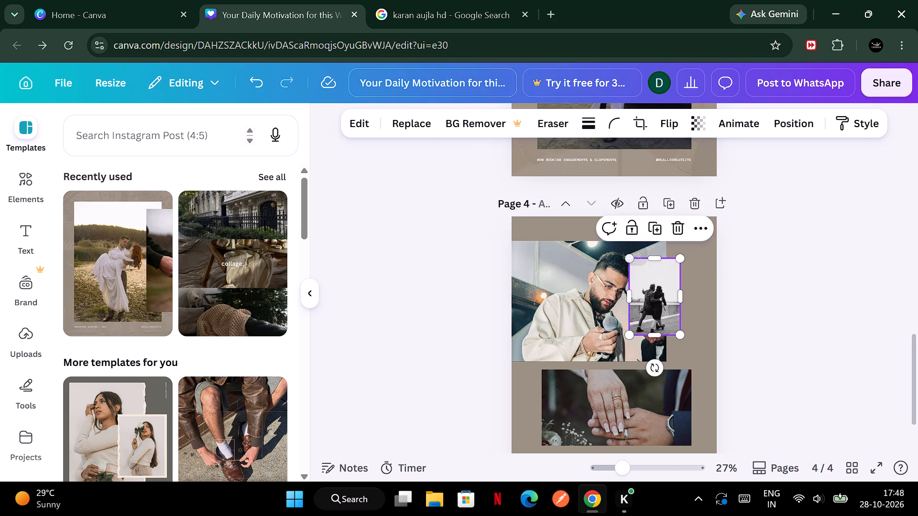
click(422, 129)
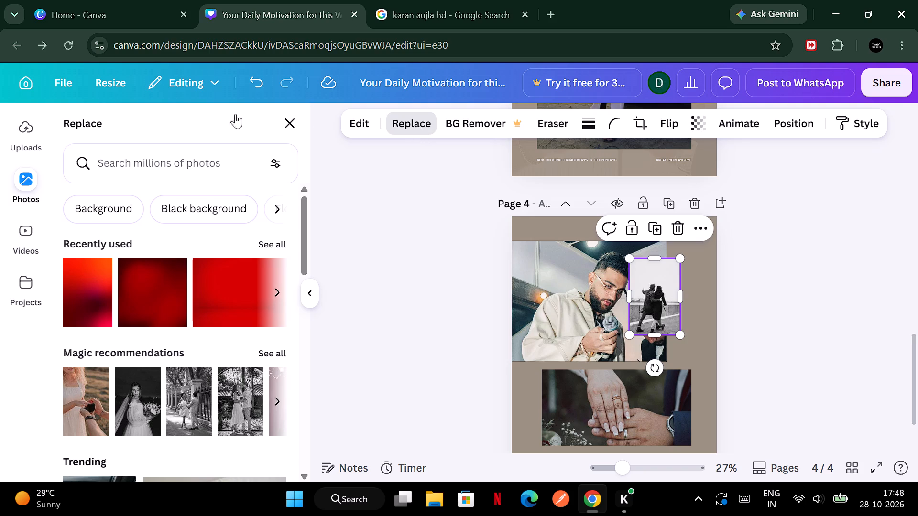
click(29, 130)
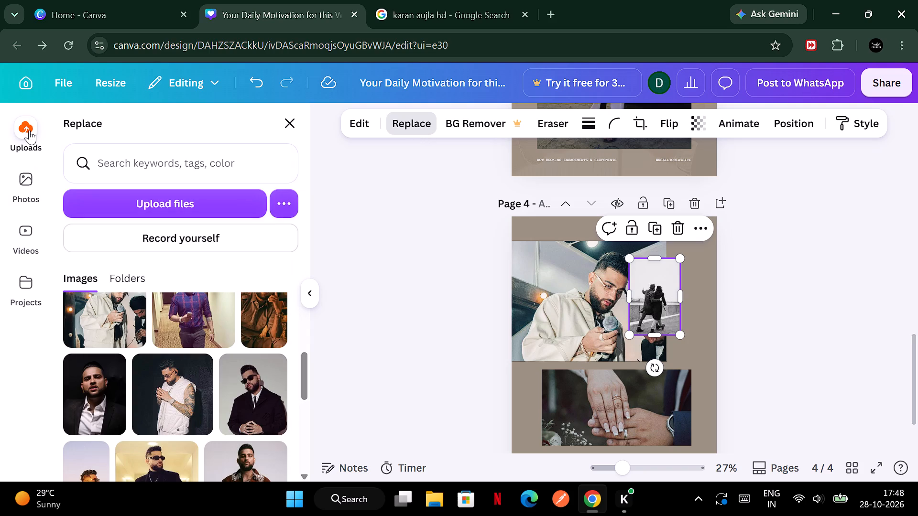
scroll(171, 339, up, 2)
scroll(171, 339, down, 2)
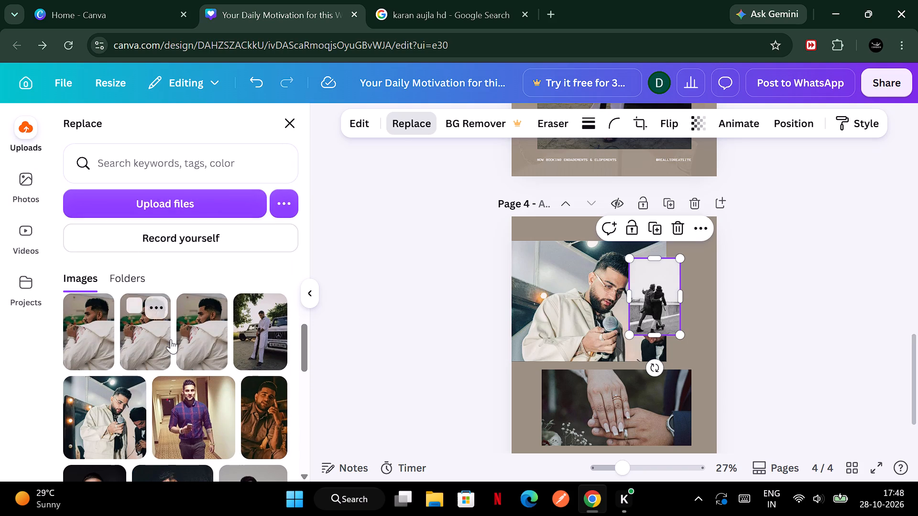
click(157, 340)
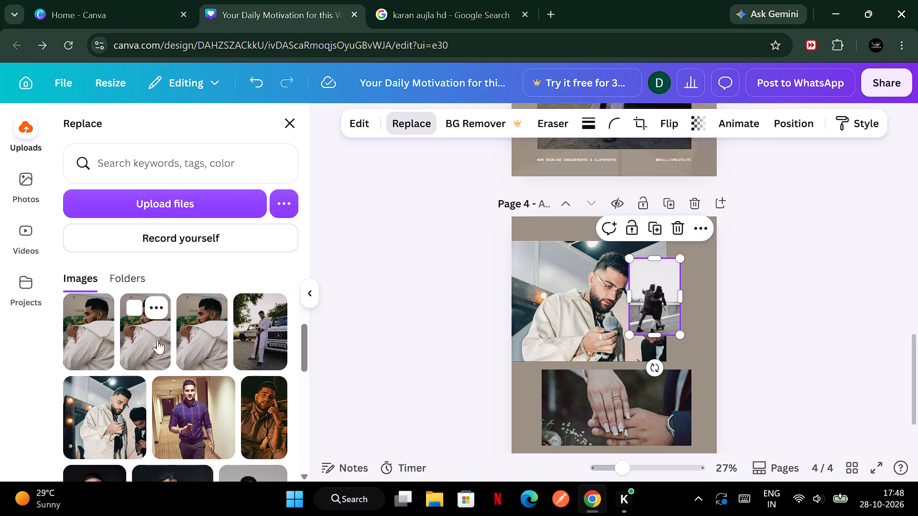
click(771, 352)
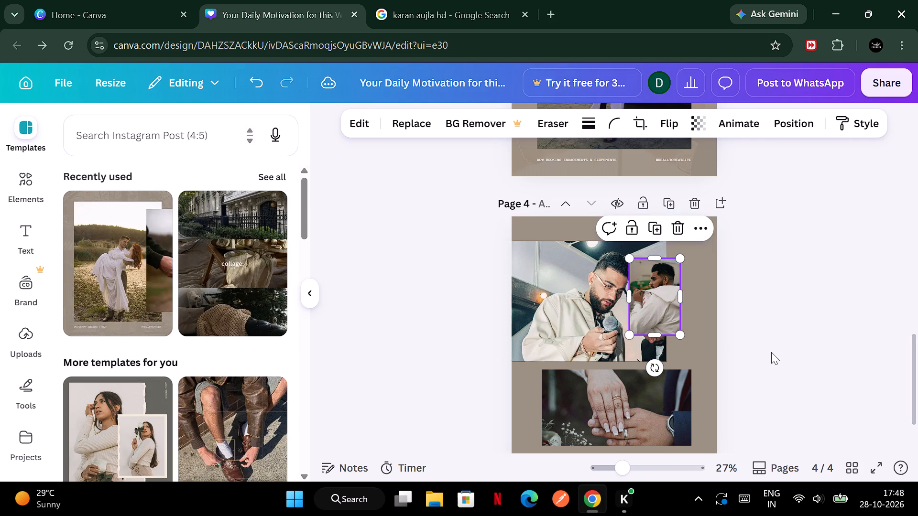
Adjust page 4's small cream-hoodie photo by lowering its saturation as far as possible to make it black and white.
click(647, 309)
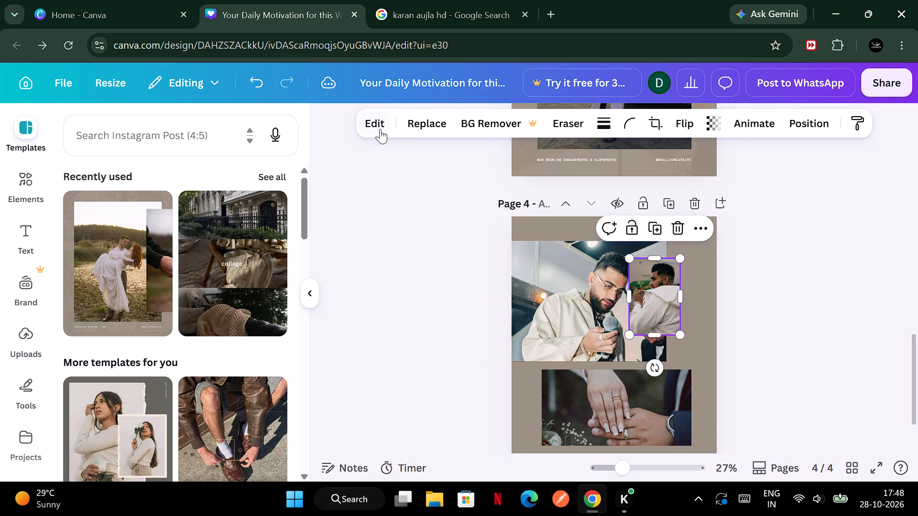
click(380, 129)
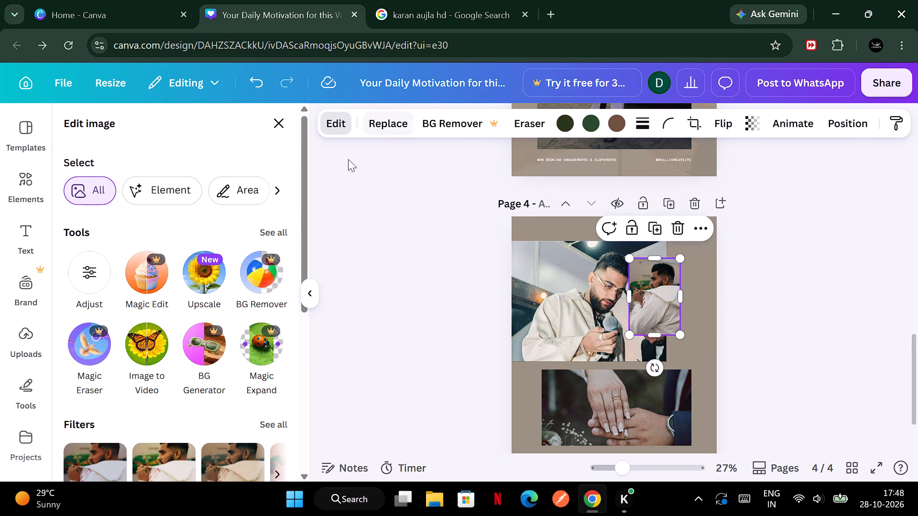
click(96, 276)
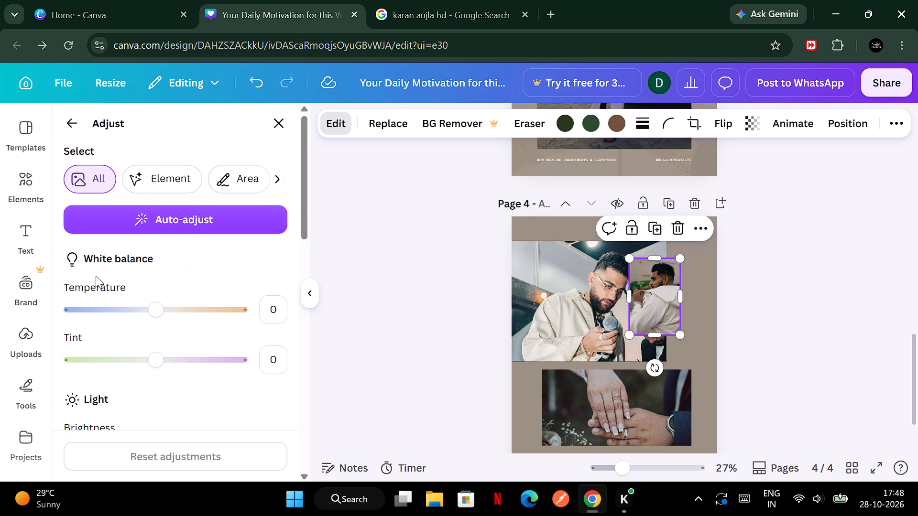
scroll(96, 276, down, 6)
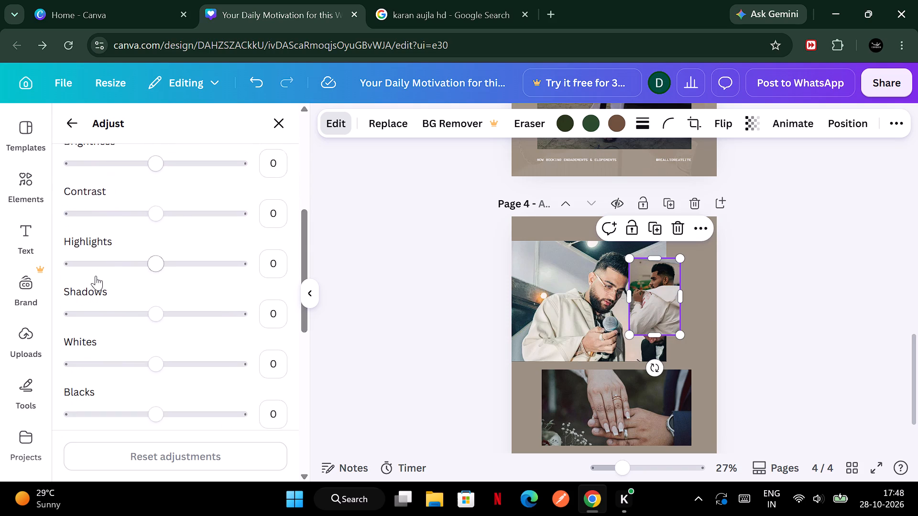
scroll(96, 276, down, 1)
drag(153, 276, 41, 278)
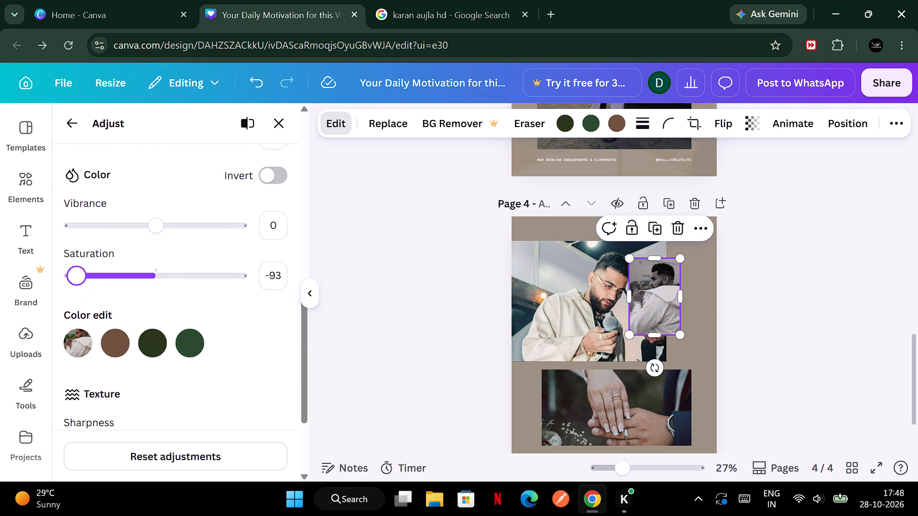
drag(41, 278, 32, 277)
scroll(217, 344, down, 2)
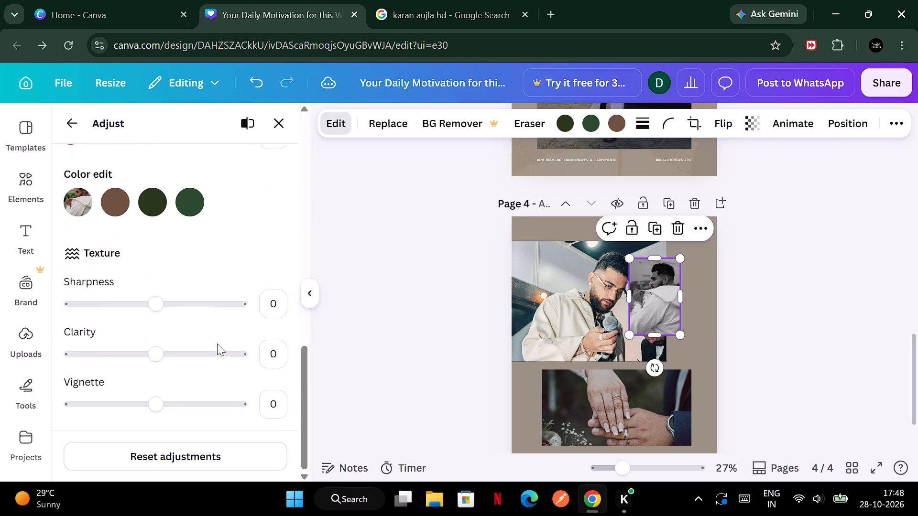
scroll(217, 344, down, 3)
Adjust the texture of page 4's small black-and-white hoodie photo, setting vignette to 9 and sharpness to 12.
drag(63, 401, 103, 401)
drag(103, 401, 98, 401)
drag(68, 403, 79, 402)
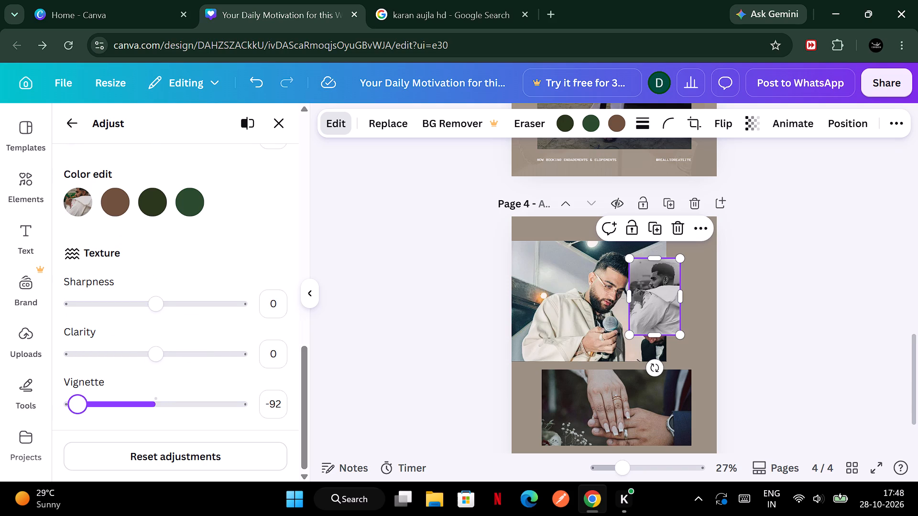
drag(79, 402, 74, 402)
drag(74, 402, 24, 393)
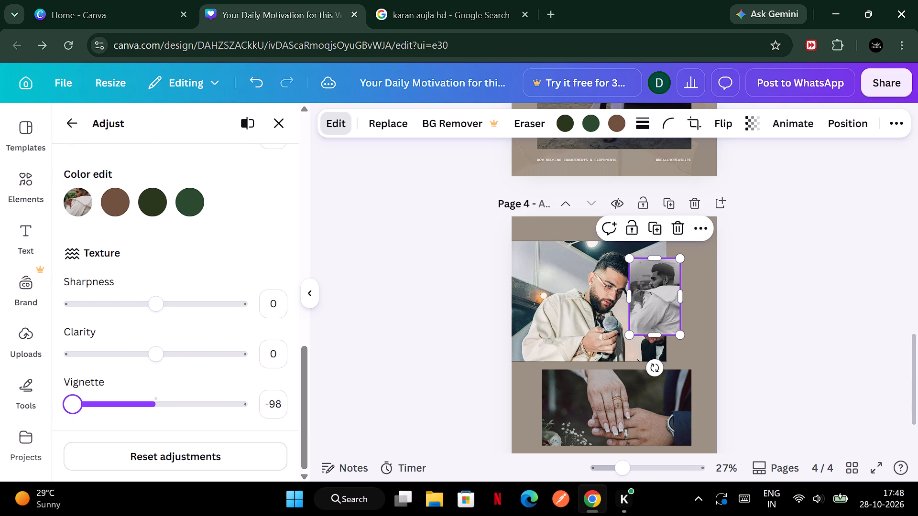
drag(24, 393, 0, 377)
drag(74, 406, 162, 392)
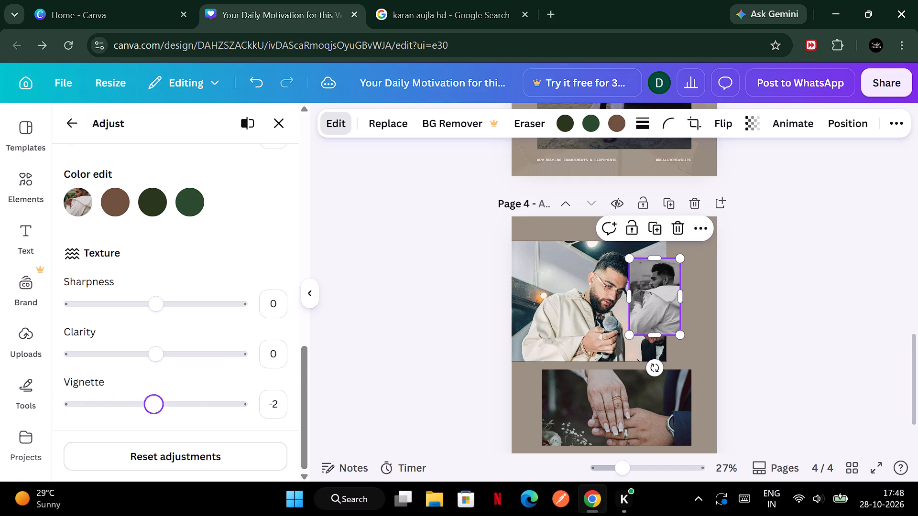
drag(162, 392, 189, 393)
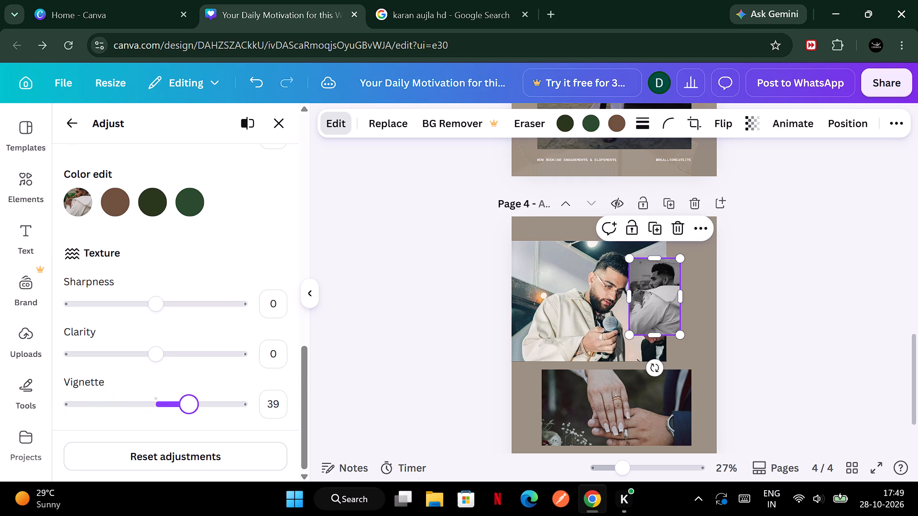
drag(189, 393, 164, 392)
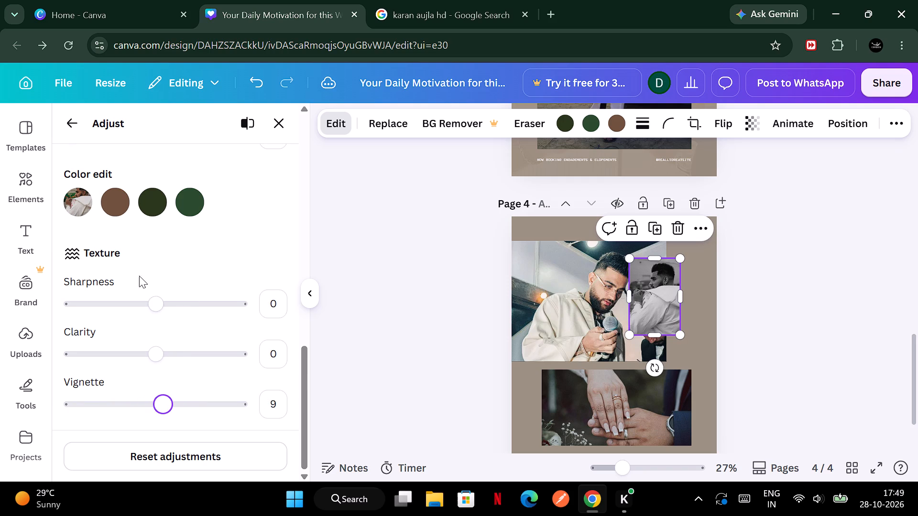
drag(155, 306, 166, 306)
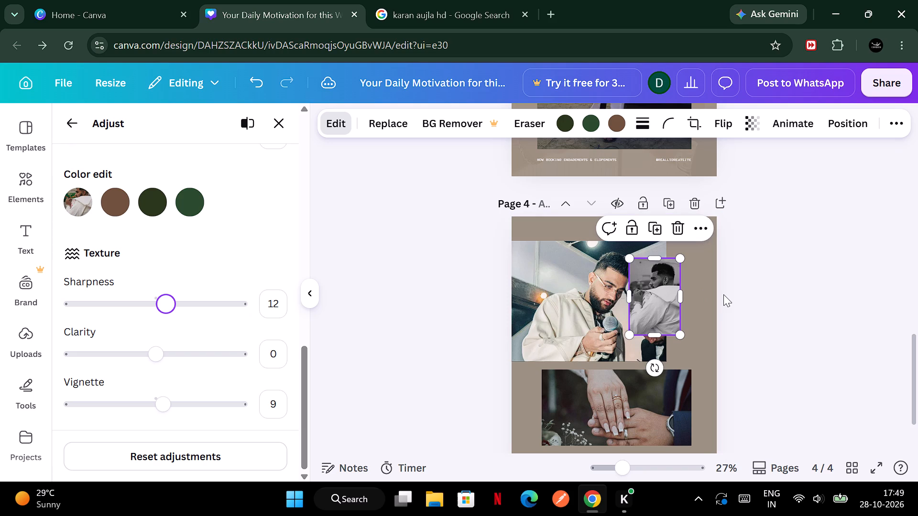
click(751, 328)
Replace page 4's lower photo of the ringed hands with the uploaded portrait of the man in a black suit and sunglasses.
click(627, 399)
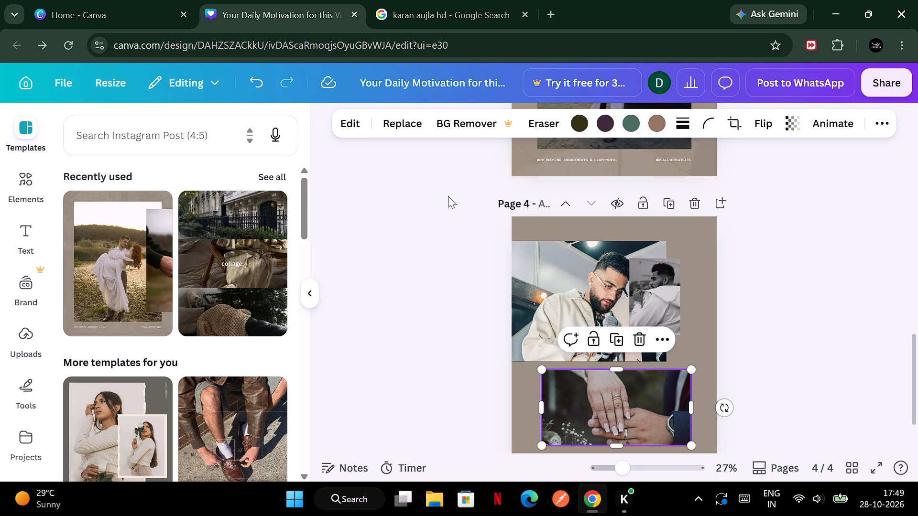
click(389, 118)
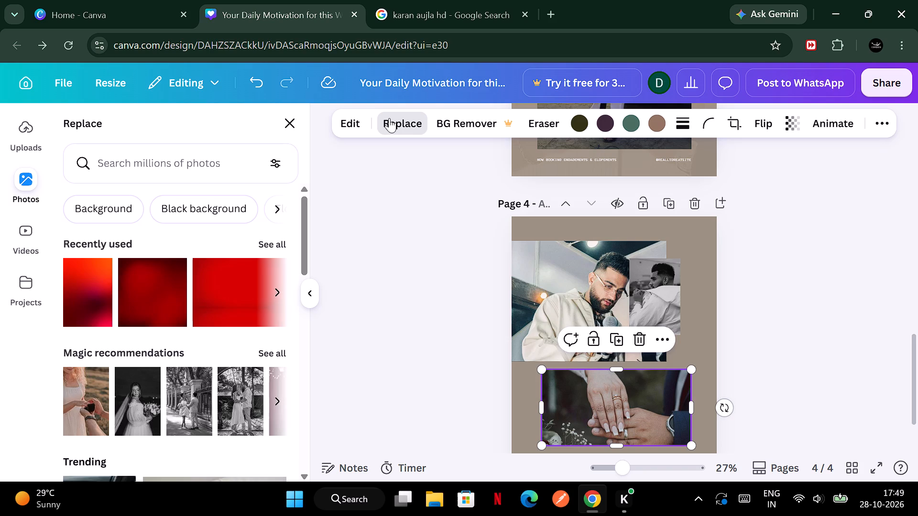
click(22, 123)
scroll(136, 312, down, 1)
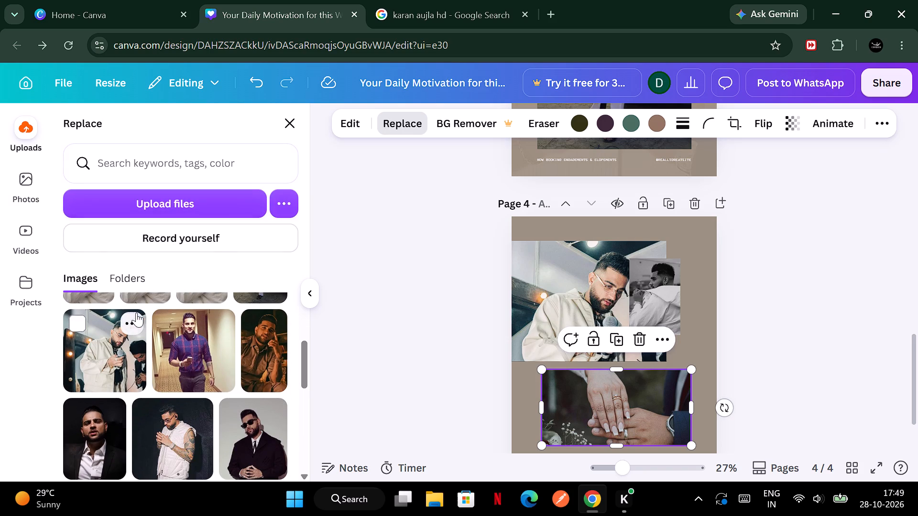
scroll(136, 312, down, 1)
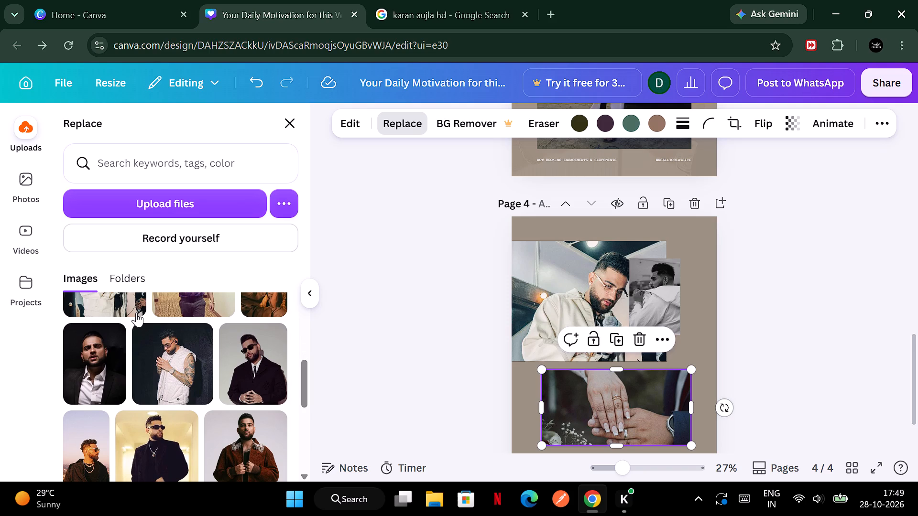
scroll(136, 312, down, 1)
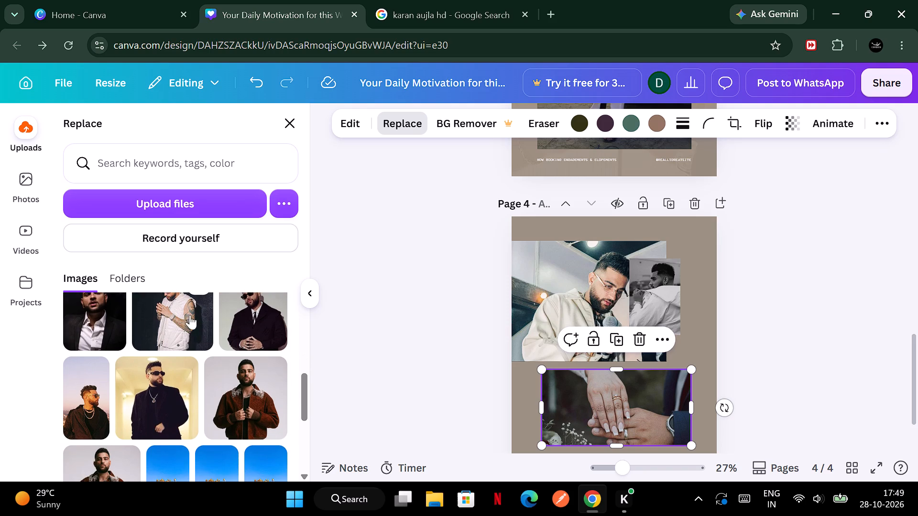
click(235, 324)
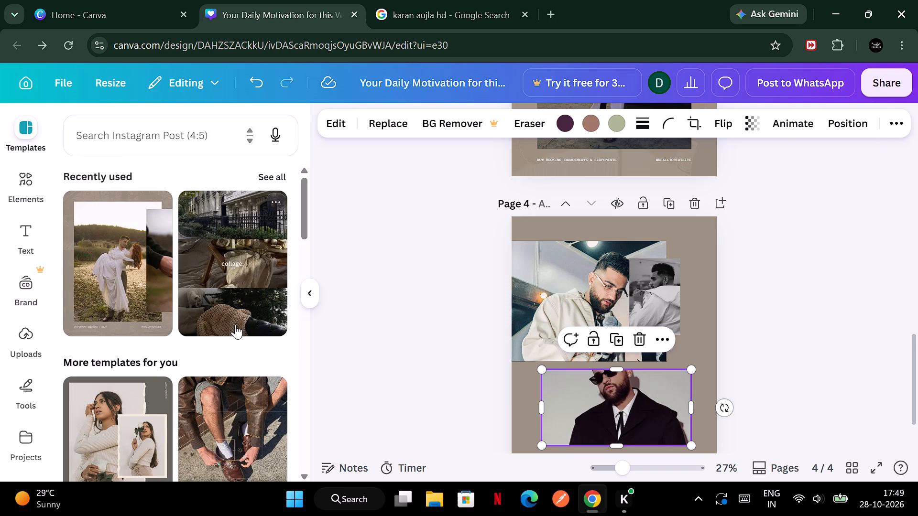
Crop page 4's black-suit portrait by shifting the image down within its freeform frame so the man's whole head shows.
click(690, 125)
drag(632, 408, 630, 447)
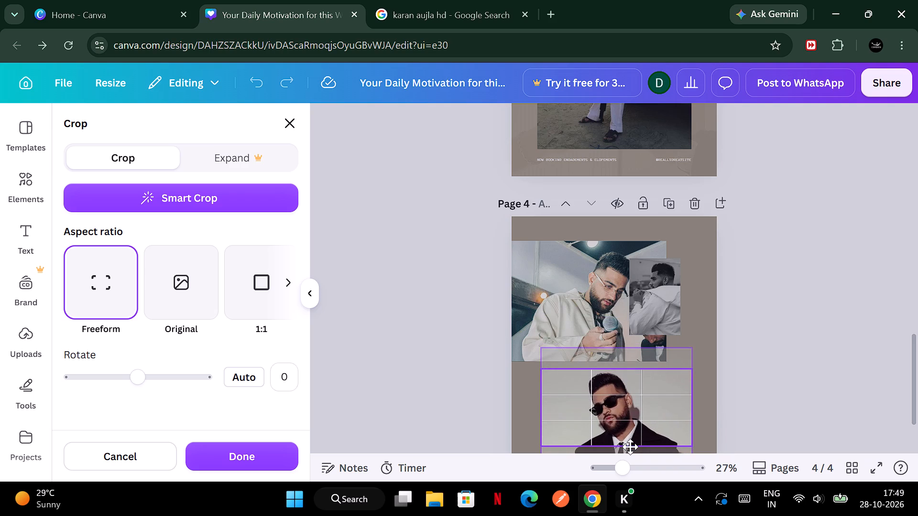
drag(630, 447, 632, 443)
drag(633, 442, 634, 450)
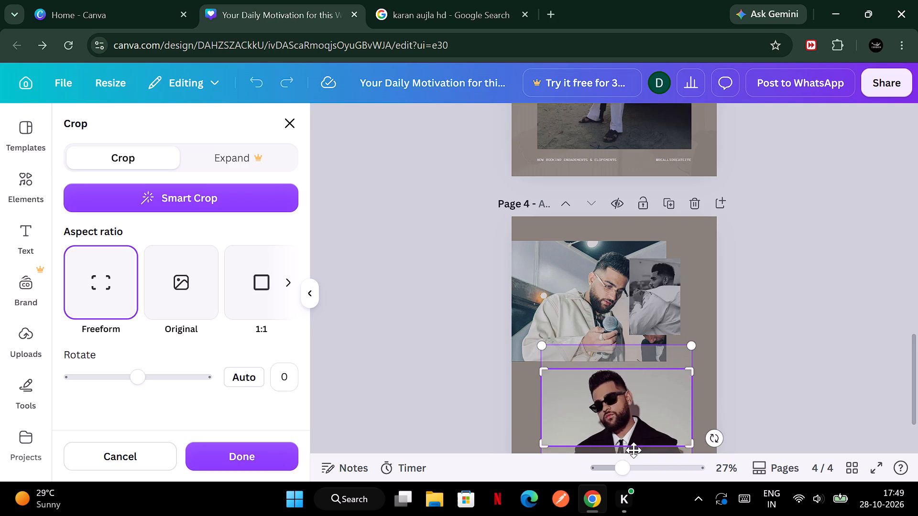
click(783, 364)
click(783, 364)
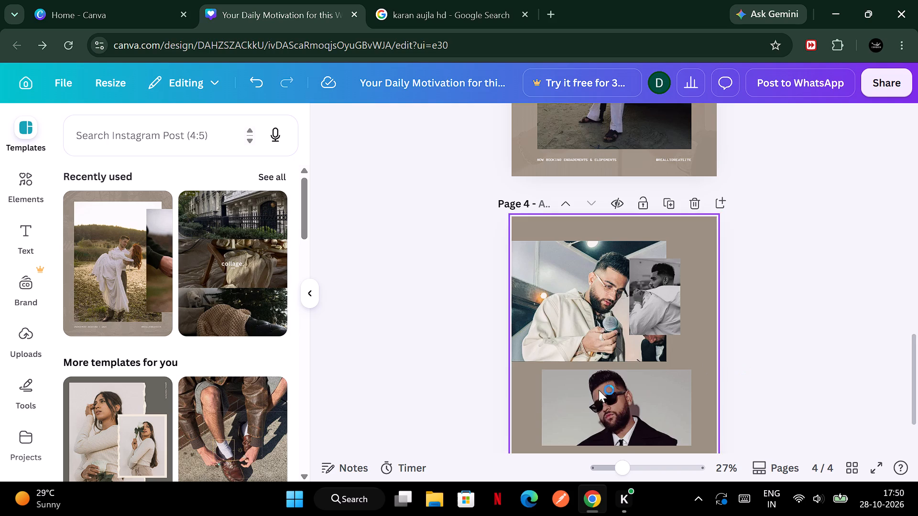
Open the photo replacement options for page 3's small portrait that extends past the page's left edge.
scroll(810, 326, down, 4)
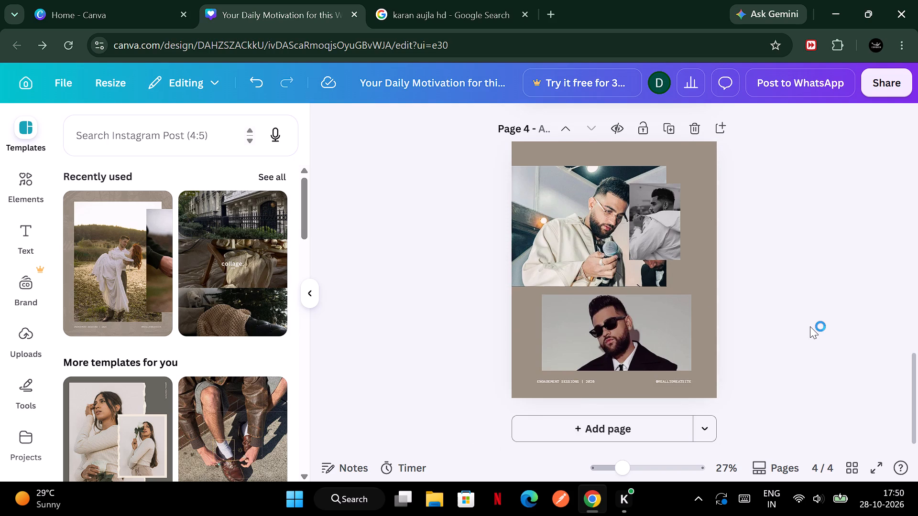
scroll(711, 265, up, 5)
scroll(711, 265, down, 1)
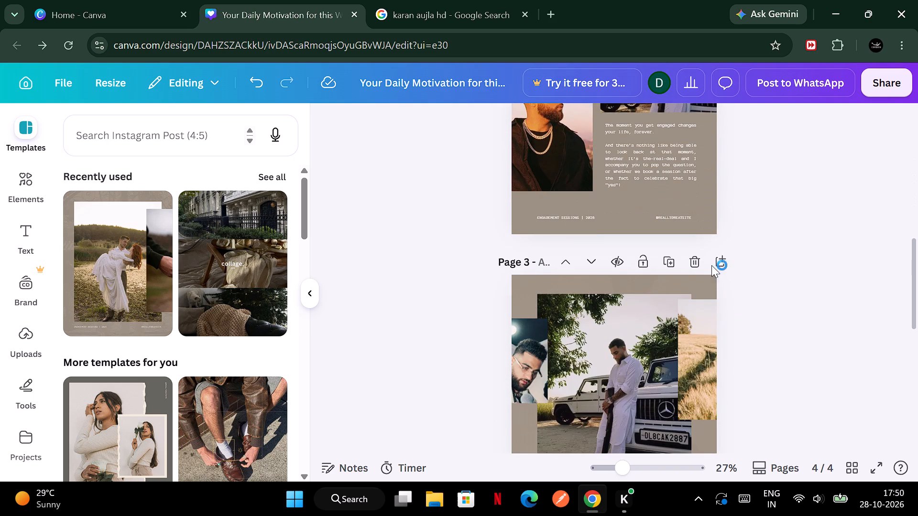
scroll(711, 265, down, 2)
scroll(673, 330, up, 3)
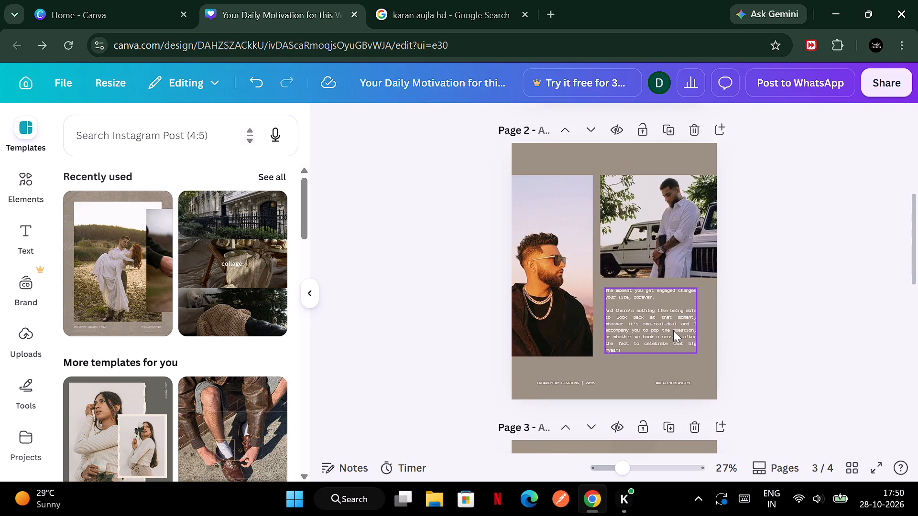
scroll(673, 330, down, 3)
click(521, 237)
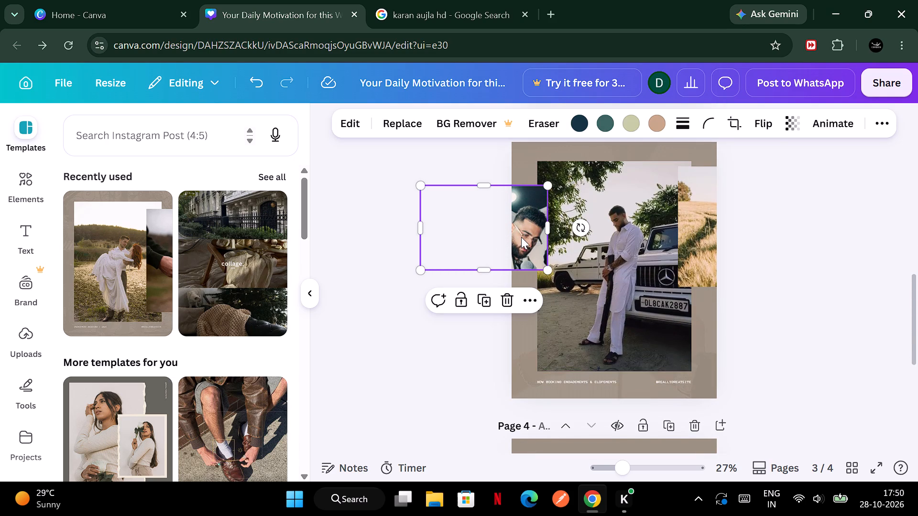
scroll(521, 237, up, 3)
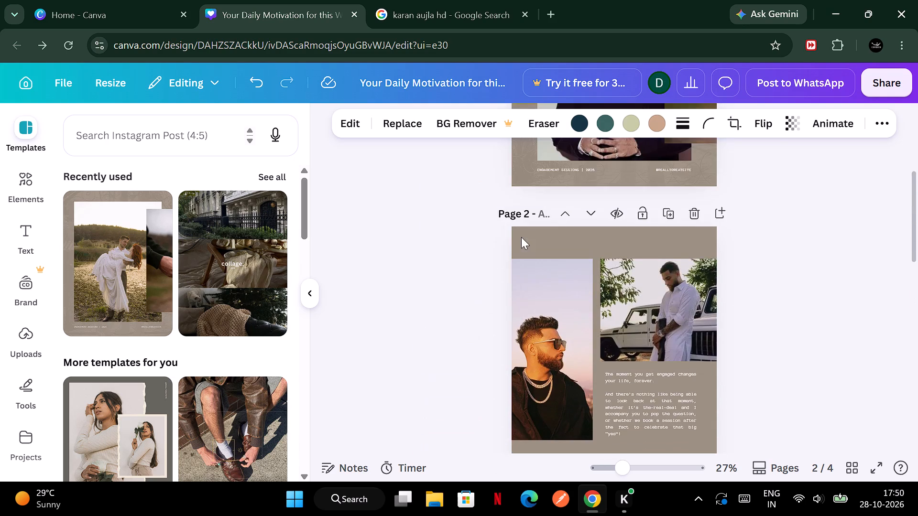
scroll(521, 237, down, 6)
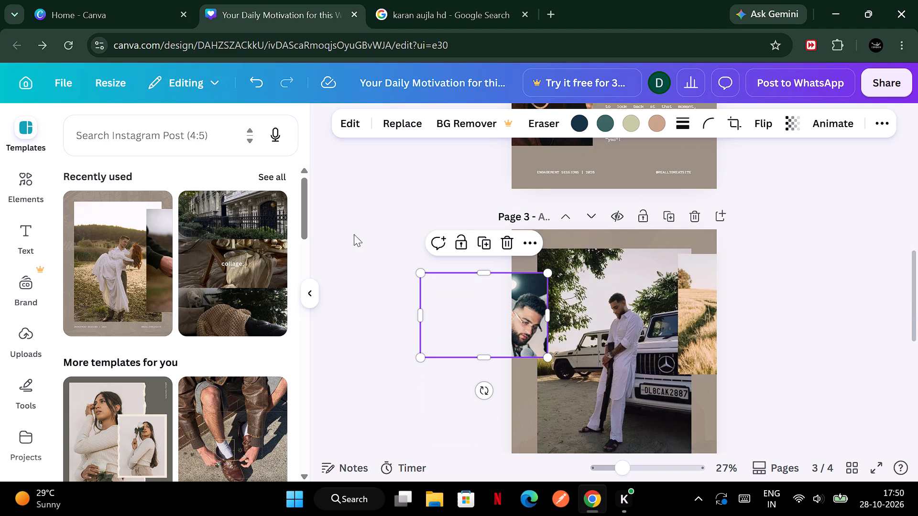
click(421, 124)
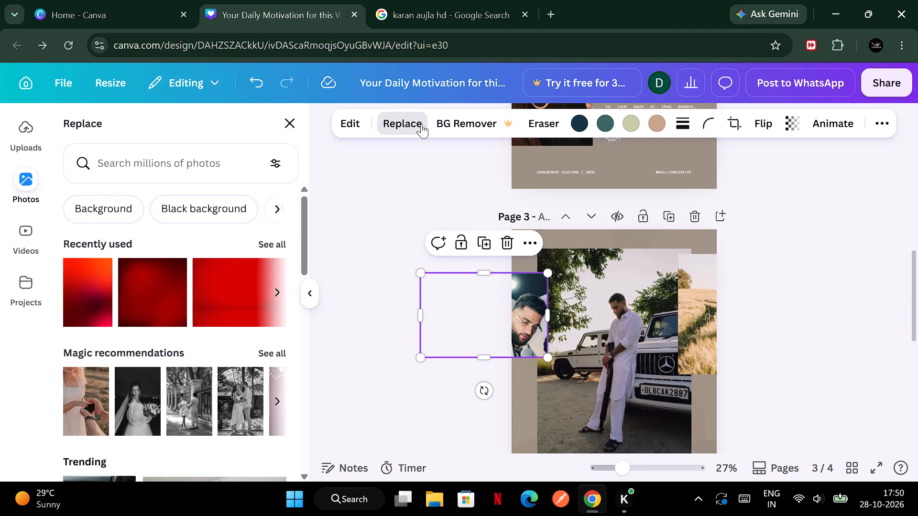
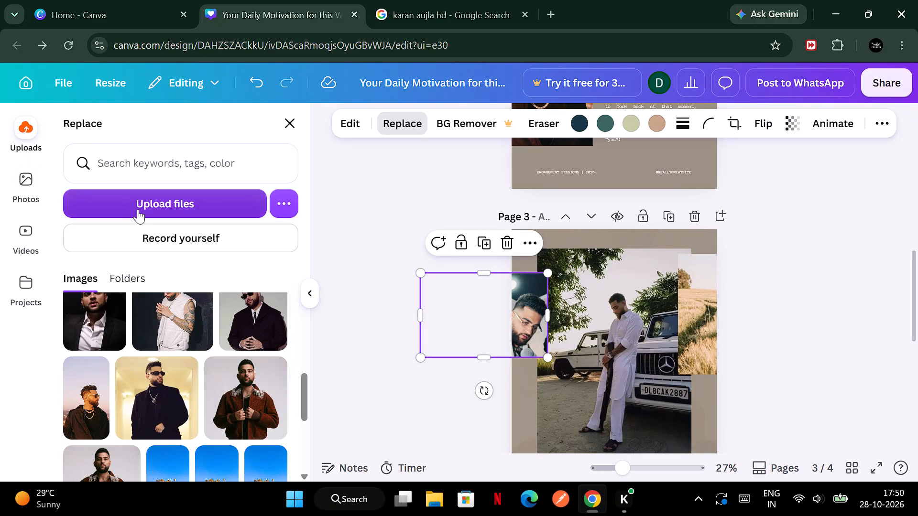
Replace page 3's small portrait at the page's left edge with the uploaded photo of the man in white beside the Mercedes SUVs.
scroll(181, 339, up, 3)
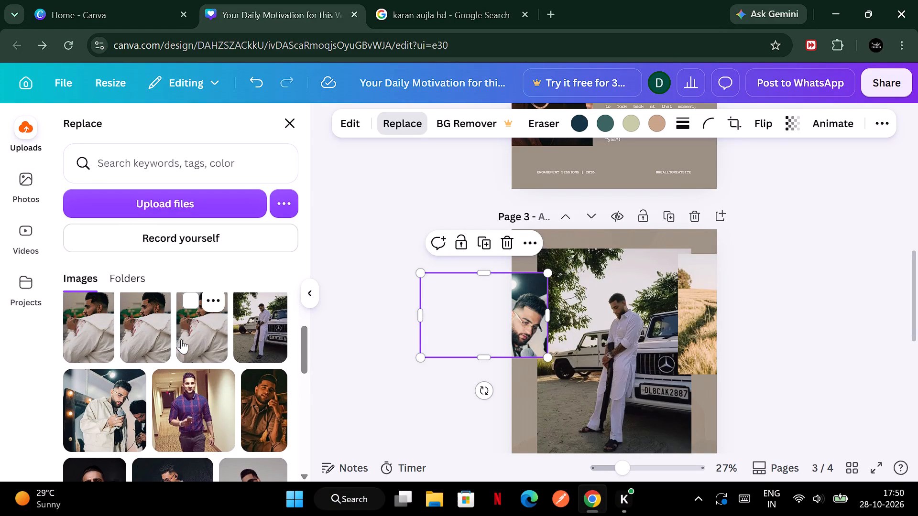
click(253, 323)
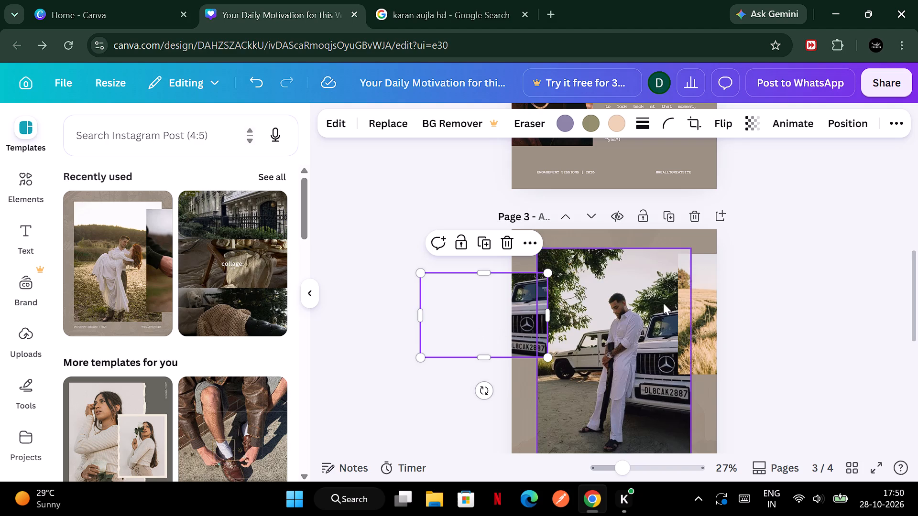
click(777, 313)
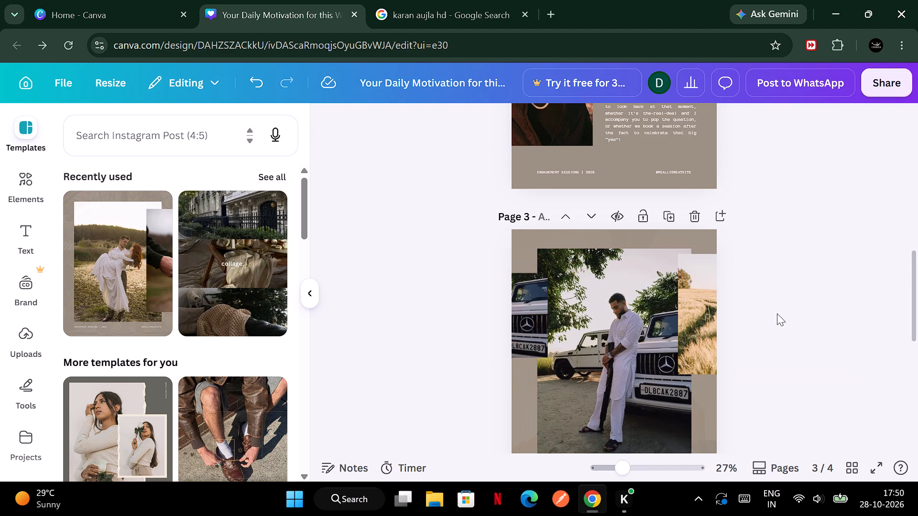
scroll(777, 313, up, 1)
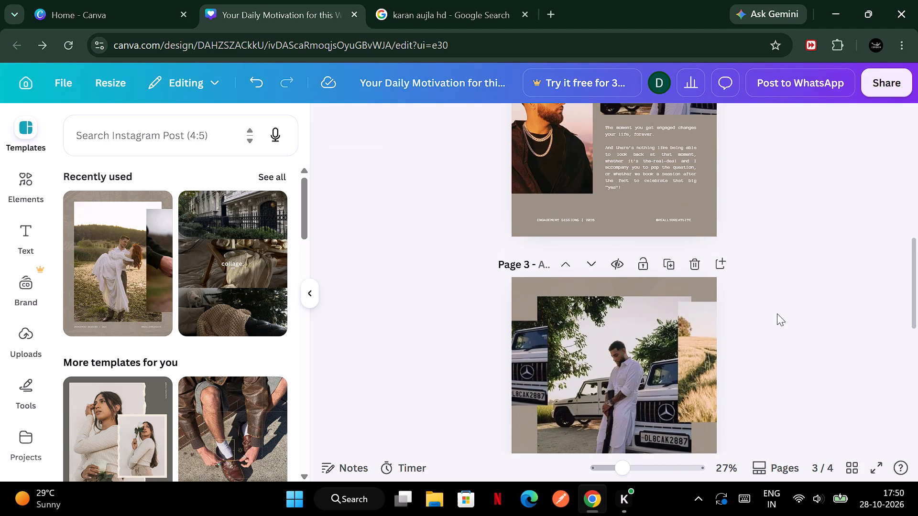
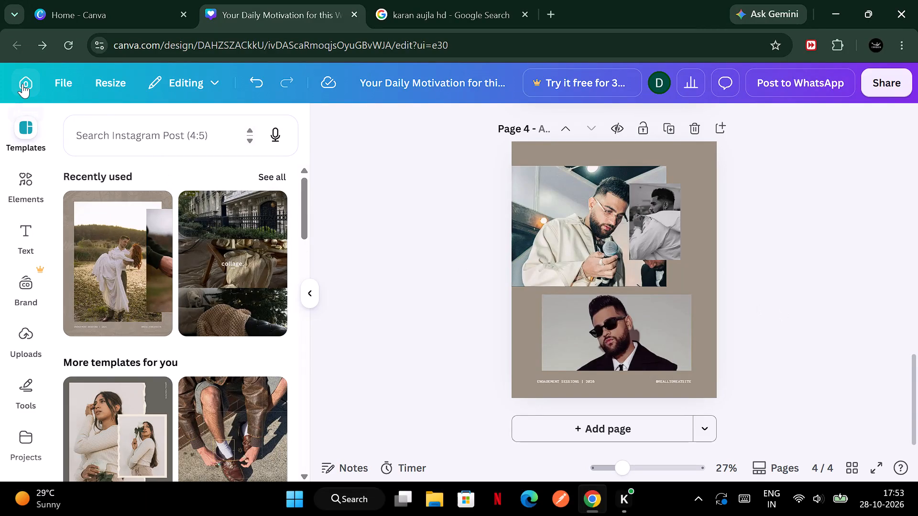
Open the Instagram Post (4:5) template collection to find another layout.
click(26, 151)
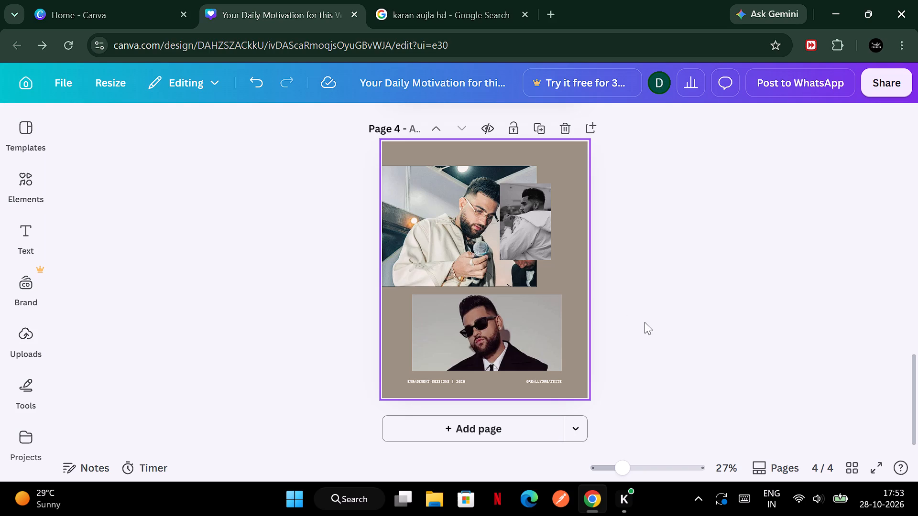
Apply the Green Red and Brown Collage Travel Instagram Post template to page 4, replacing its current photo layout.
click(9, 152)
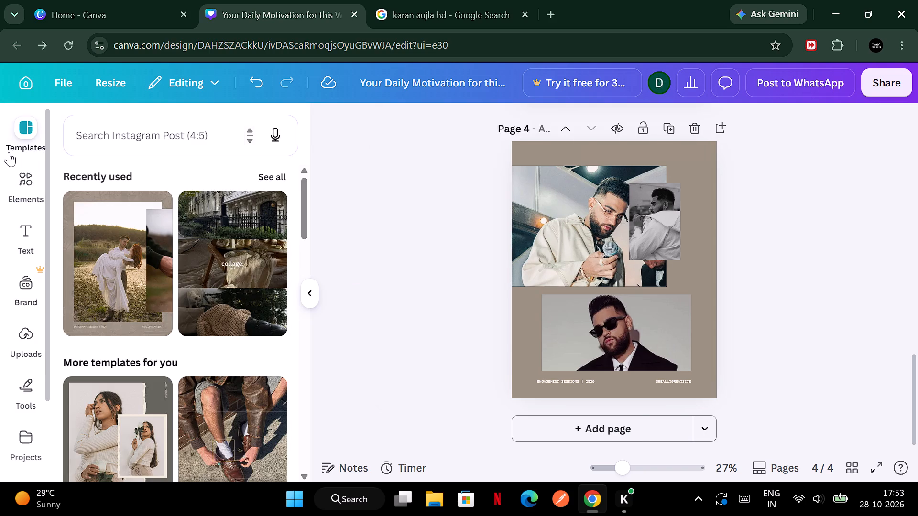
scroll(101, 252, down, 2)
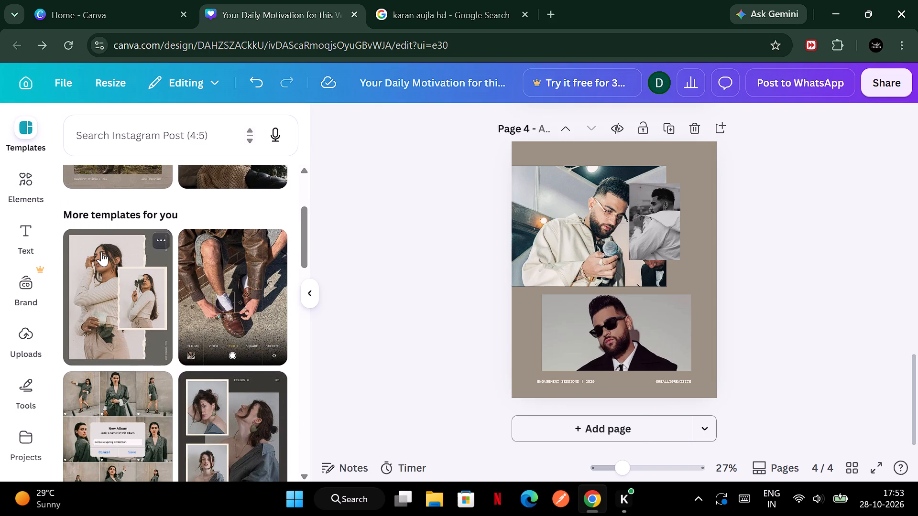
scroll(101, 252, down, 7)
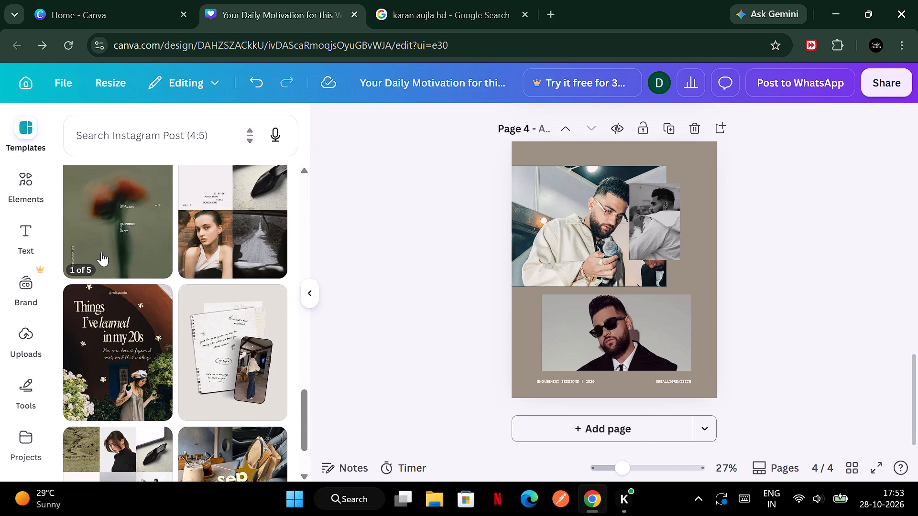
scroll(101, 252, down, 1)
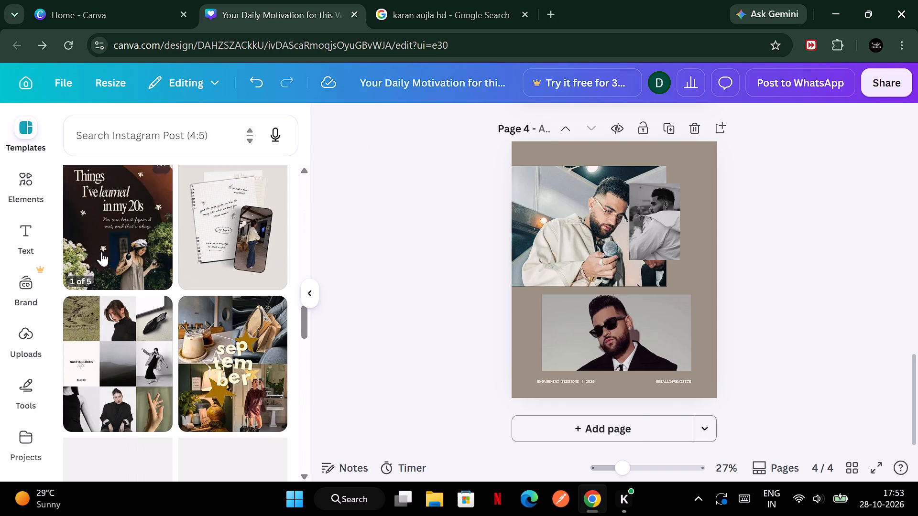
scroll(101, 252, down, 2)
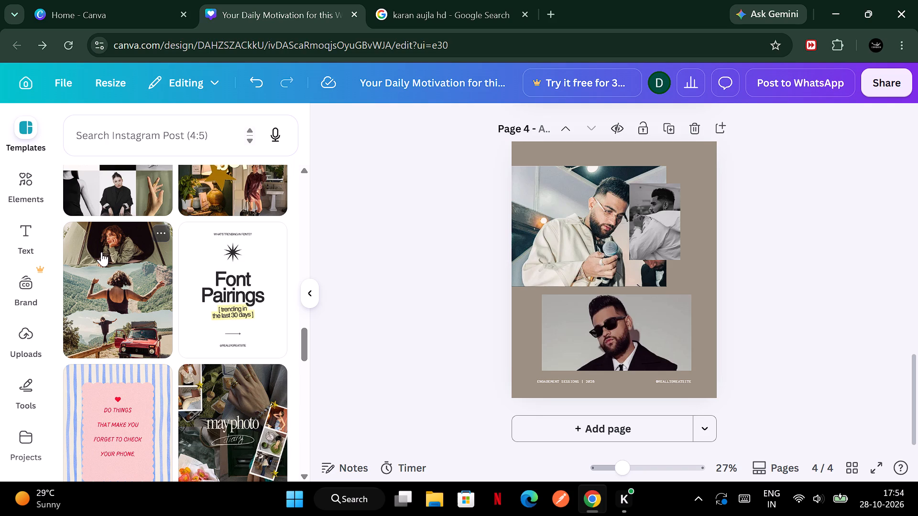
click(109, 292)
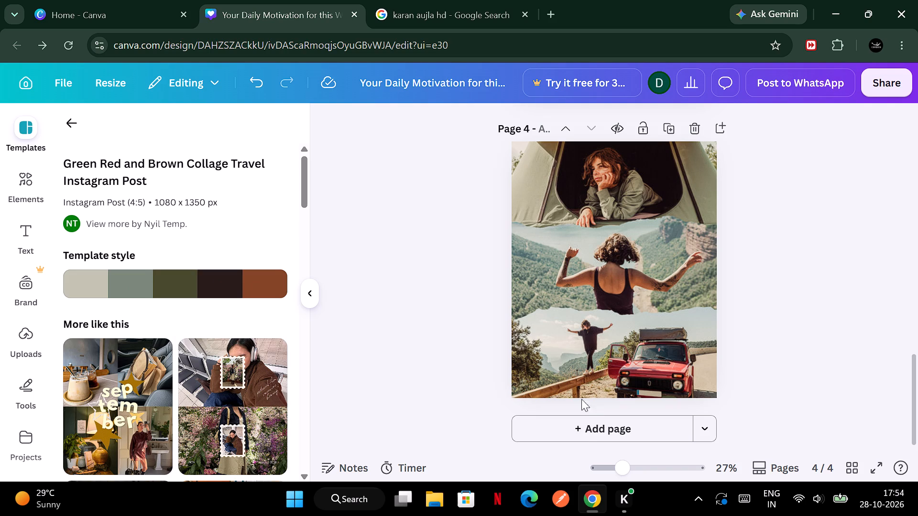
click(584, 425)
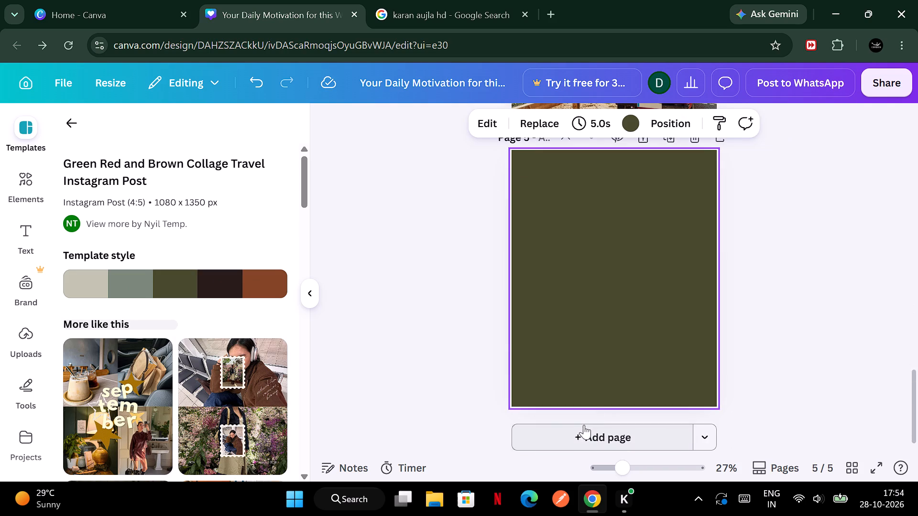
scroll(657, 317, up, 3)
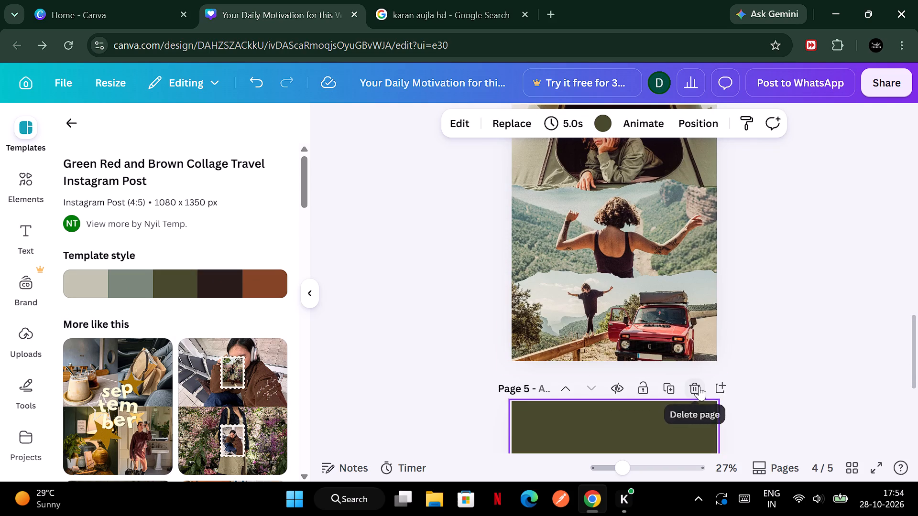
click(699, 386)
Replace page 4's top tent photo with the uploaded photo of the man in white beside the Mercedes SUVs.
click(630, 216)
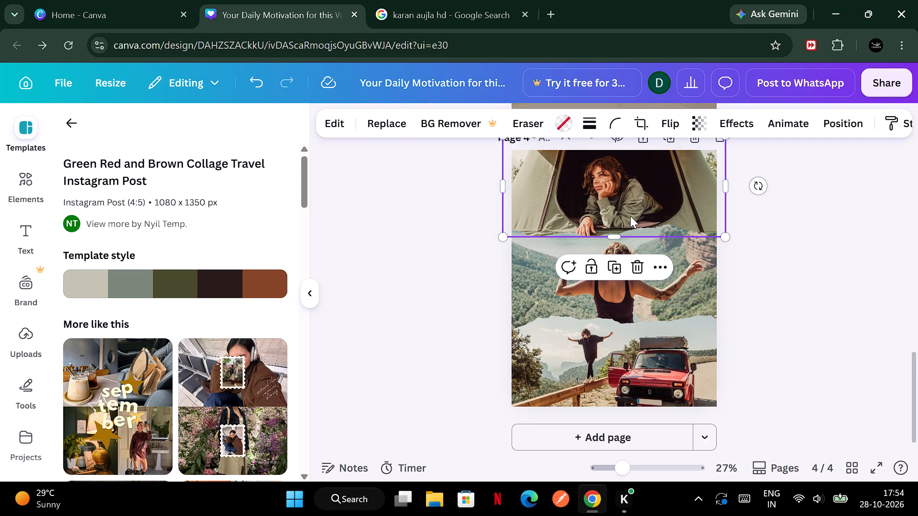
click(395, 119)
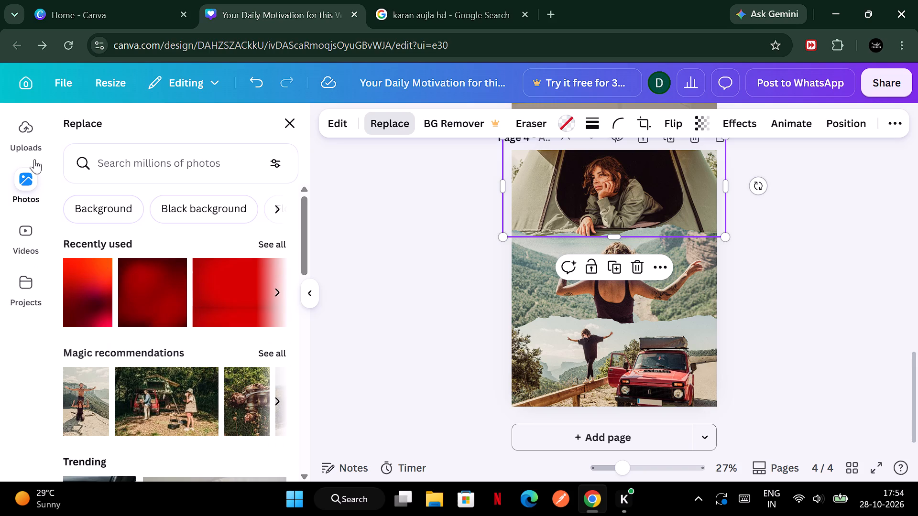
click(17, 138)
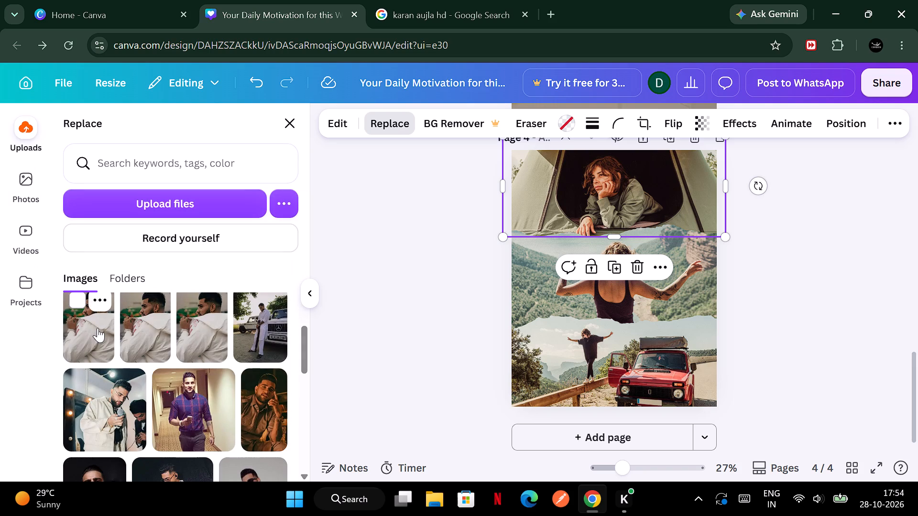
click(254, 353)
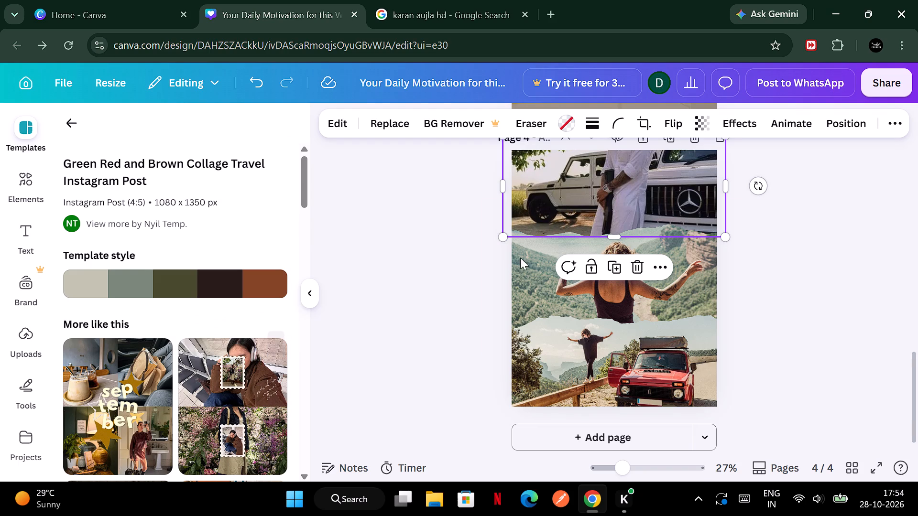
Shift the Mercedes photo down within its crop in page 4's top torn strip so the man's face shows.
click(654, 131)
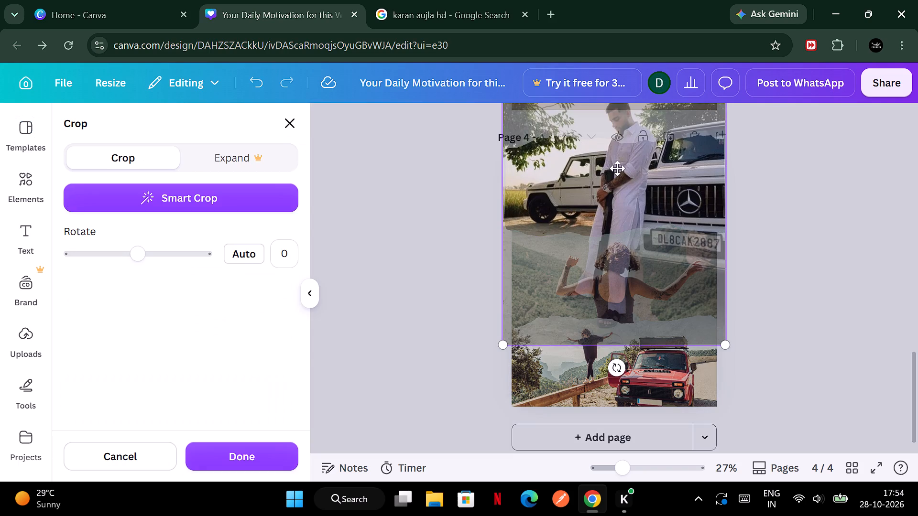
drag(617, 169, 624, 218)
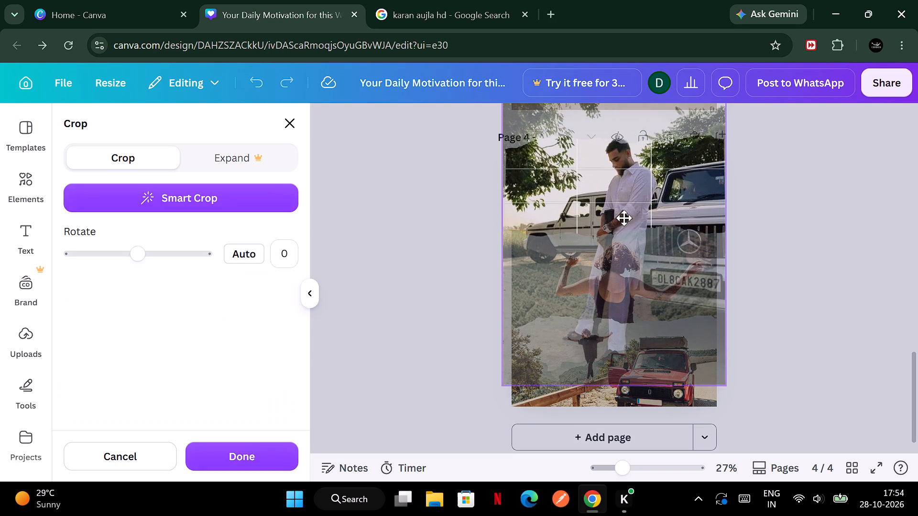
drag(624, 218, 624, 219)
click(825, 220)
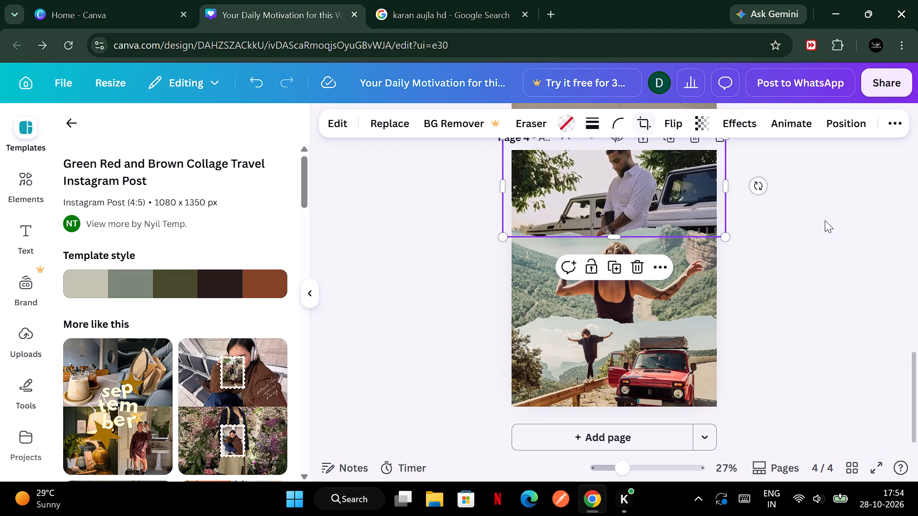
click(825, 220)
click(675, 206)
click(639, 121)
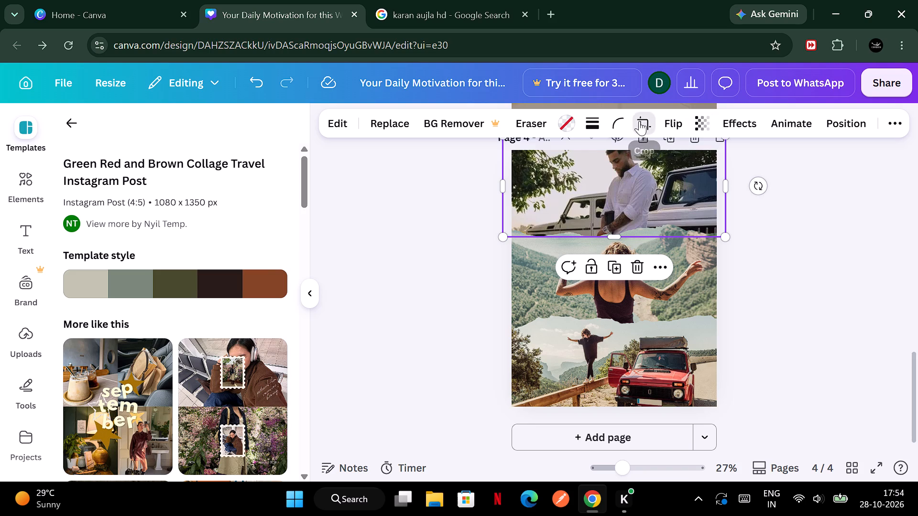
drag(593, 167, 594, 180)
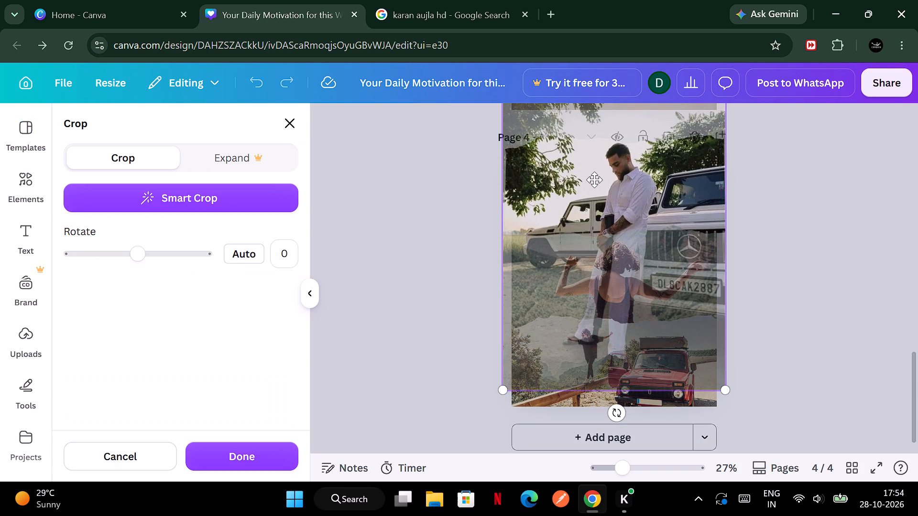
click(772, 181)
click(772, 181)
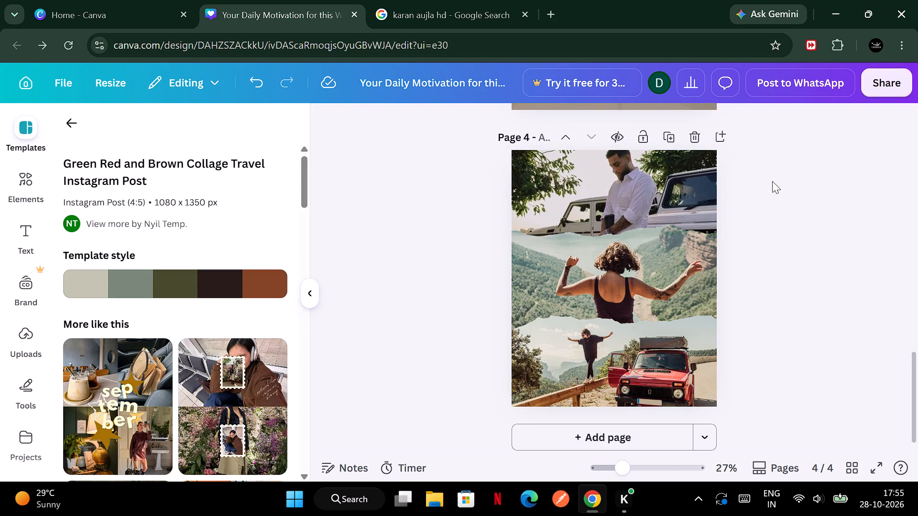
Replace page 4's middle torn-strip photo with the uploaded photo of the man in glasses holding a microphone.
click(656, 260)
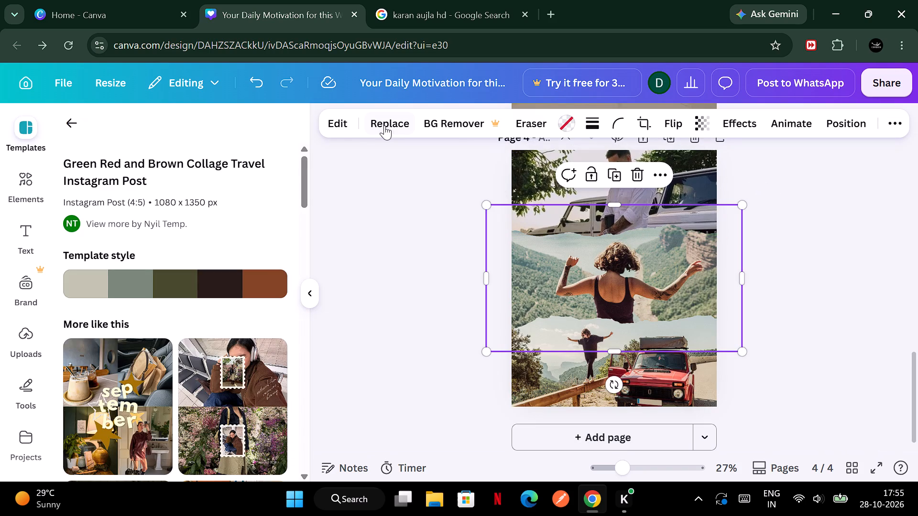
click(384, 125)
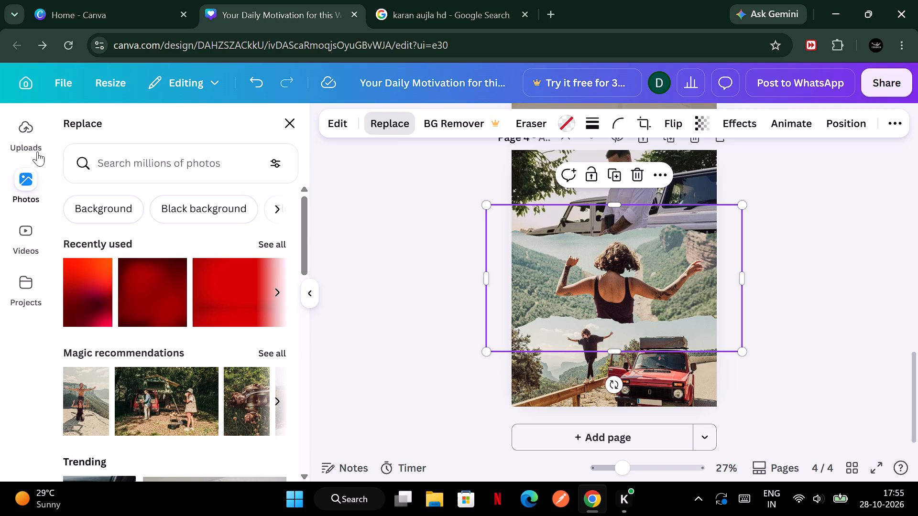
click(29, 144)
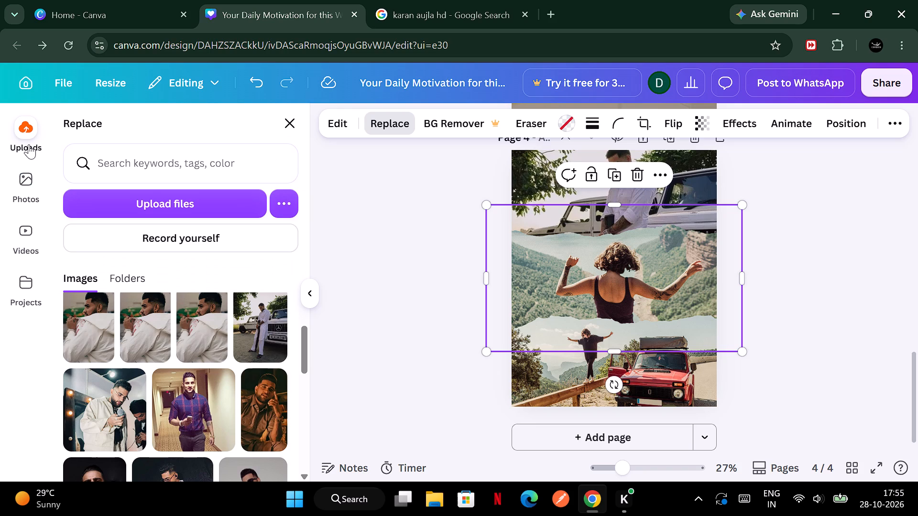
scroll(134, 242, down, 2)
scroll(170, 354, down, 1)
click(131, 345)
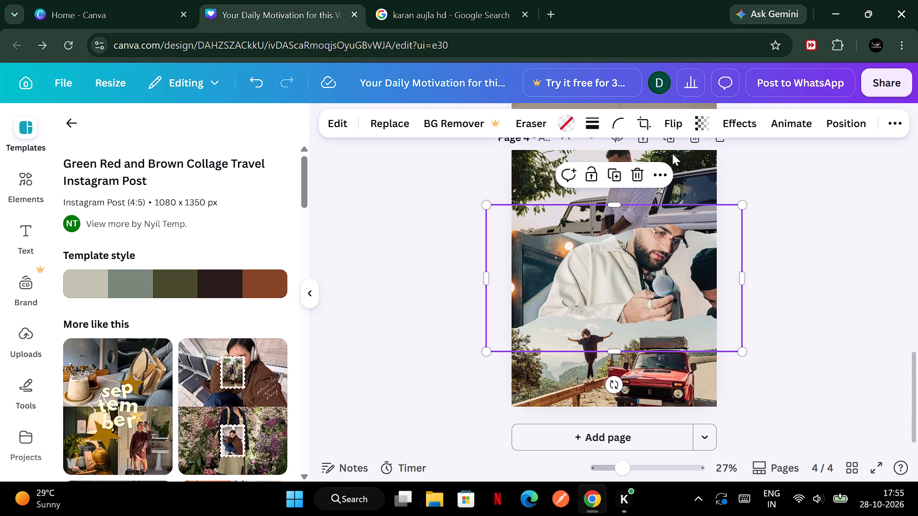
Shift the microphone photo down within its crop in the middle strip so the man's whole head shows.
click(651, 122)
drag(630, 257, 629, 284)
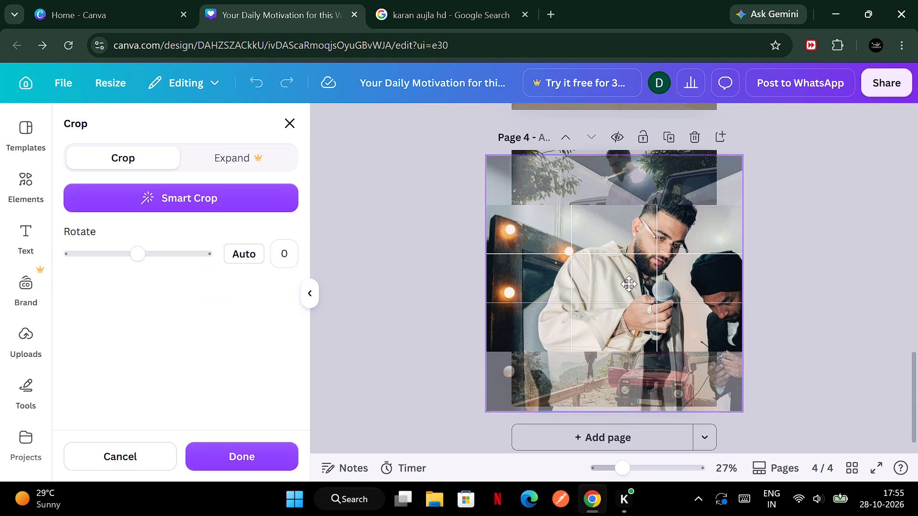
drag(629, 284, 628, 297)
click(843, 287)
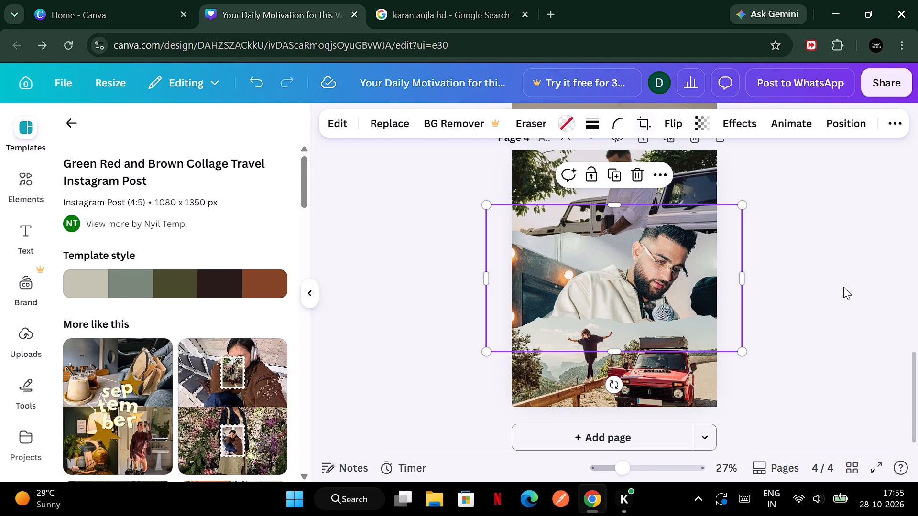
click(854, 292)
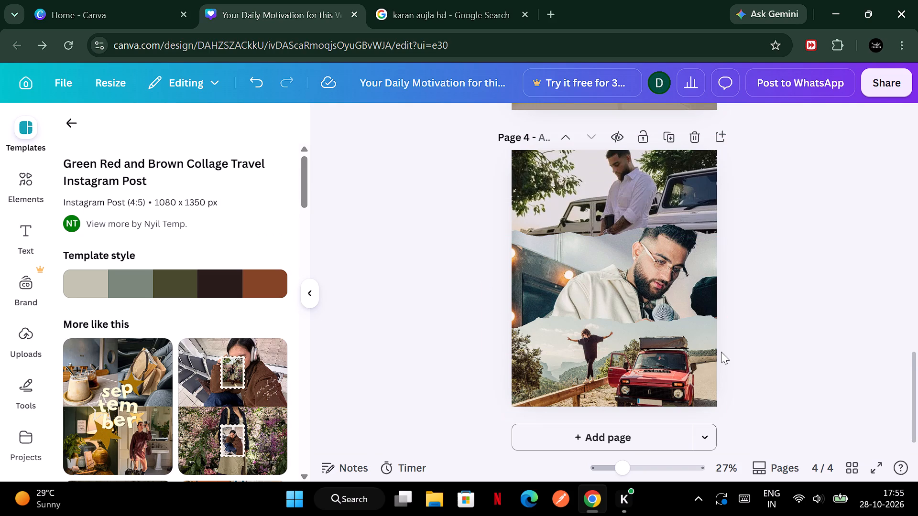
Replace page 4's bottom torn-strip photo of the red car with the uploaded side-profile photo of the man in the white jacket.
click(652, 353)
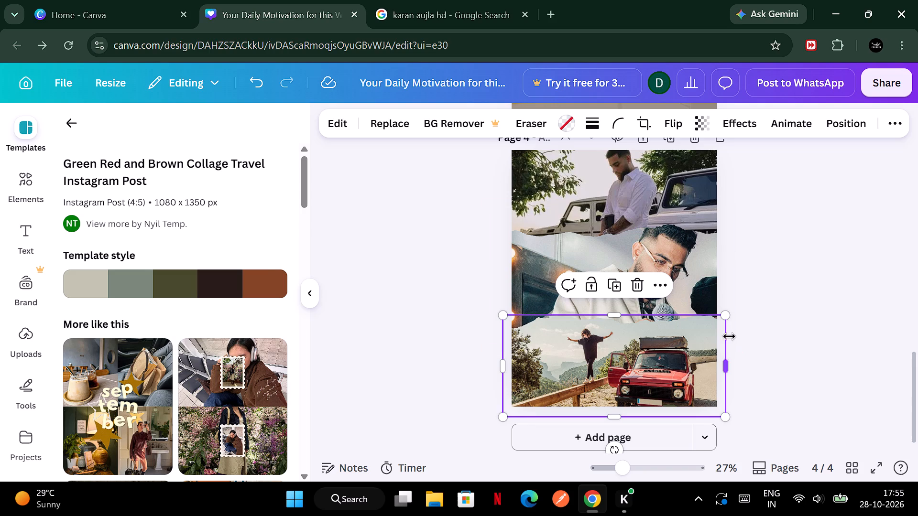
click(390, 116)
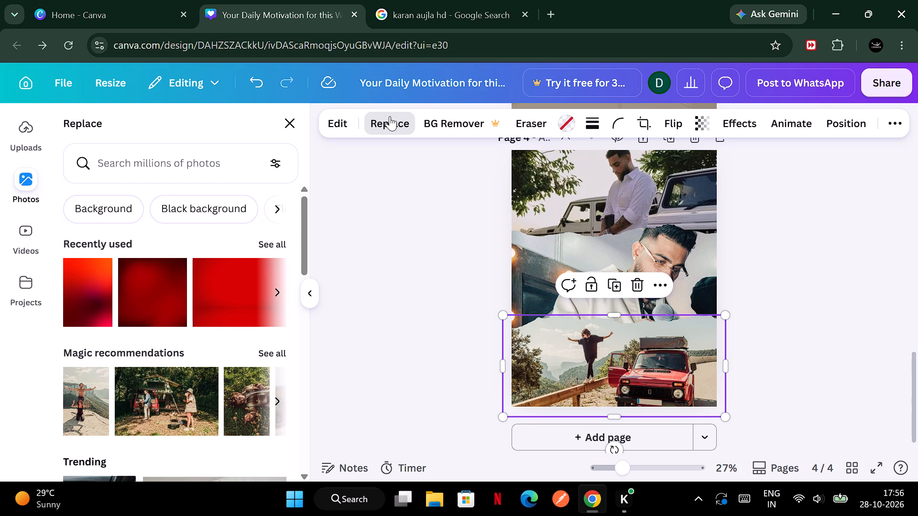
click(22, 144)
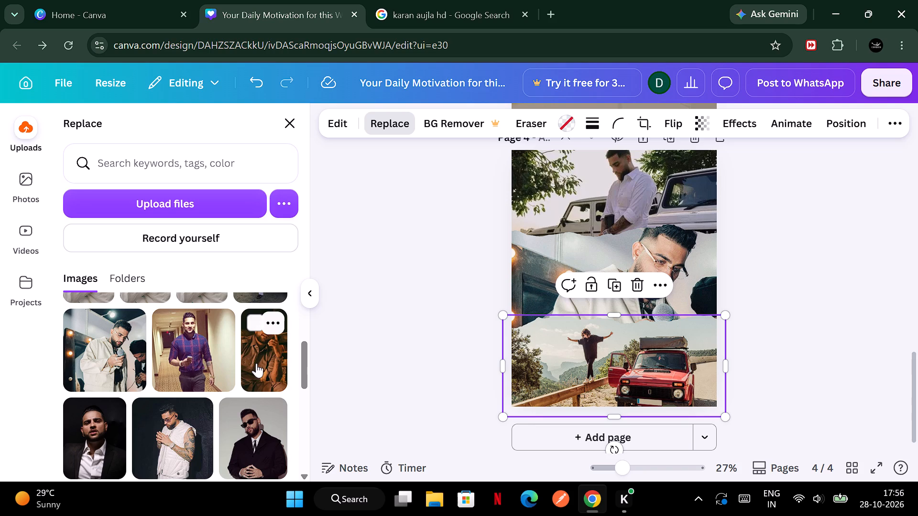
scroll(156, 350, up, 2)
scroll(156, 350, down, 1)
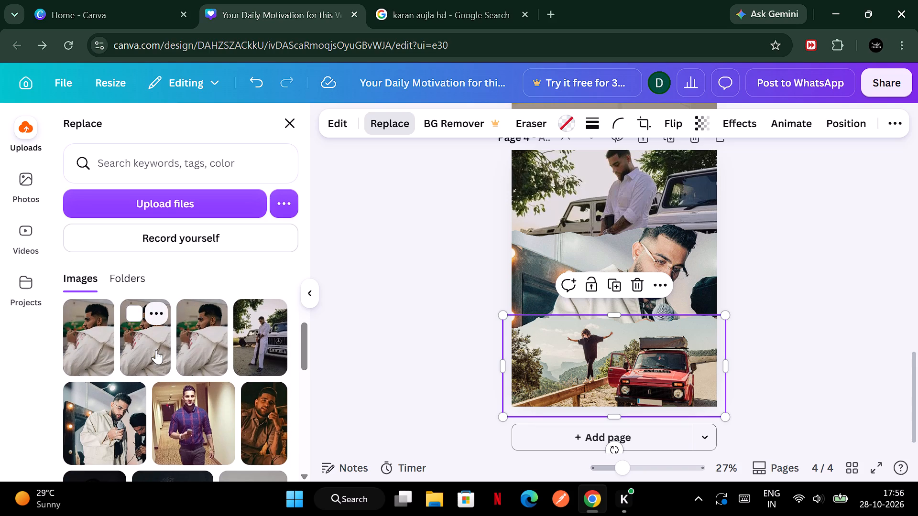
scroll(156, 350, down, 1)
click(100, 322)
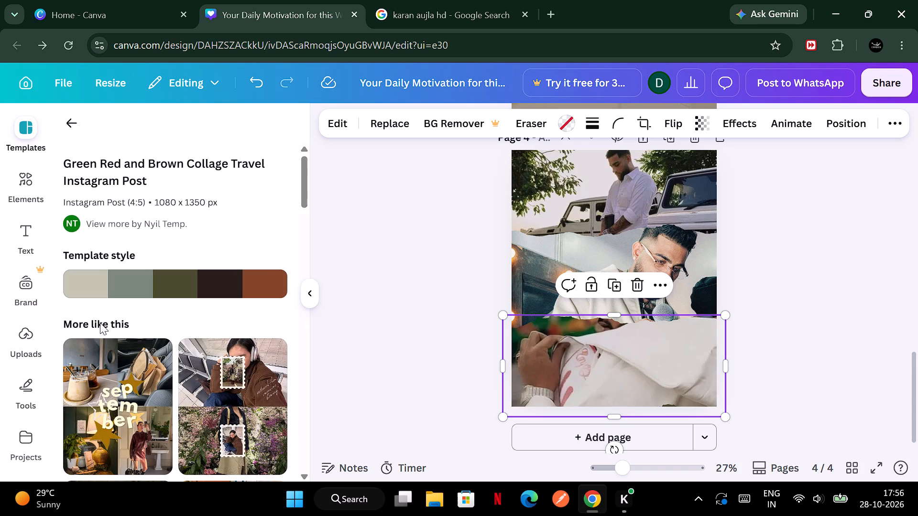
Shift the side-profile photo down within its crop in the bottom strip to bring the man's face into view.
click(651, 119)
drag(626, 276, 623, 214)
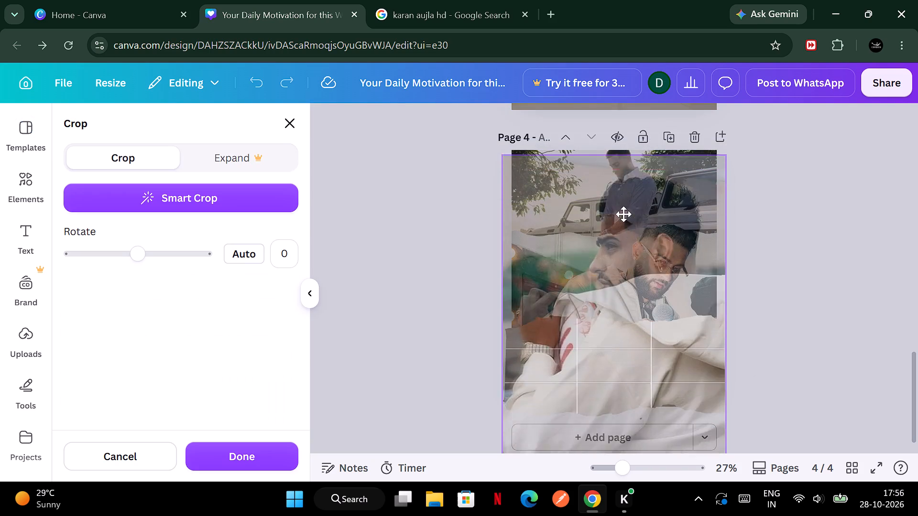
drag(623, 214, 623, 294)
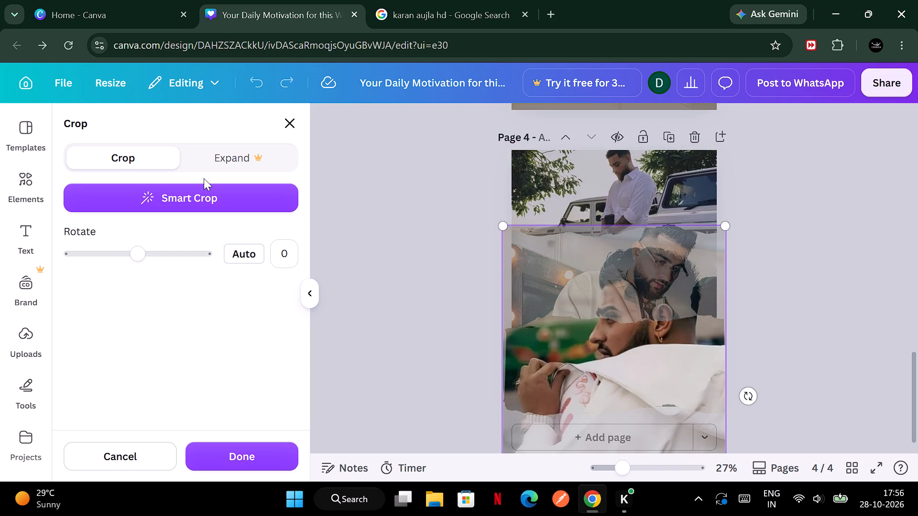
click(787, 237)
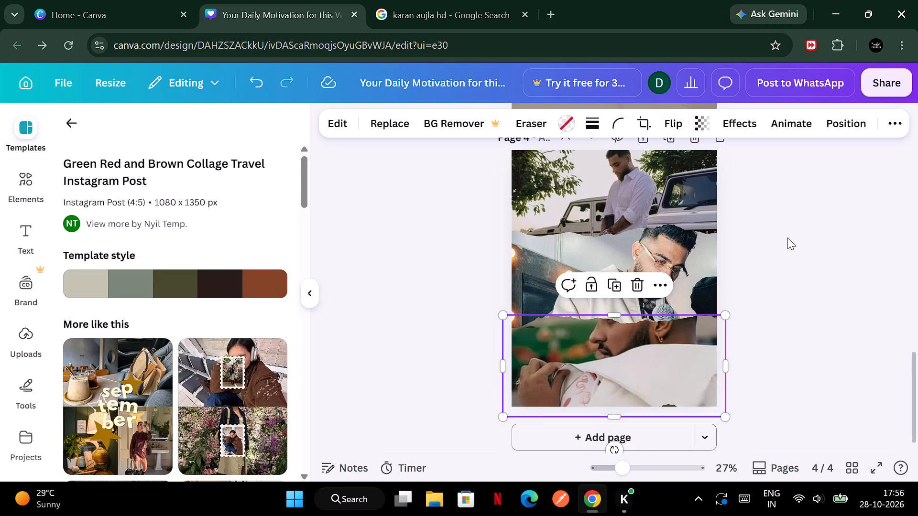
Replace the bottom strip's side-profile photo with the uploaded photo of the man in sunglasses, dark suit and tie.
click(384, 114)
click(33, 135)
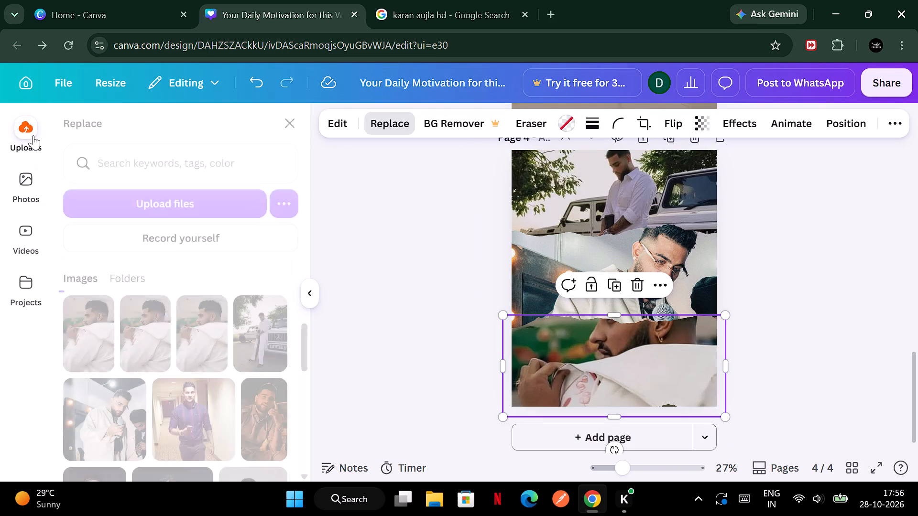
scroll(201, 317, down, 3)
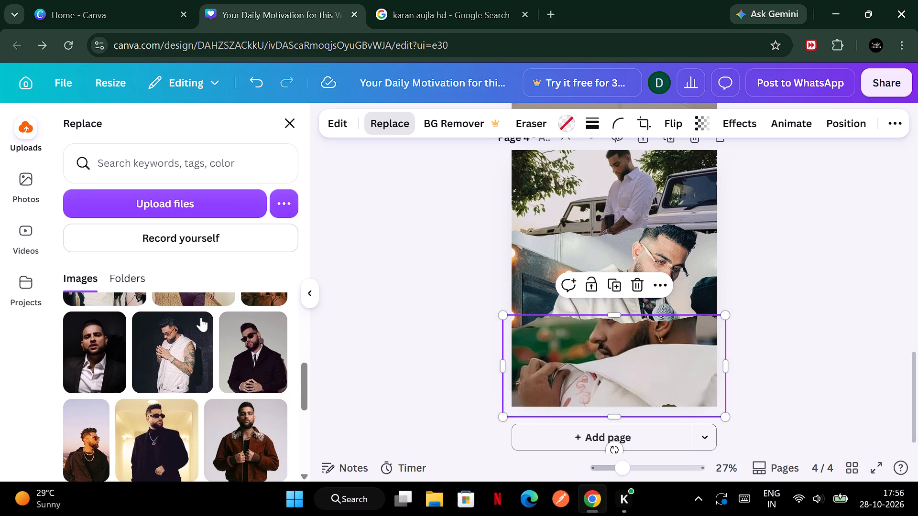
scroll(201, 317, down, 1)
click(272, 355)
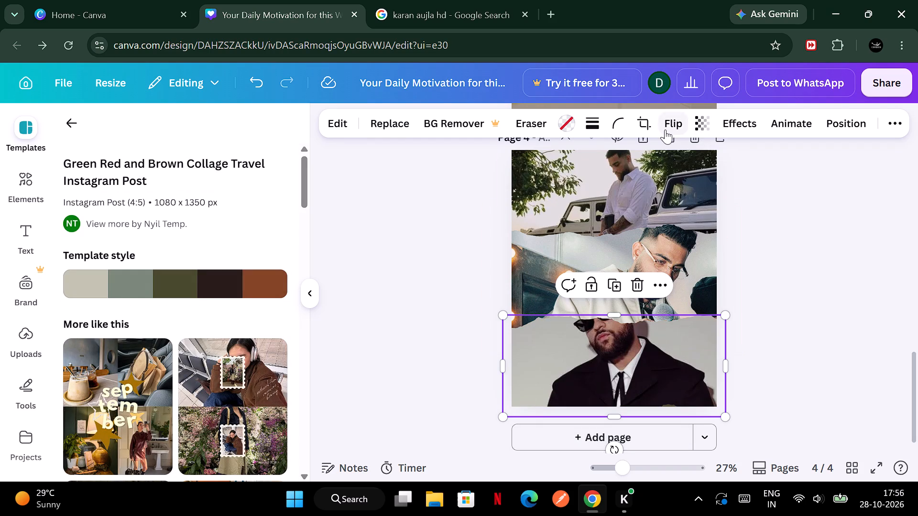
Shift the sunglasses photo down within its crop in the bottom strip so the man's whole head shows.
click(648, 121)
drag(633, 358, 639, 410)
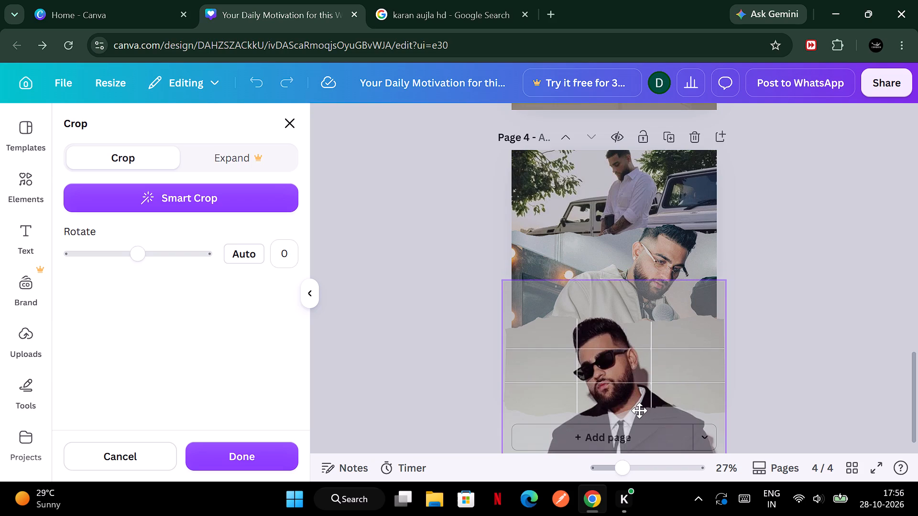
drag(639, 410, 643, 416)
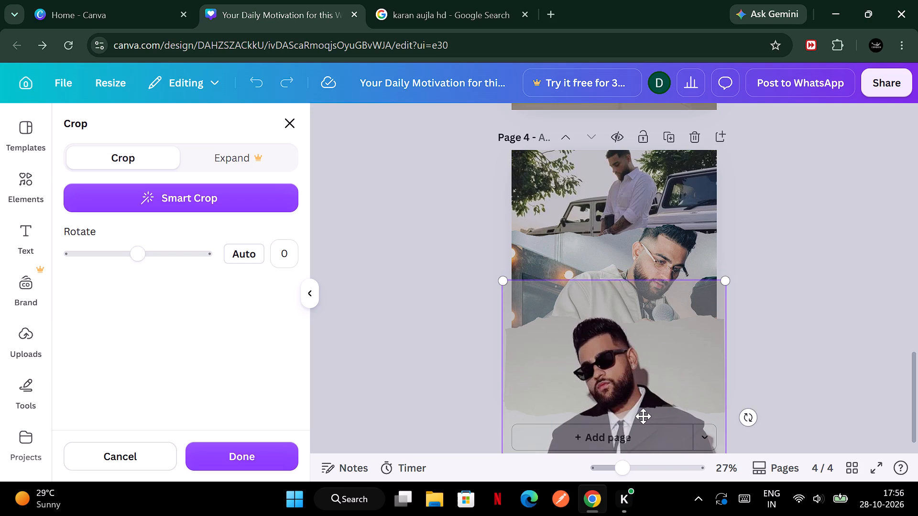
click(742, 375)
click(742, 375)
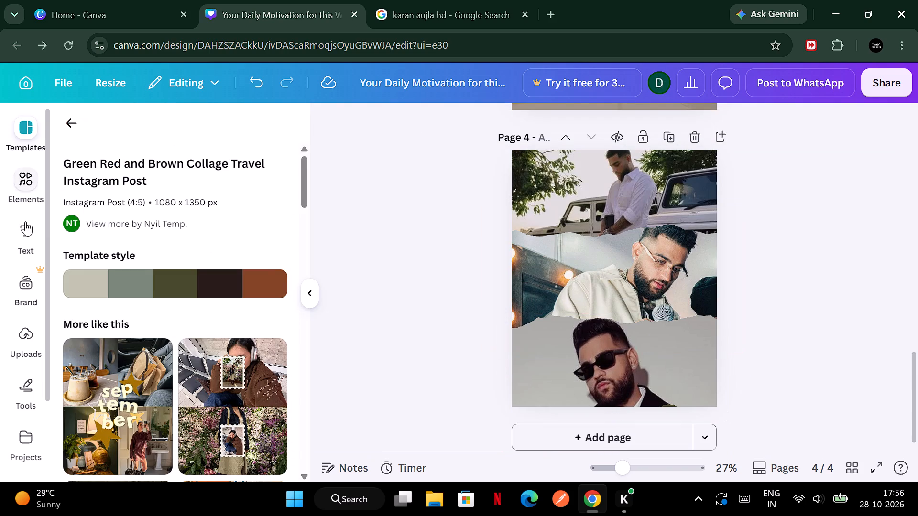
Add a text box reading "Karan Aujla" to page 4's torn-paper collage.
click(35, 245)
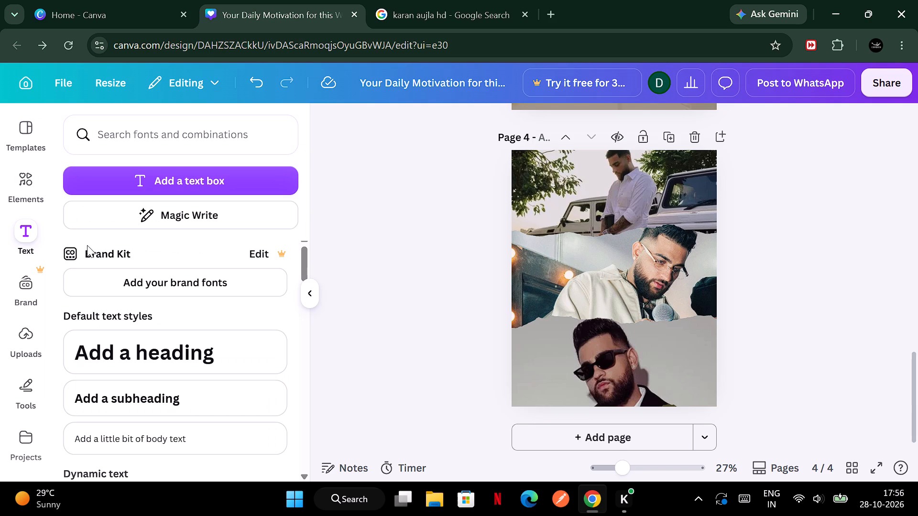
click(208, 193)
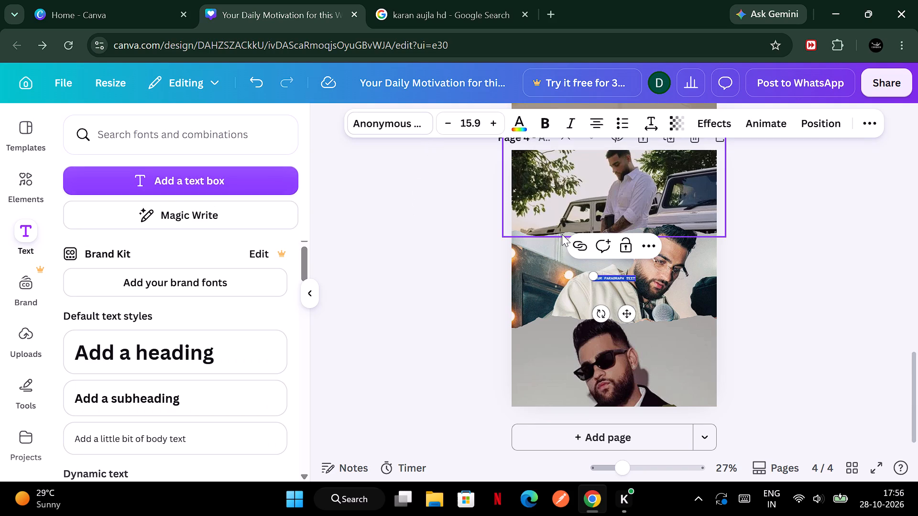
key(shift+k)
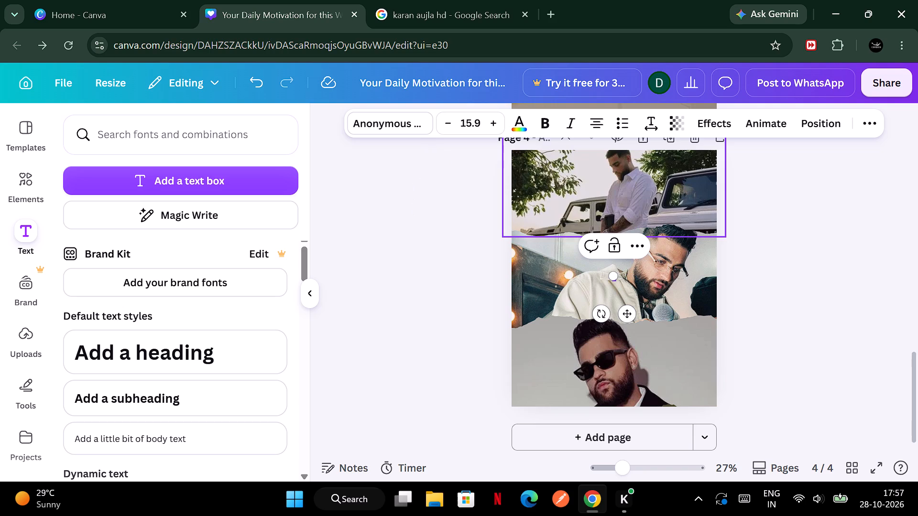
text(aran)
key(space)
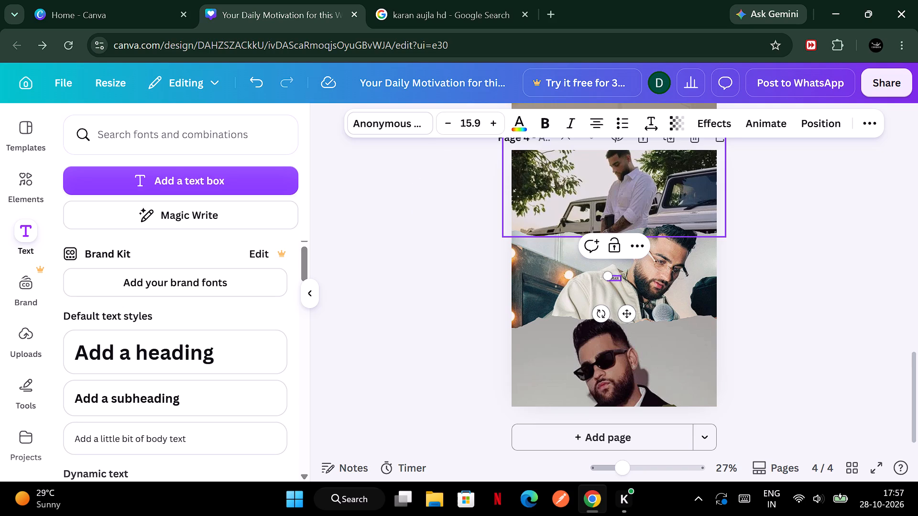
text(Aujla)
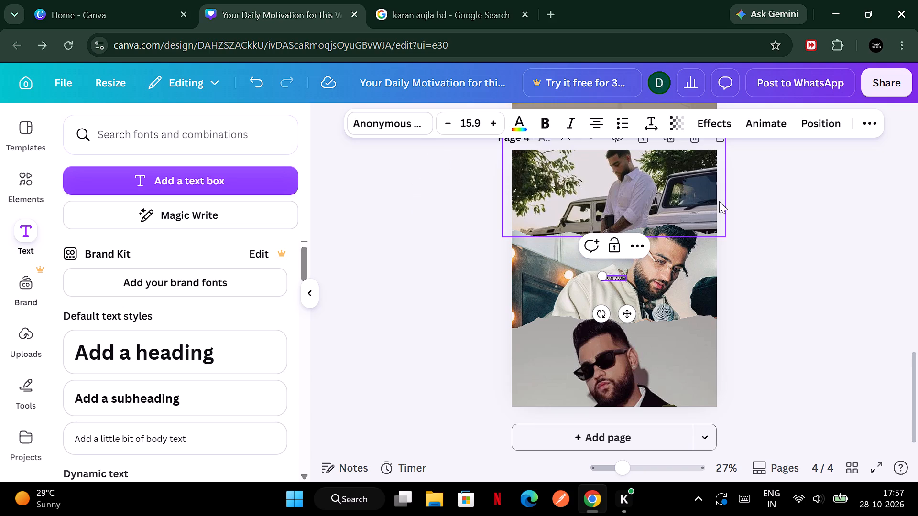
Increase the Karan Aujla text's font size to 29.9.
triple_click(496, 128)
triple_click(496, 128)
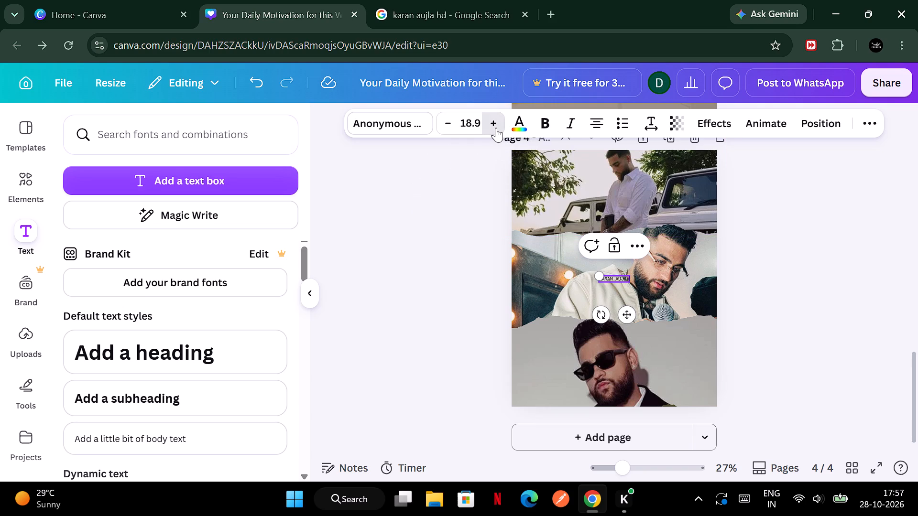
triple_click(496, 128)
triple_click(496, 128)
double_click(496, 128)
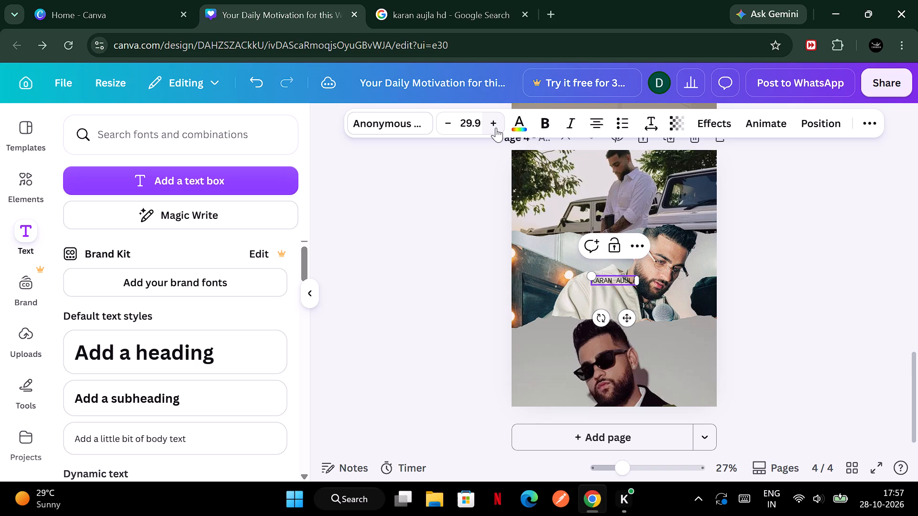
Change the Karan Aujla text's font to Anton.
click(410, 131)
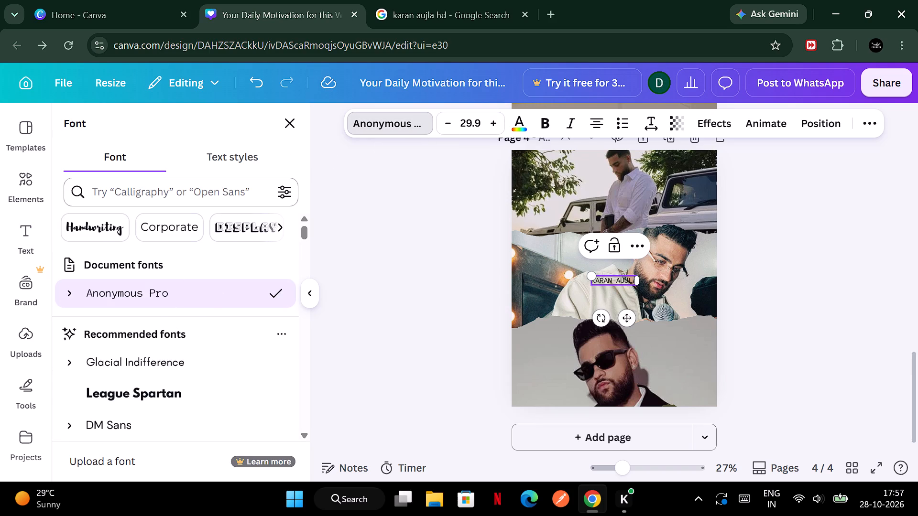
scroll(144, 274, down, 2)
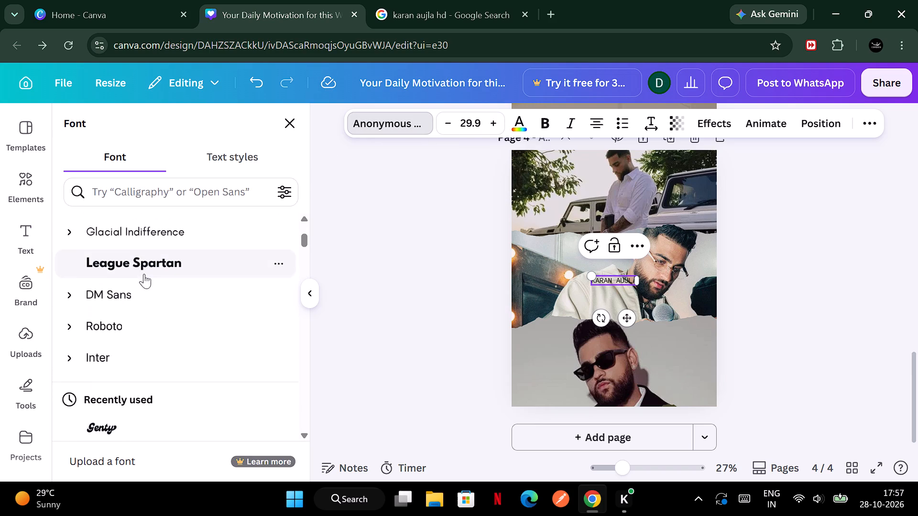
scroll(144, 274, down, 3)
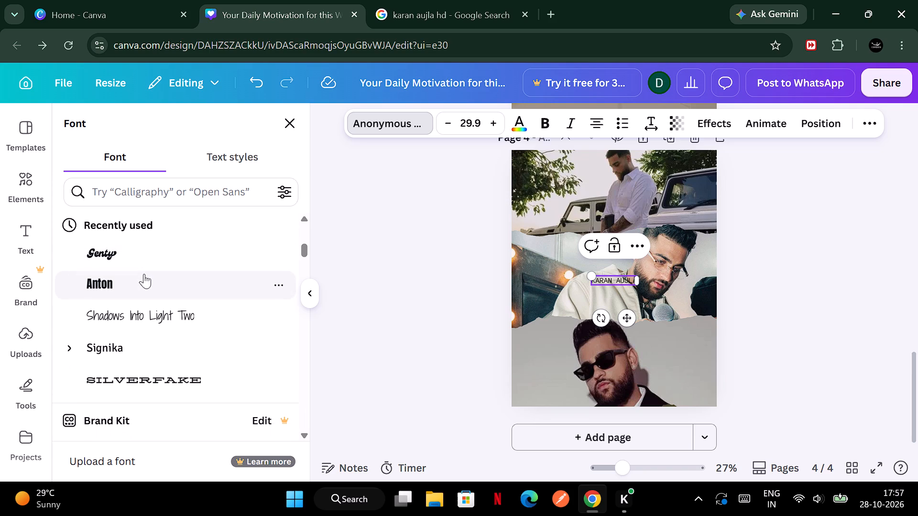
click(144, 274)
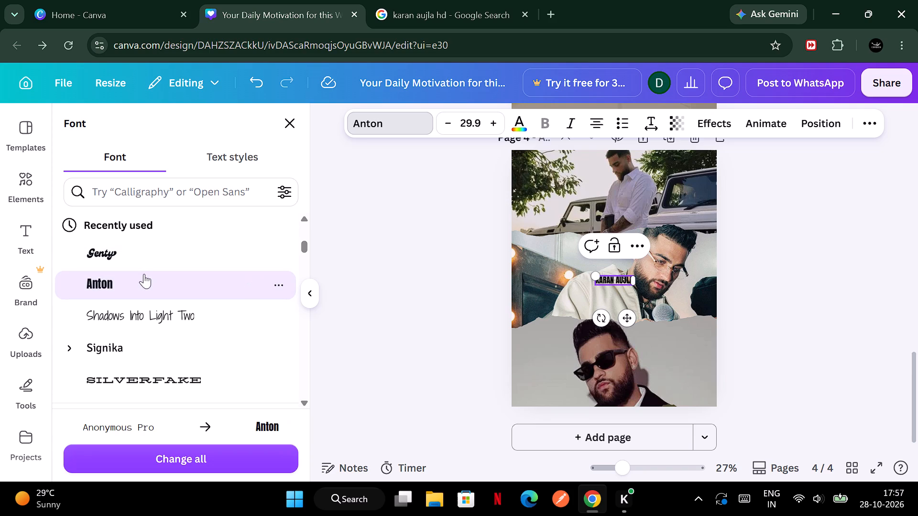
Set the Karan Aujla text's font to the Moontime script font.
scroll(144, 333, down, 5)
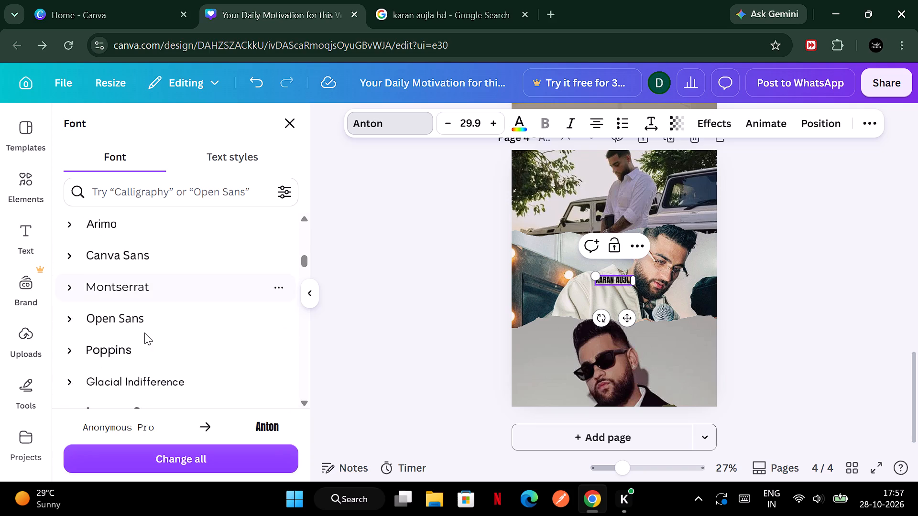
scroll(144, 333, down, 7)
click(144, 333)
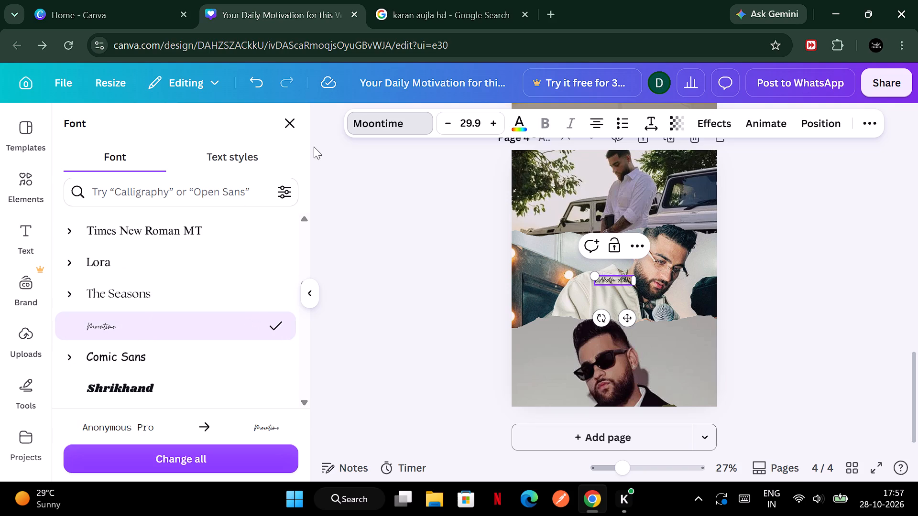
Enlarge the Karan Aujla text to font size 34.9.
triple_click(489, 118)
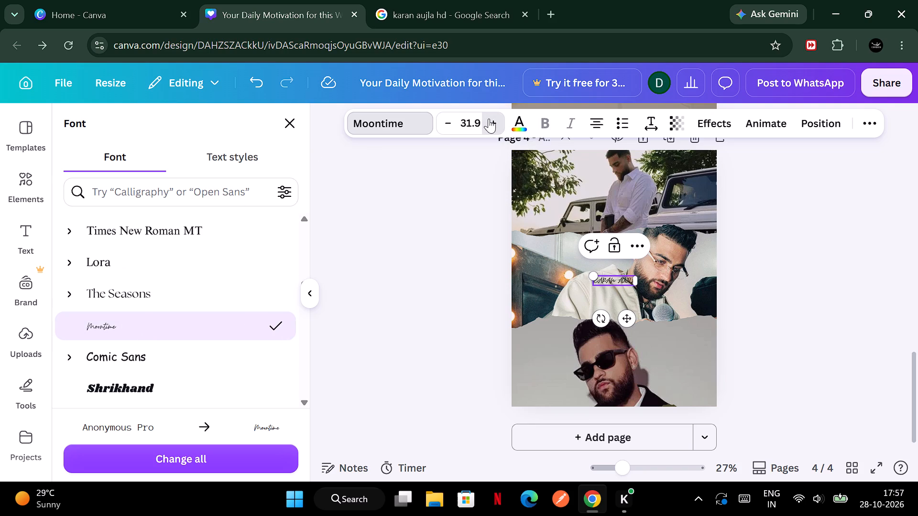
double_click(489, 118)
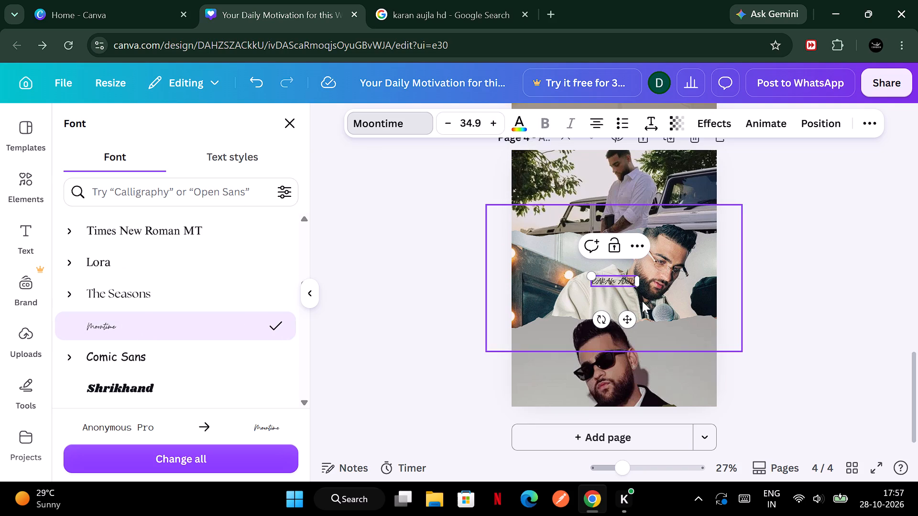
Move the Karan Aujla text onto the grey background beside the man in sunglasses in page 4's bottom strip.
drag(620, 286, 681, 355)
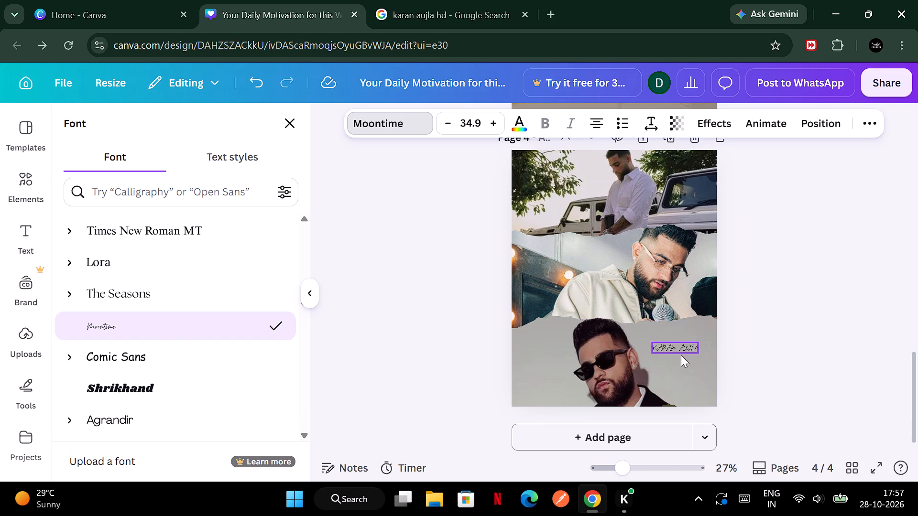
drag(681, 355, 682, 361)
click(801, 362)
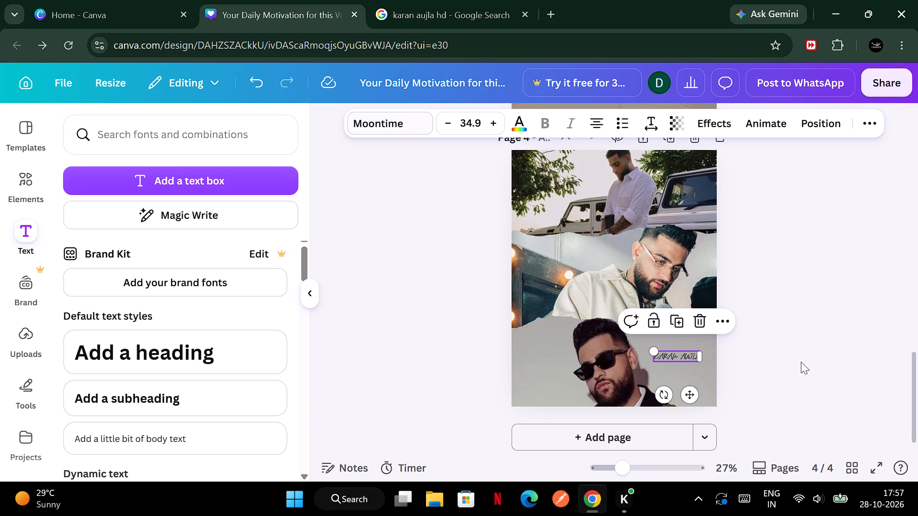
click(801, 362)
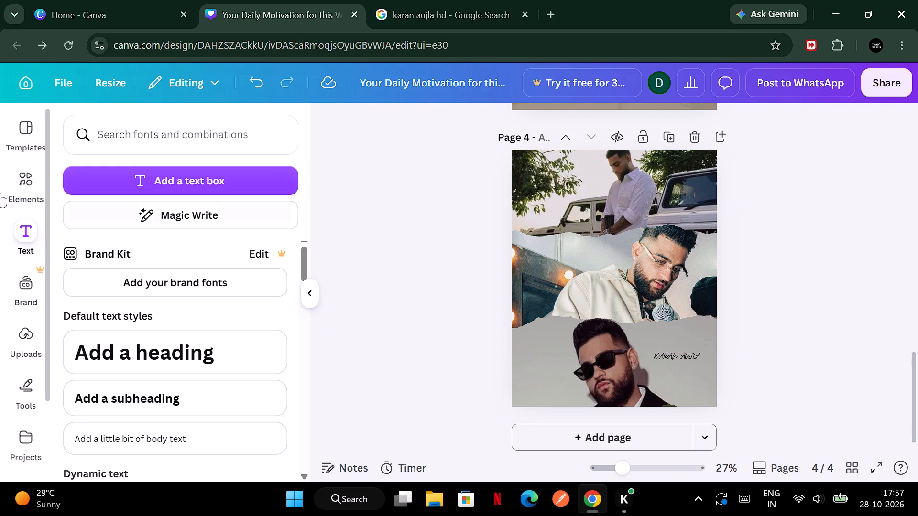
Open the template library to find a design for another page.
click(38, 128)
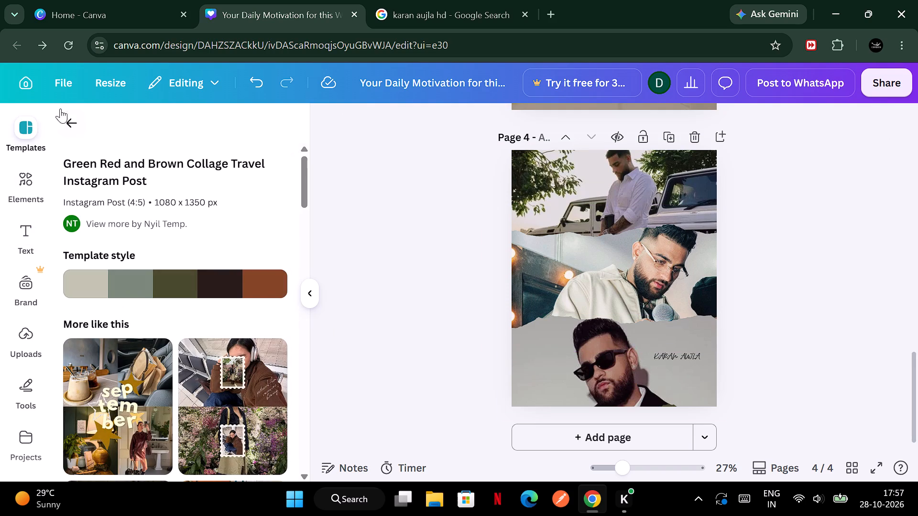
Add the Blue and Black Modern Photo Dump Instagram Post template as a new page 5.
click(78, 120)
scroll(122, 266, down, 4)
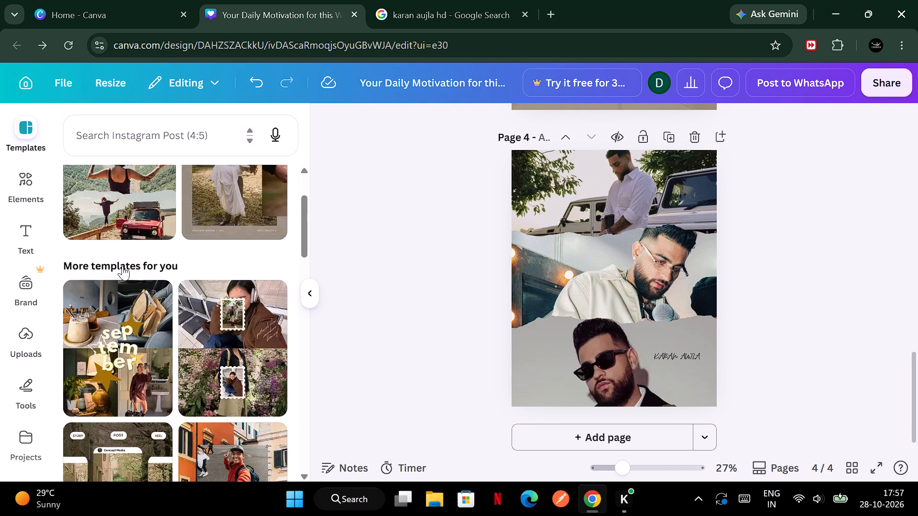
scroll(122, 266, down, 4)
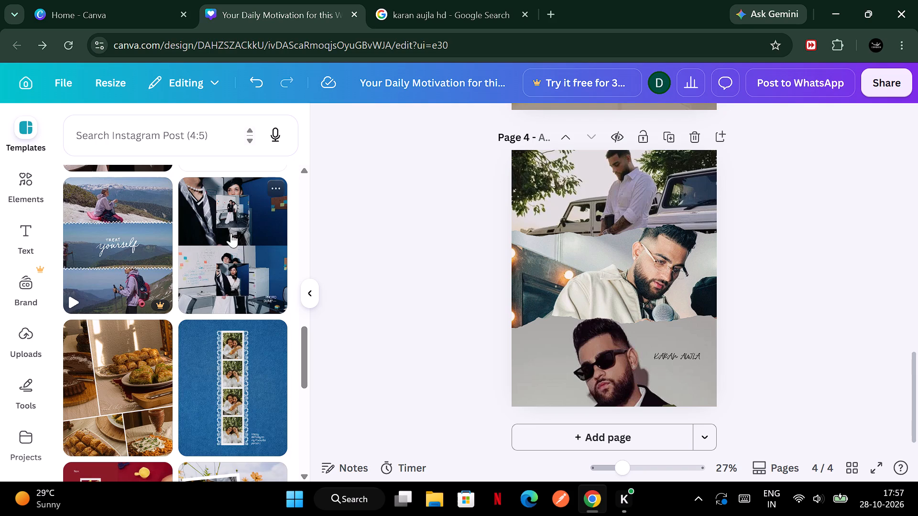
click(247, 239)
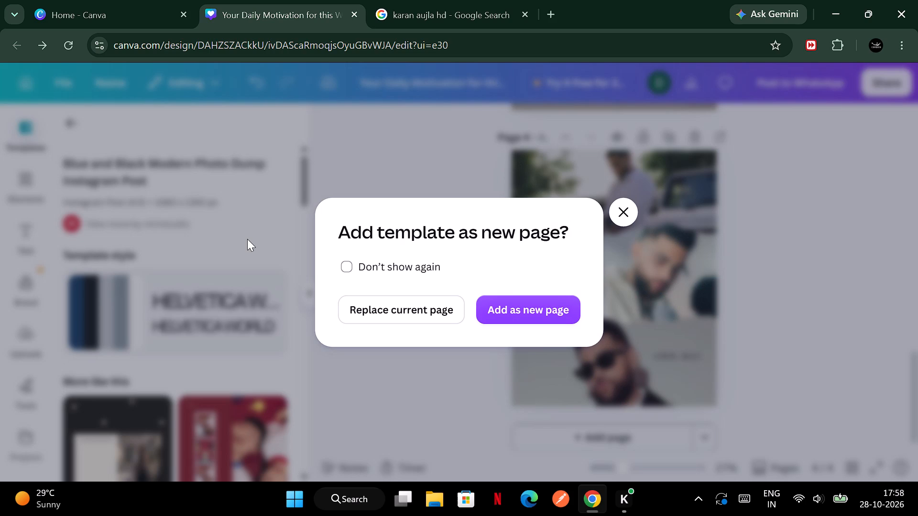
click(514, 319)
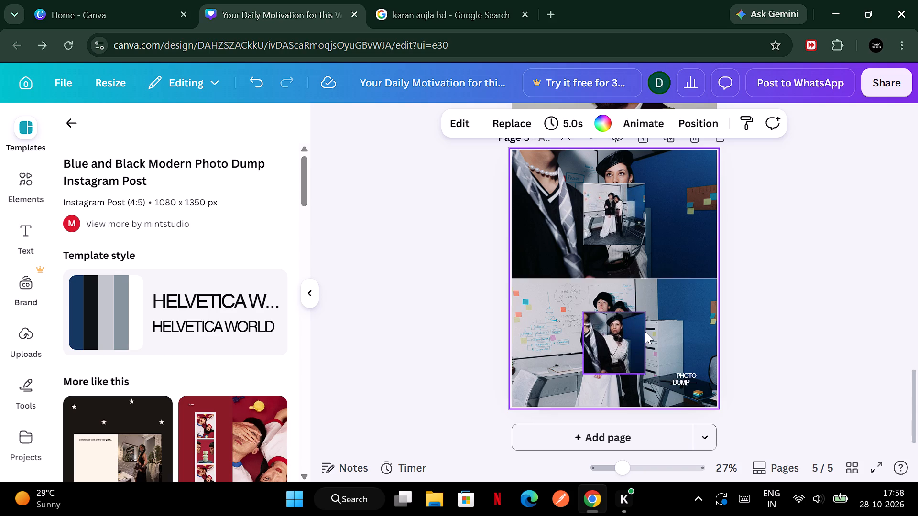
Replace page 5's upper background photo with the uploaded photo of the man in sunglasses, black coat and tie.
click(668, 242)
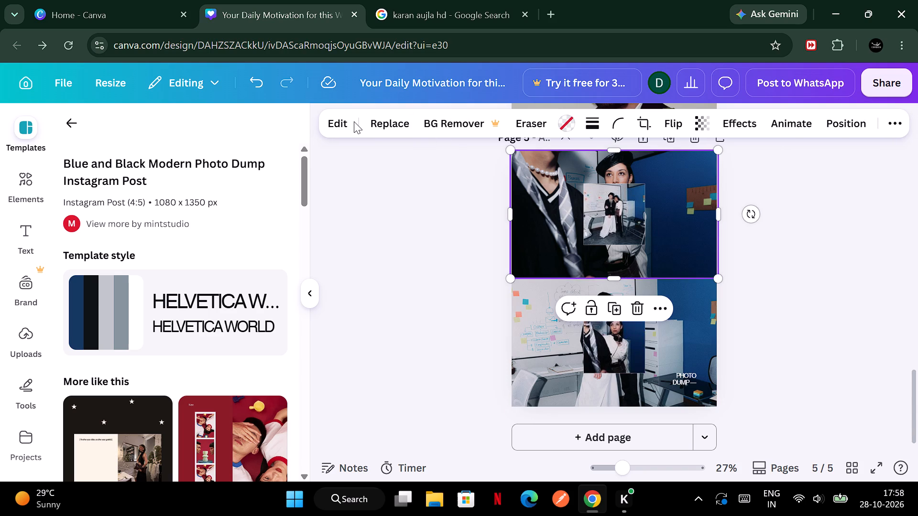
click(391, 124)
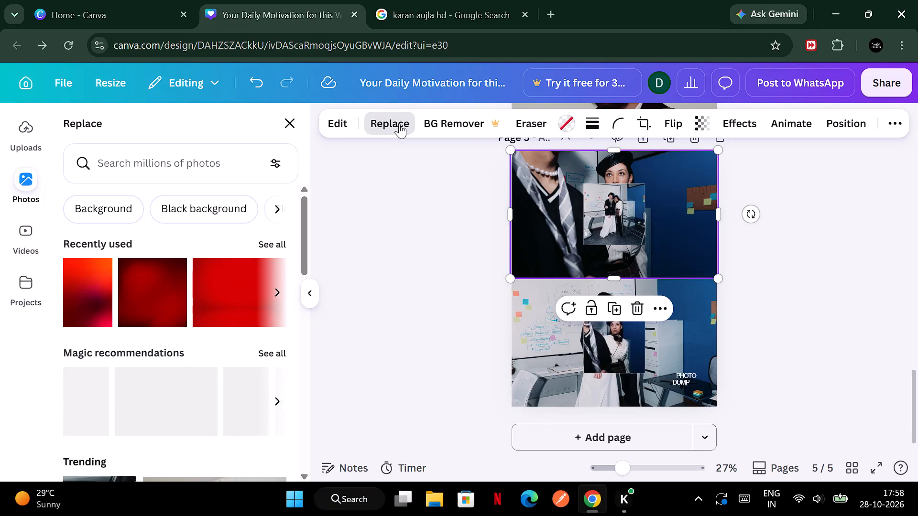
click(34, 131)
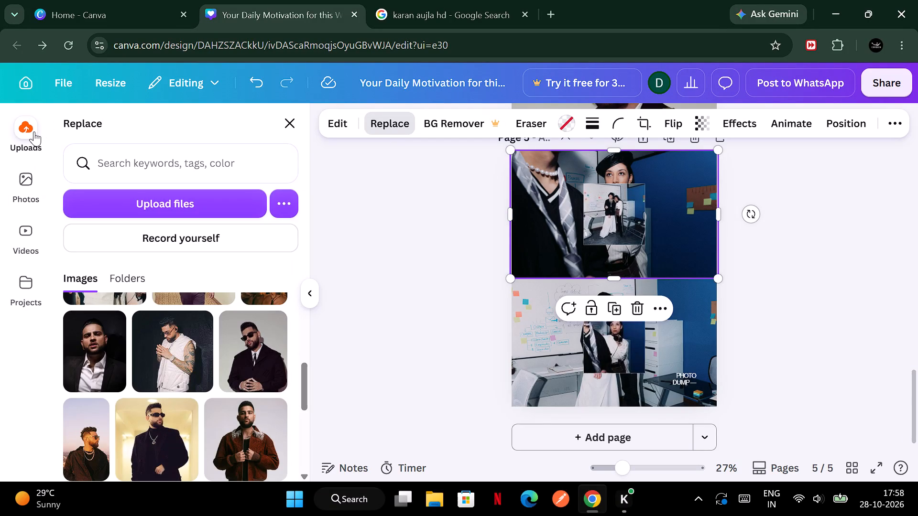
click(254, 344)
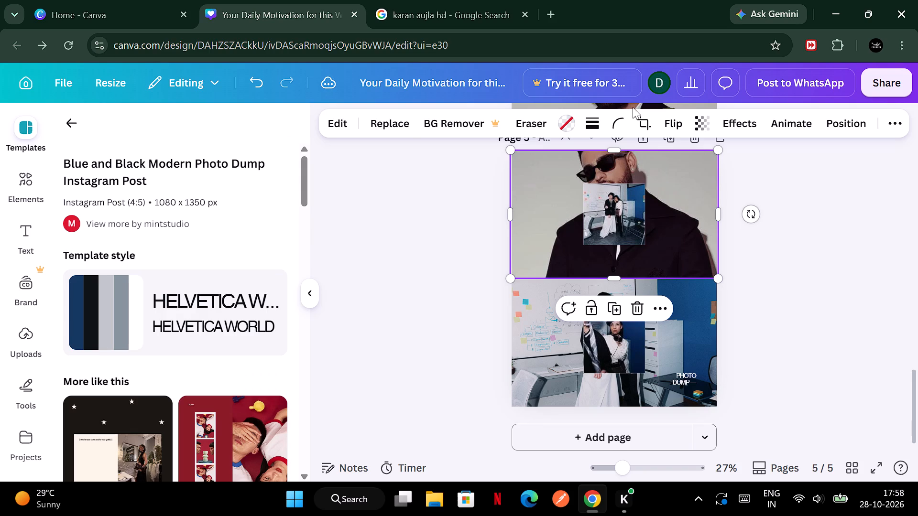
Crop page 5's upper background photo, shifting the image down so the man's whole head is in the frame.
click(641, 117)
drag(648, 224, 652, 263)
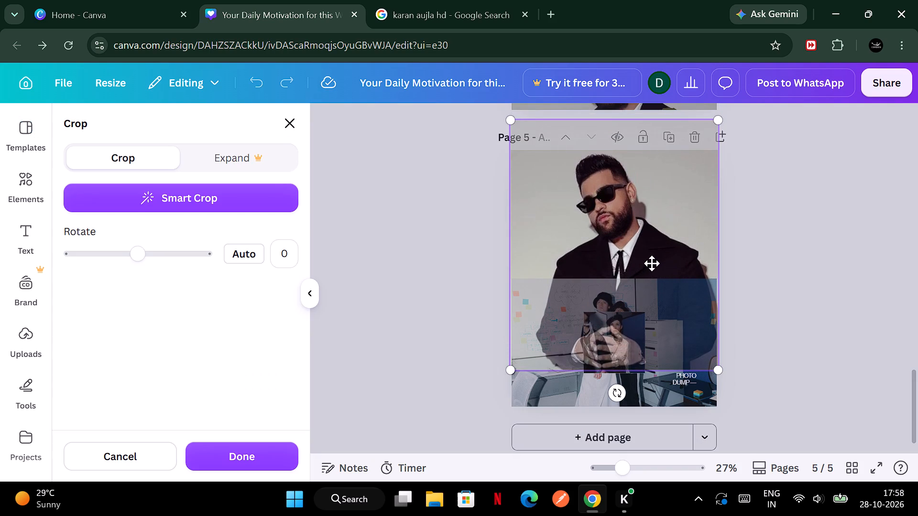
Finish cropping page 5's upper background photo of the man in sunglasses and dark suit.
click(794, 270)
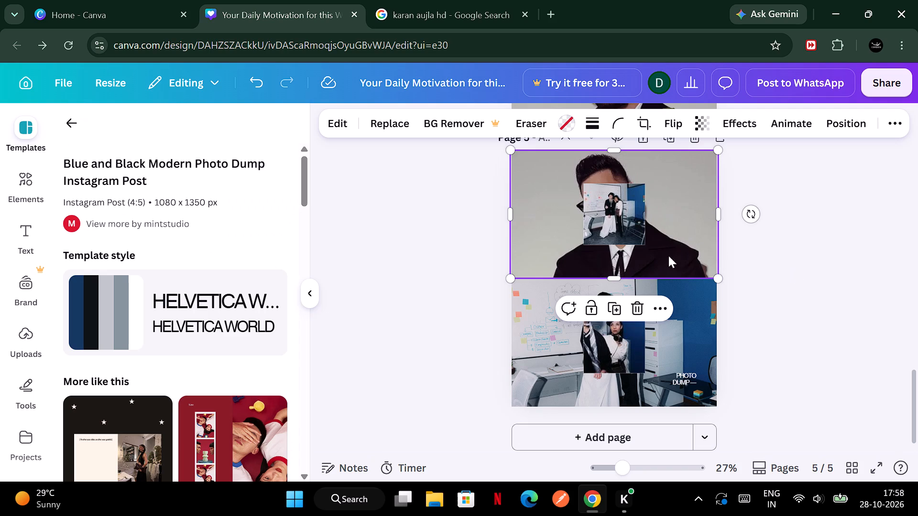
Replace the small centre photo in page 5's upper half with the uploaded photo of the man in the white vest.
click(617, 214)
click(394, 118)
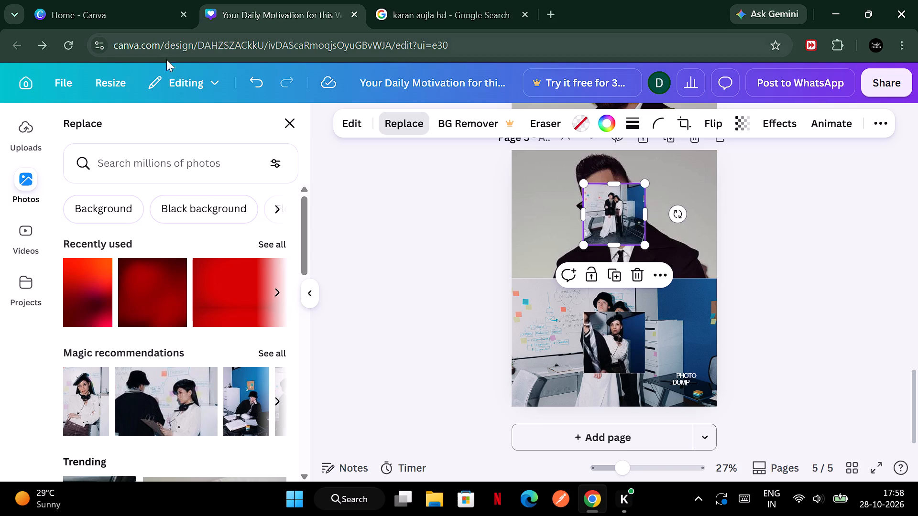
click(33, 137)
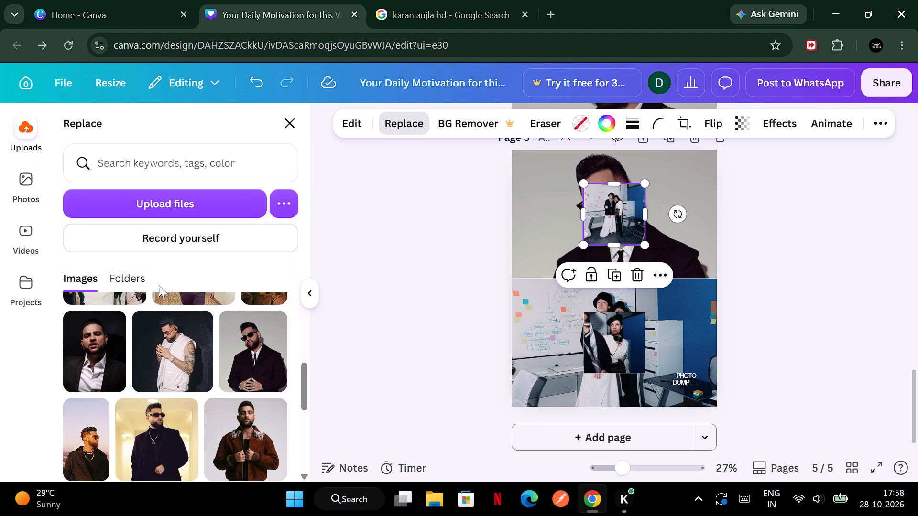
click(168, 358)
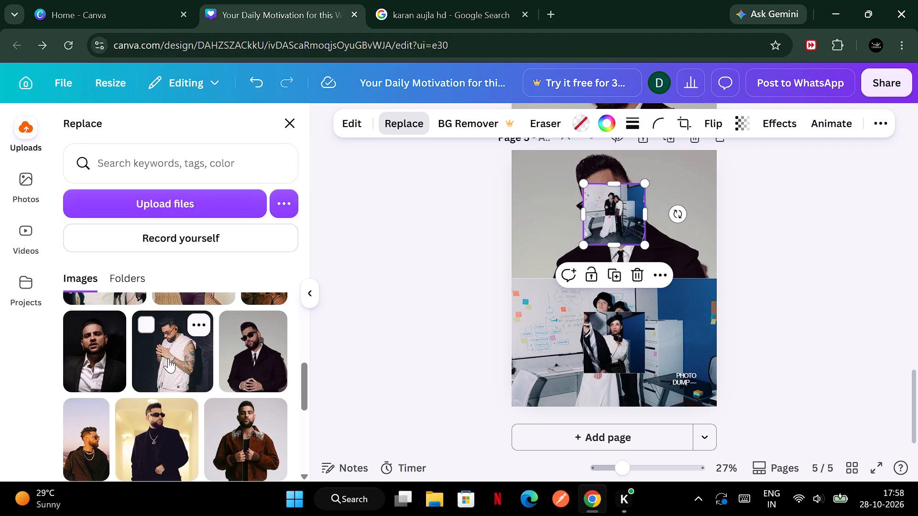
click(780, 285)
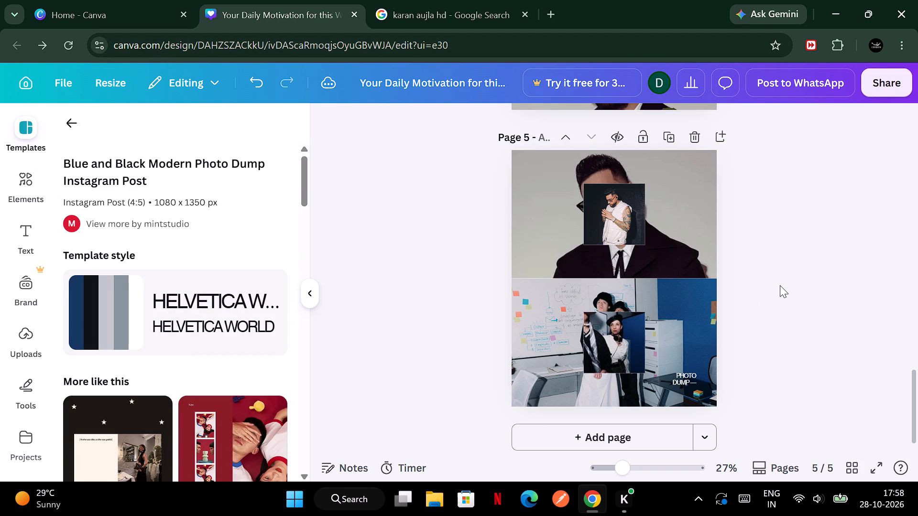
Replace page 5's lower background office photo with the uploaded photo of the man in the white vest.
click(687, 313)
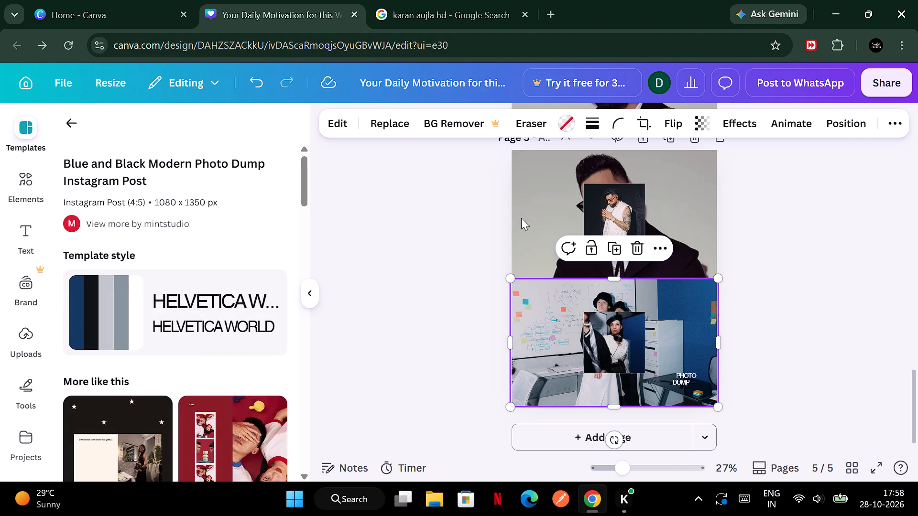
click(403, 133)
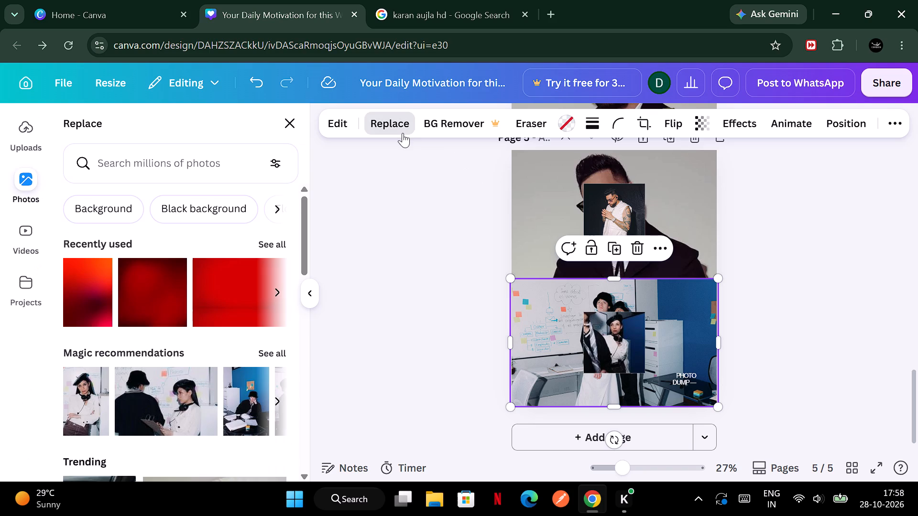
click(403, 133)
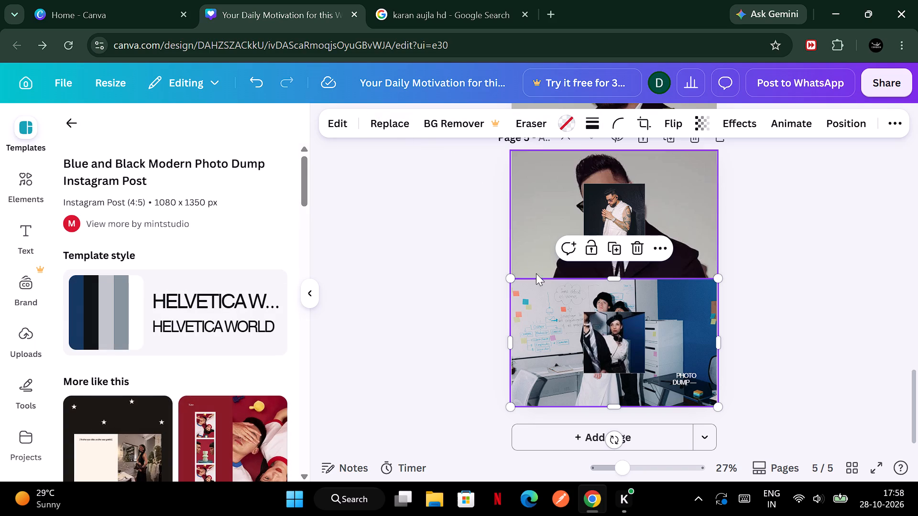
click(381, 121)
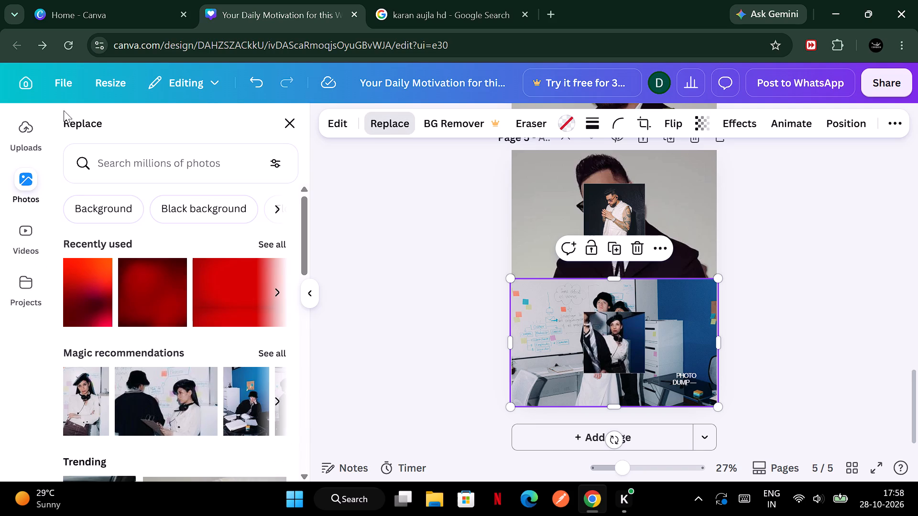
click(25, 129)
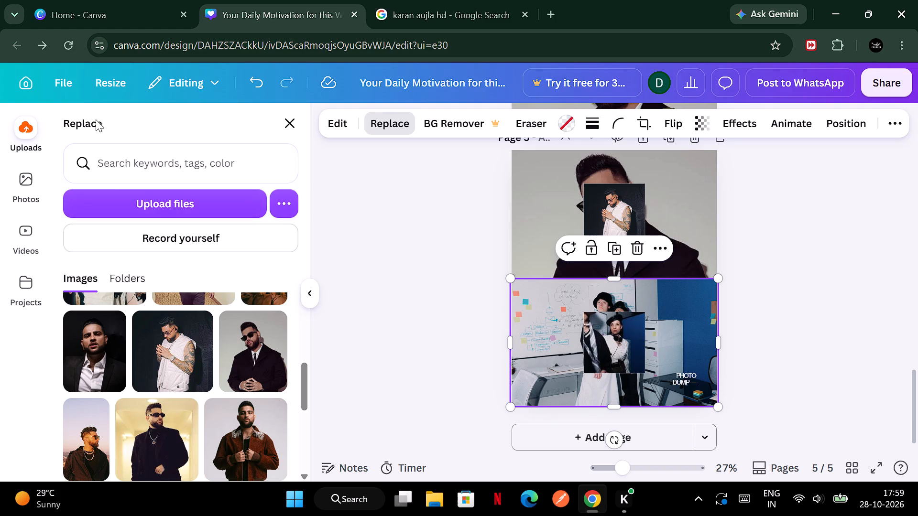
scroll(177, 311, right, 1)
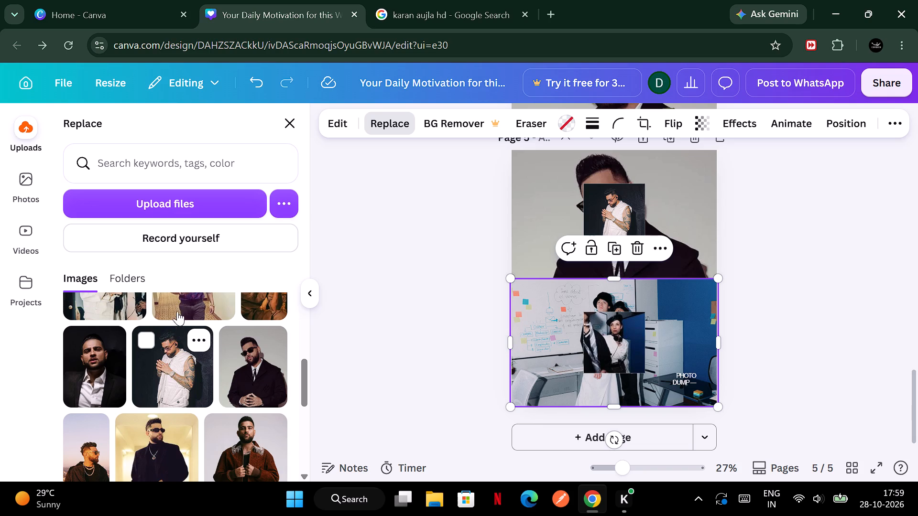
scroll(177, 311, right, 1)
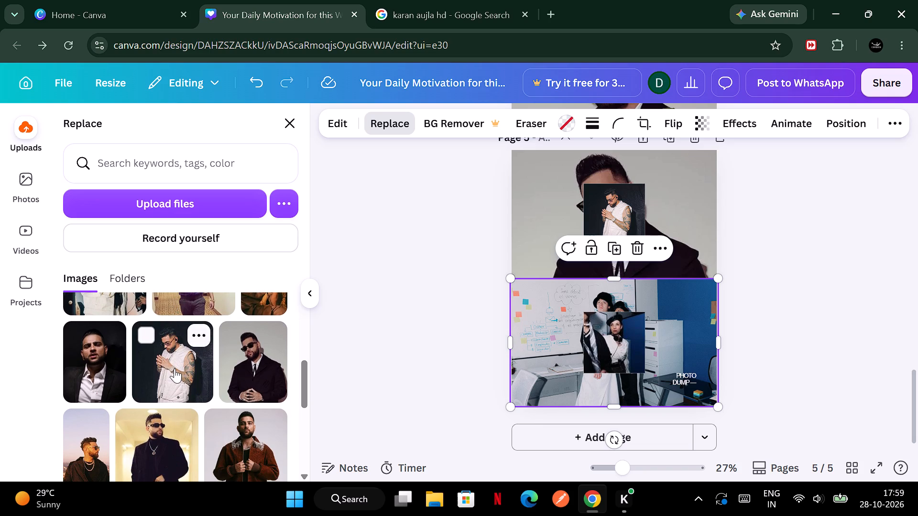
click(175, 368)
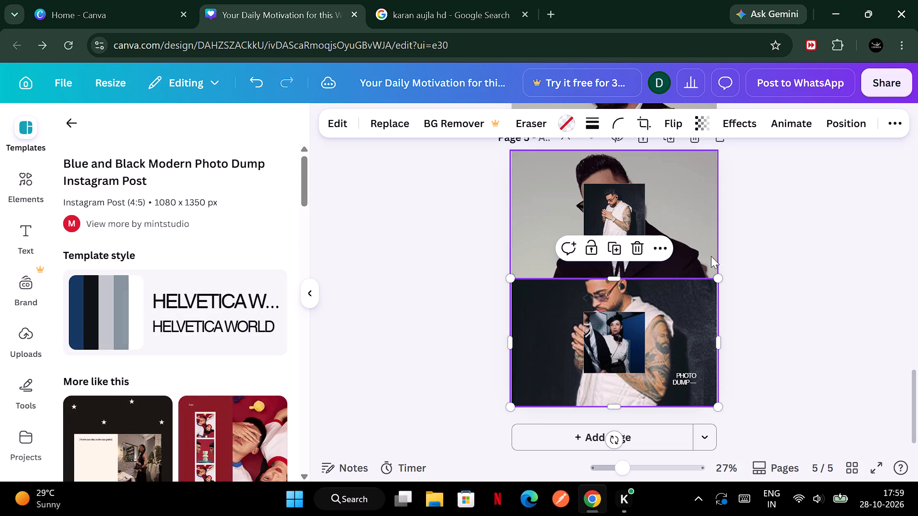
Shift the white-vest photo down within its crop in page 5's lower half so the man's whole head fits inside.
click(650, 130)
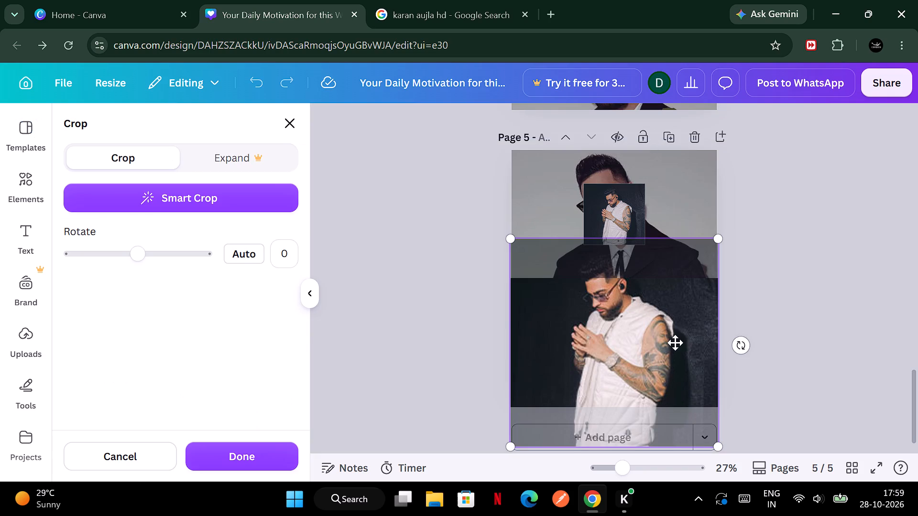
drag(675, 343, 675, 380)
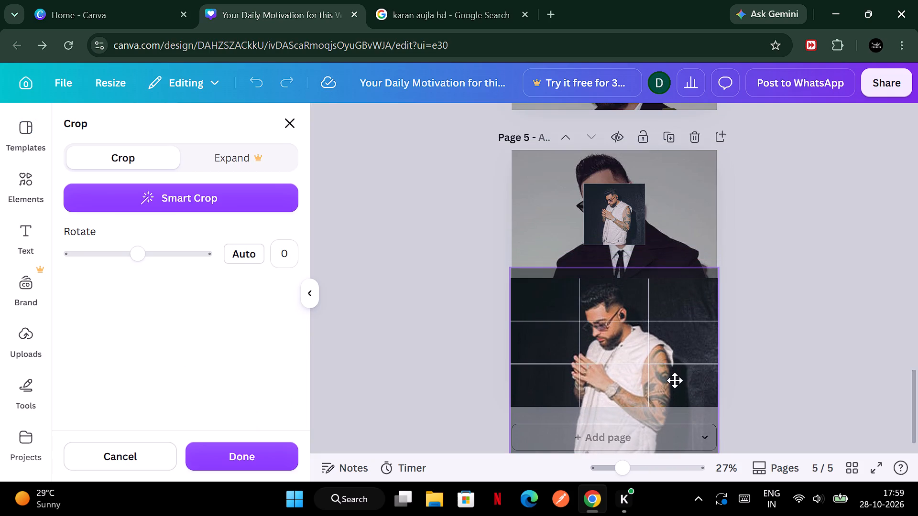
drag(675, 380, 675, 384)
click(859, 342)
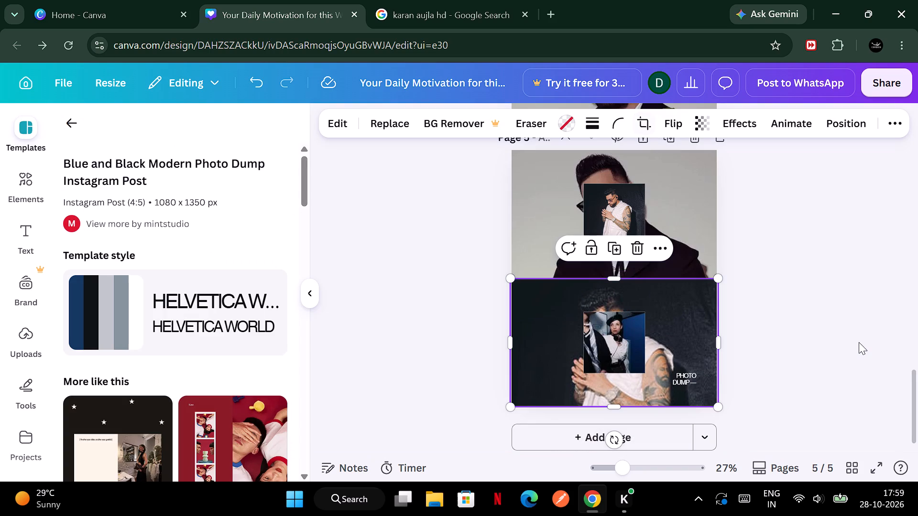
Replace the small centre photo in page 5's lower half with the uploaded dark portrait of the man in black blazer and white shirt.
click(859, 342)
click(613, 343)
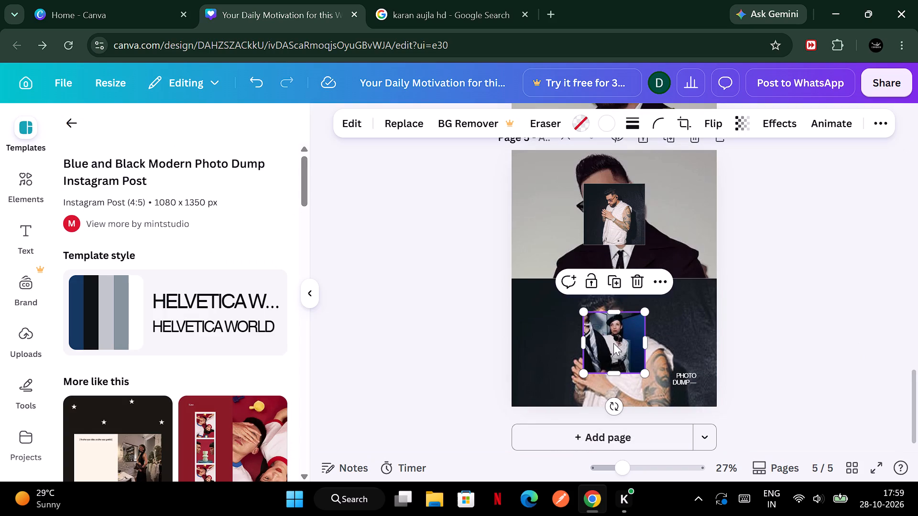
click(387, 129)
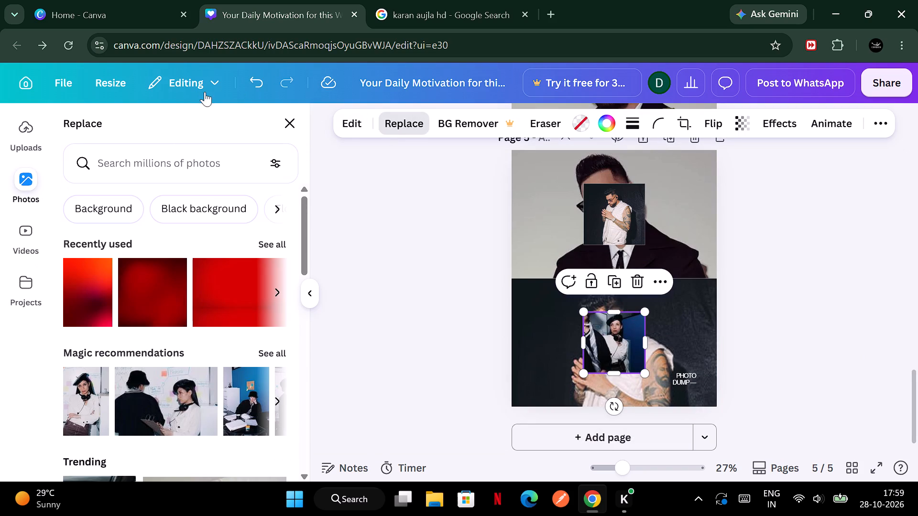
click(35, 131)
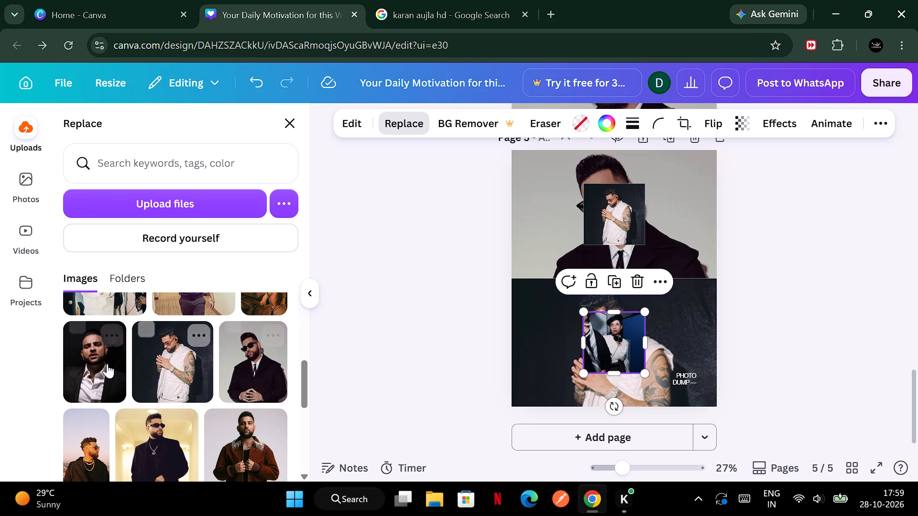
click(85, 367)
click(745, 340)
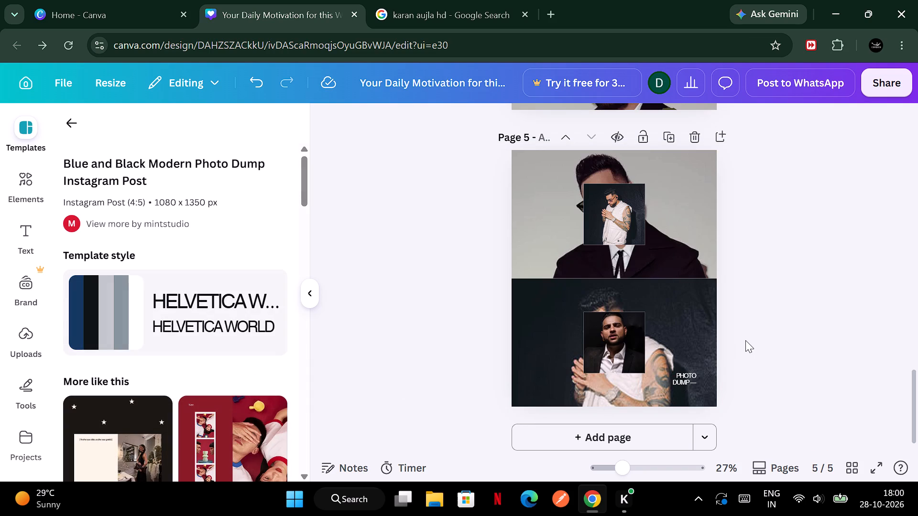
Replace page 5's lower background photo with the uploaded side-profile photo of the man in sunglasses against a pinkish sky.
click(697, 312)
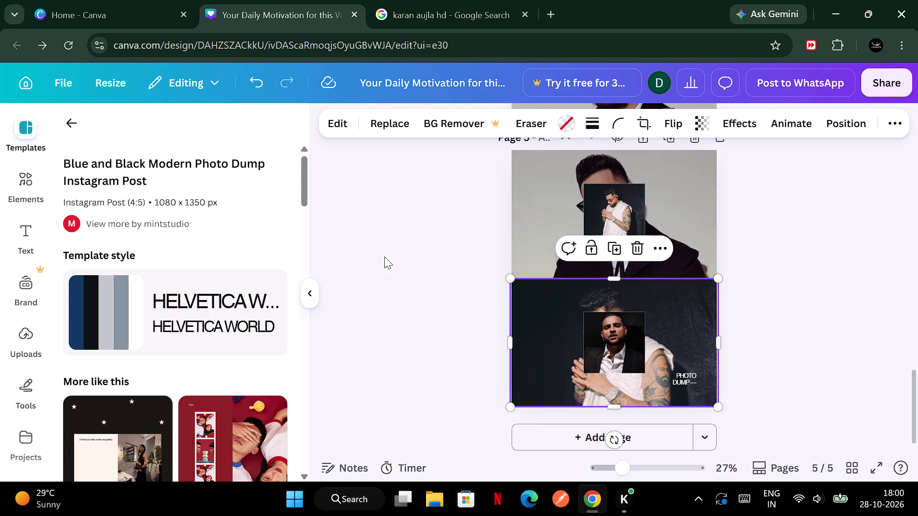
click(385, 131)
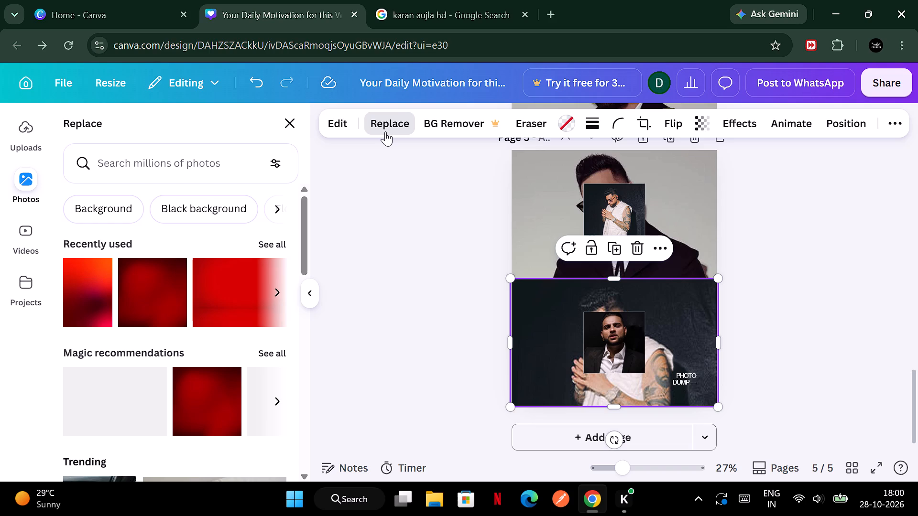
click(385, 131)
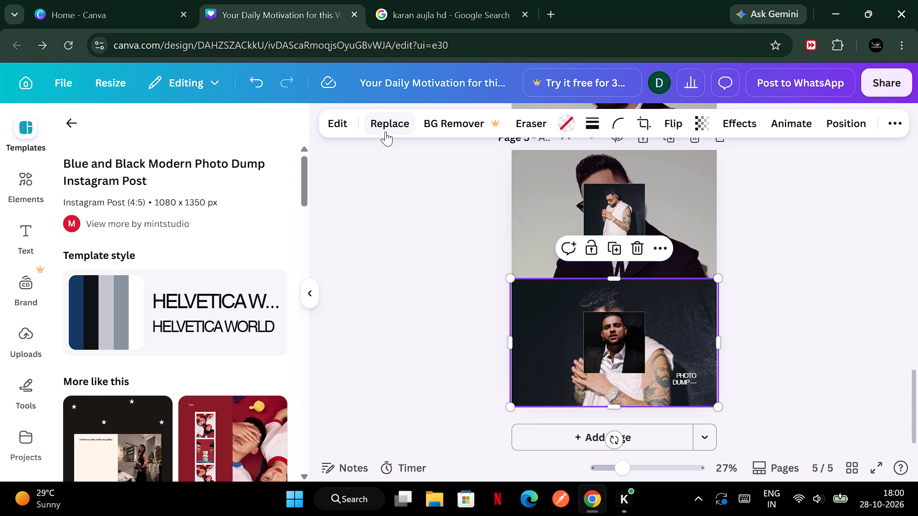
click(385, 131)
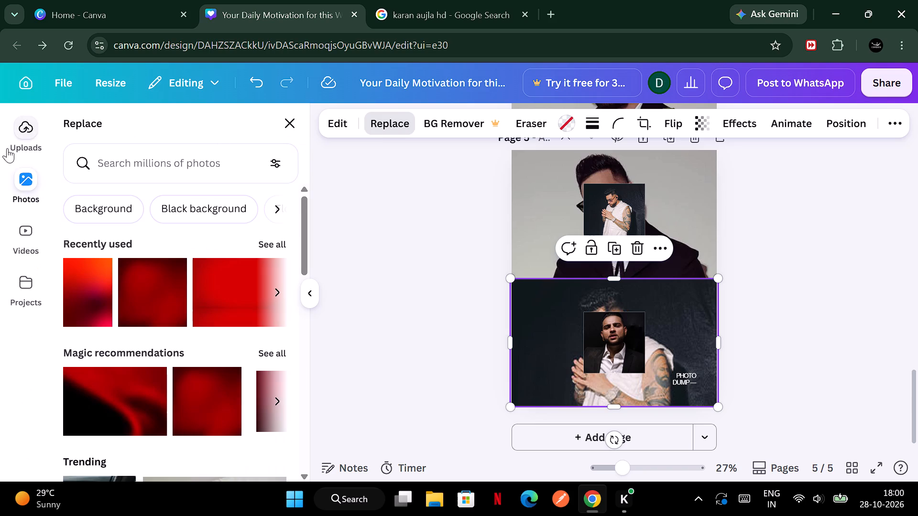
click(31, 133)
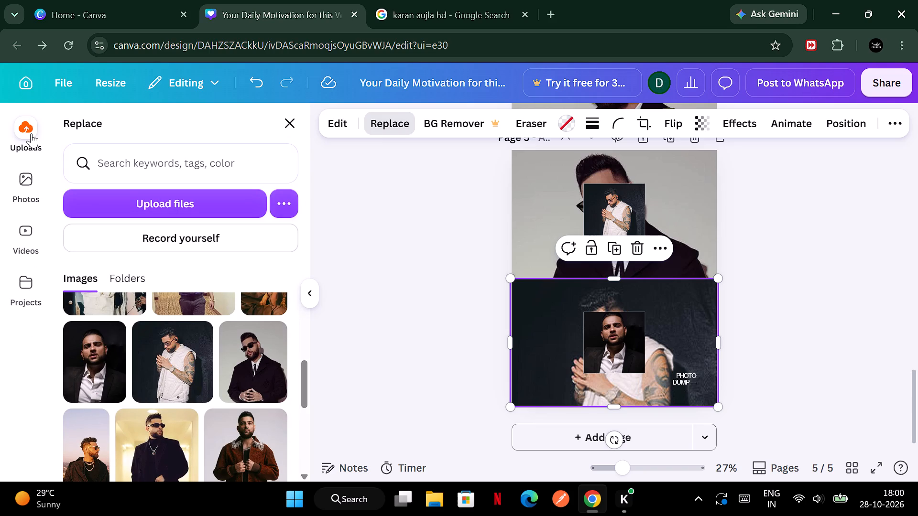
scroll(158, 366, down, 1)
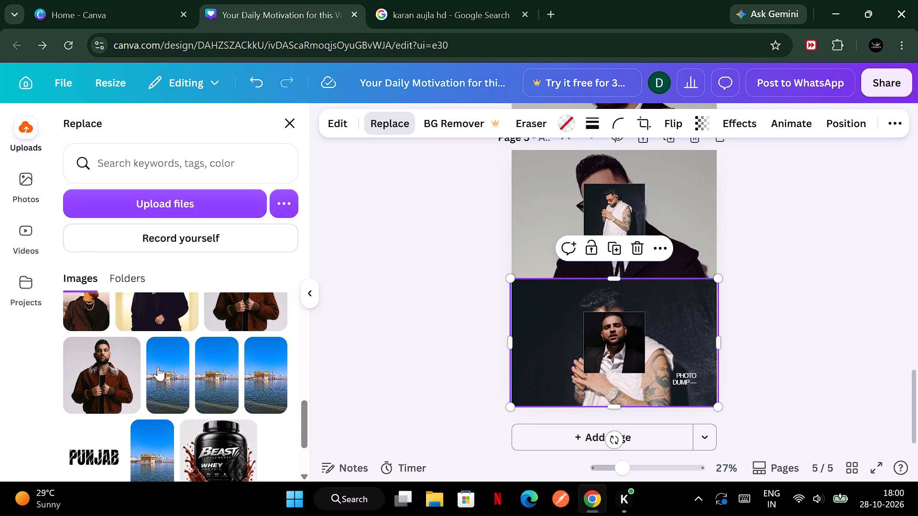
scroll(158, 366, down, 1)
click(88, 346)
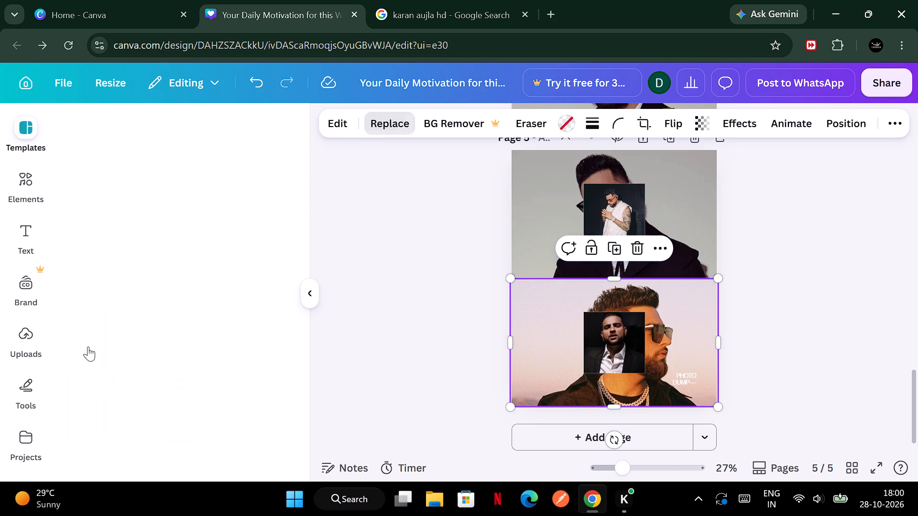
click(913, 253)
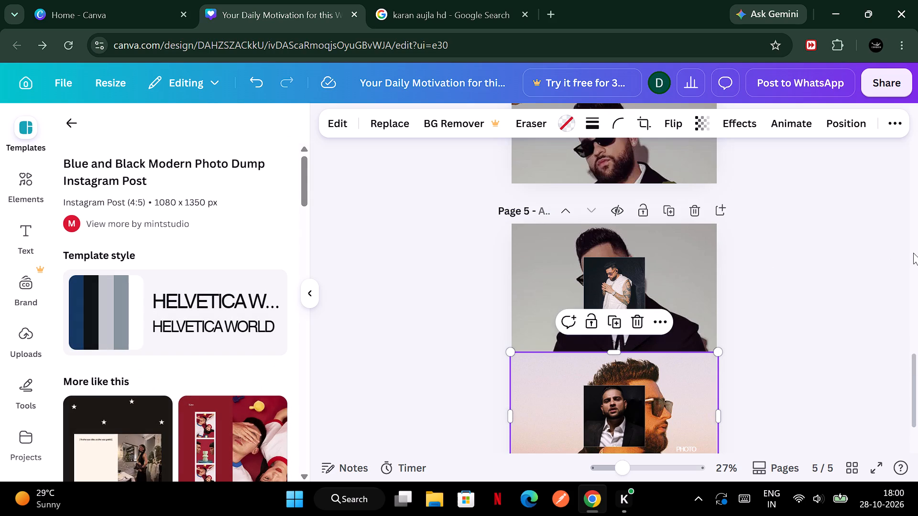
click(913, 253)
click(834, 319)
scroll(834, 319, down, 1)
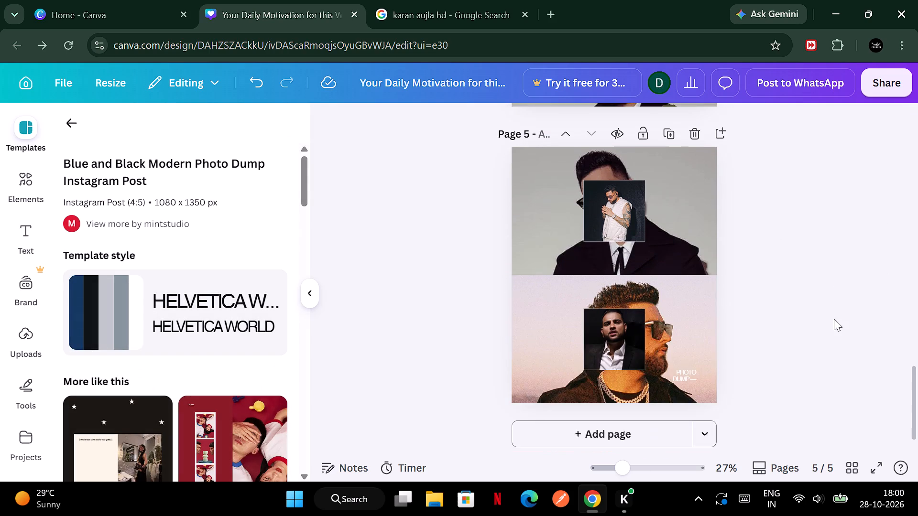
scroll(834, 319, down, 3)
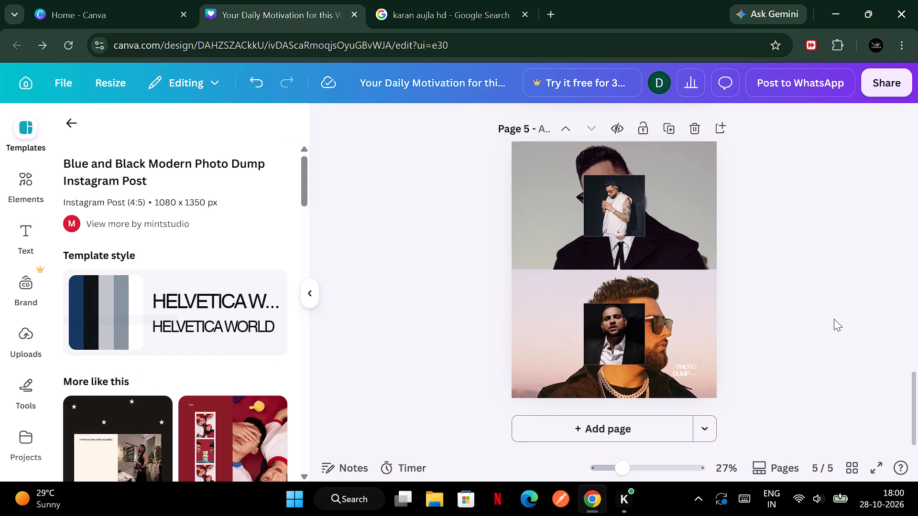
click(680, 309)
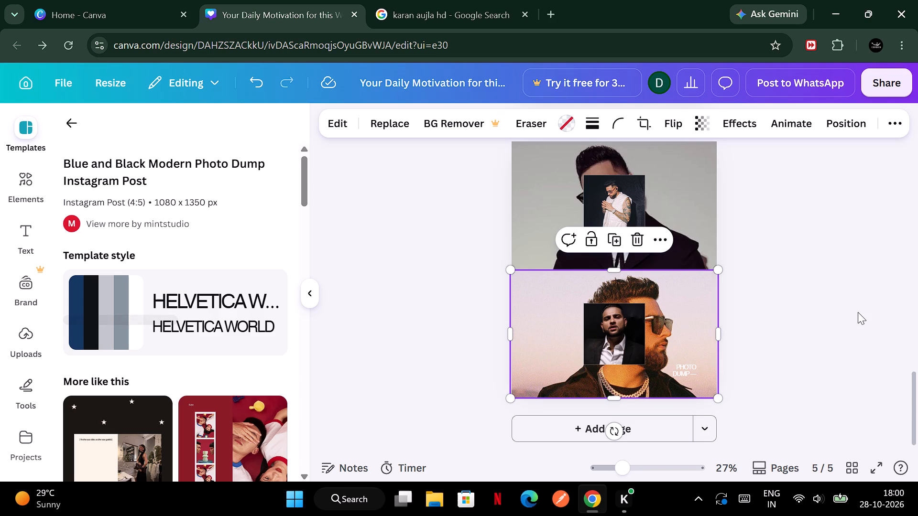
click(858, 312)
Replace page 5's "PHOTO DUMP—" text with "Aujla" and set its font size to 27.
double_click(684, 367)
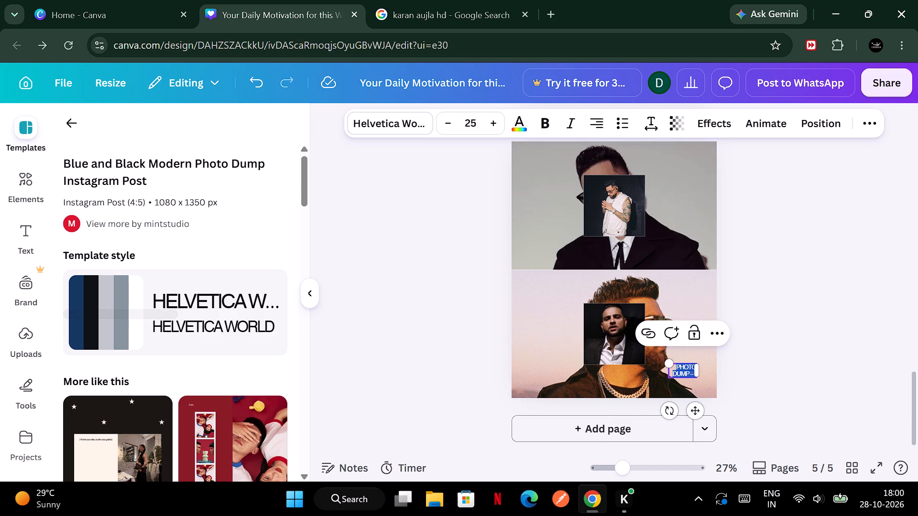
key(shift+a)
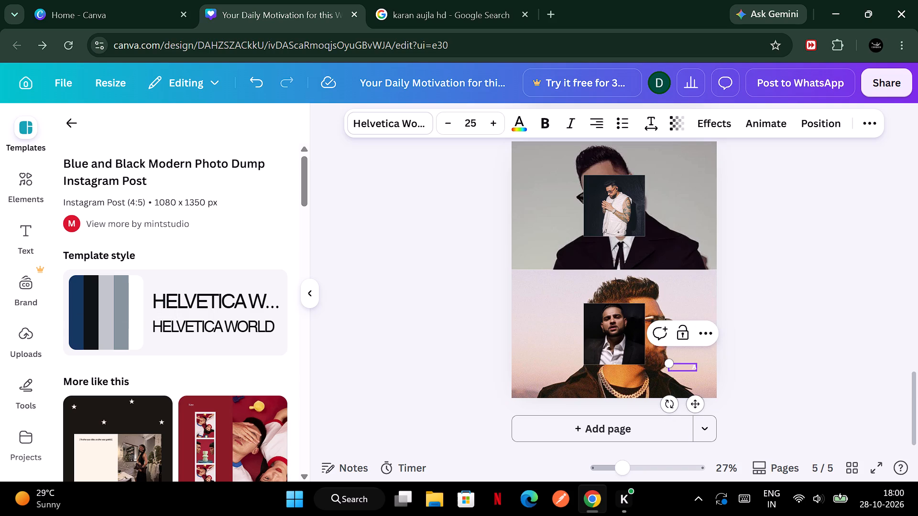
text(ujla)
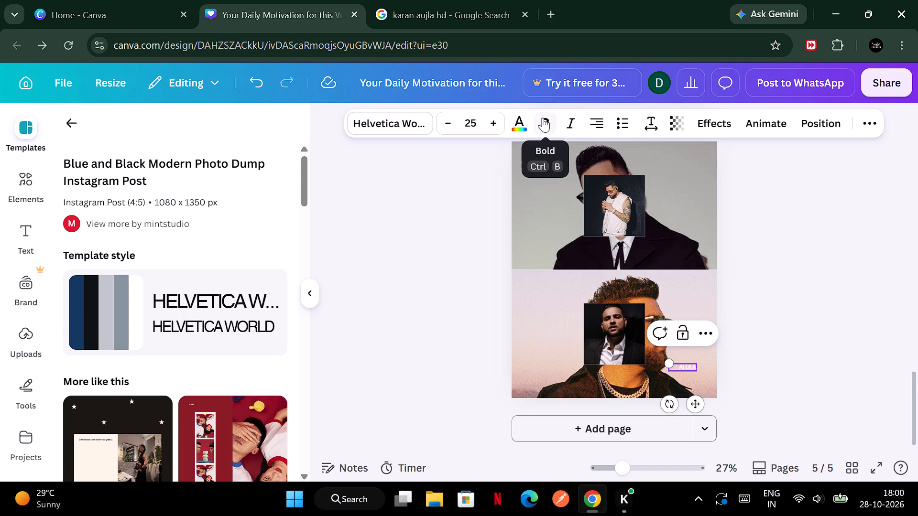
double_click(496, 122)
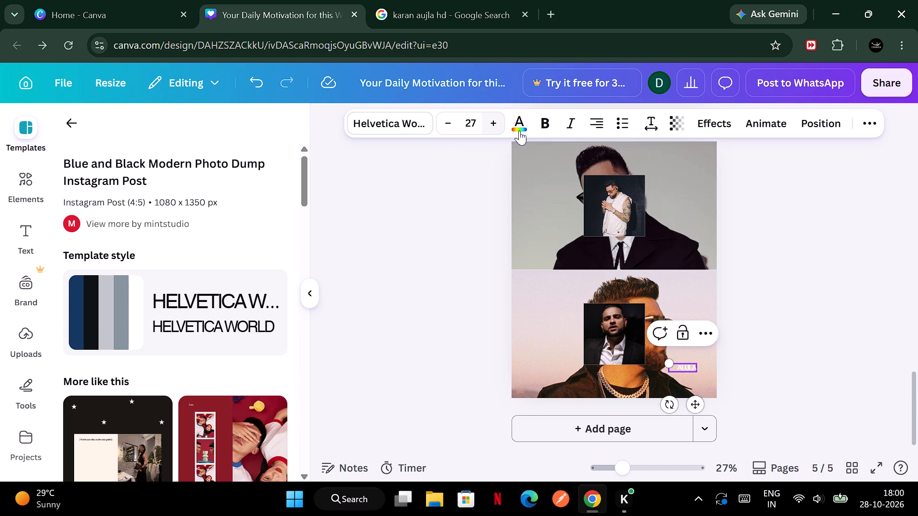
click(839, 271)
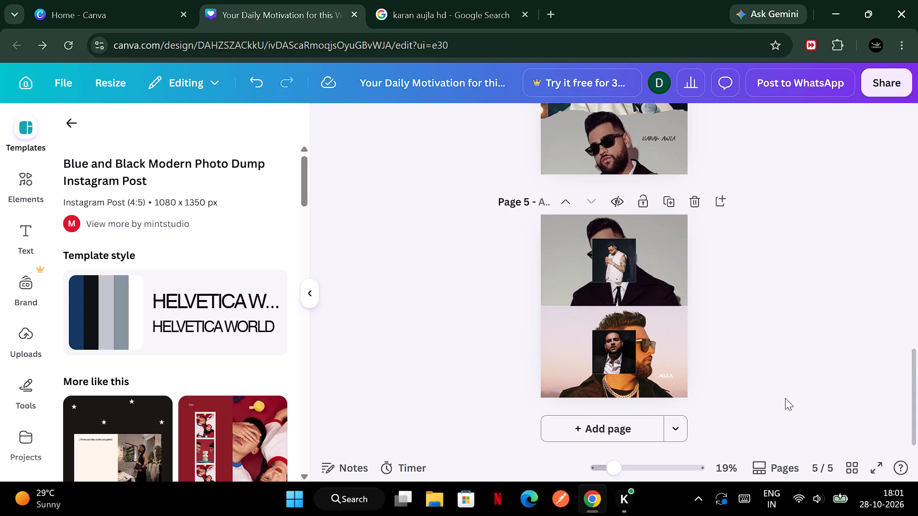
Add the Orange and Red Vintage Travel Postcard Instagram Post template as a new page after page 5.
scroll(771, 398, down, 2)
scroll(246, 221, down, 5)
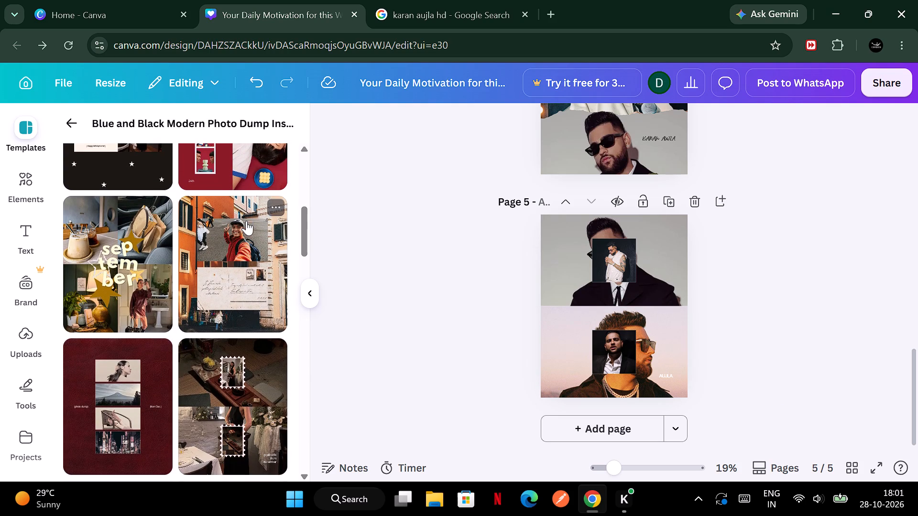
click(238, 254)
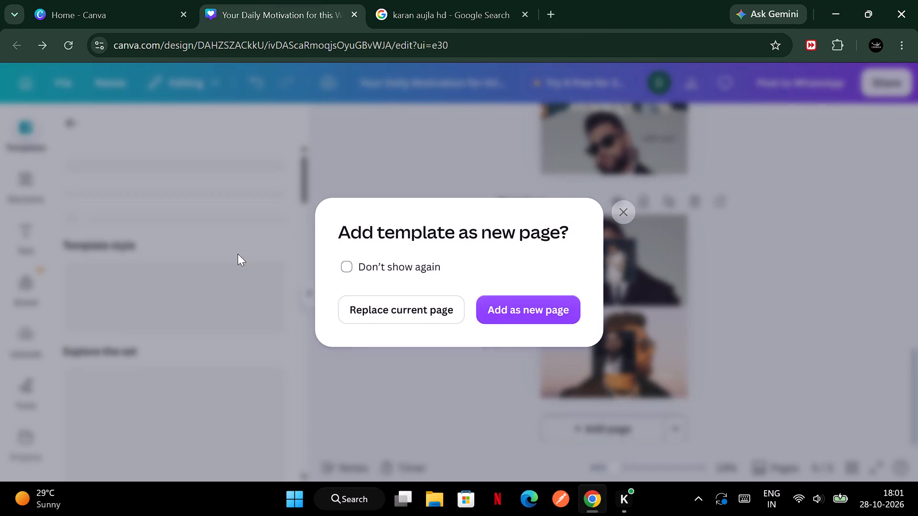
click(508, 310)
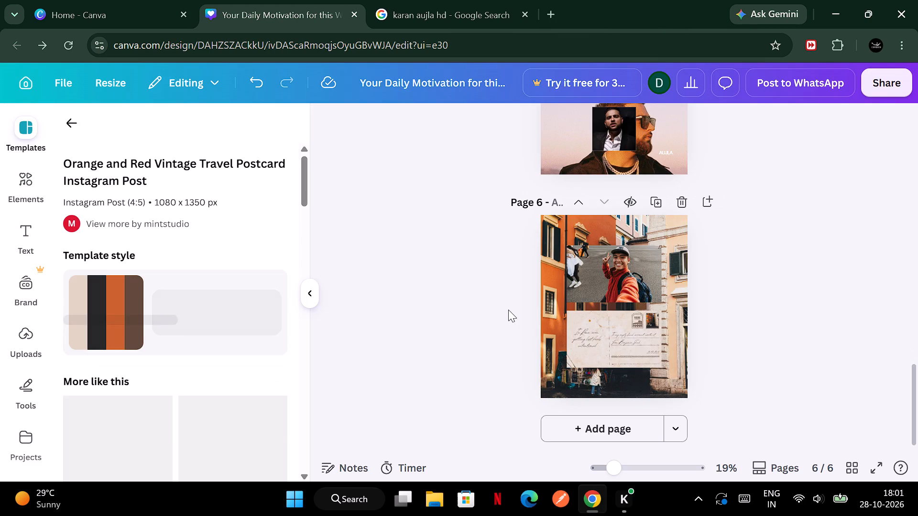
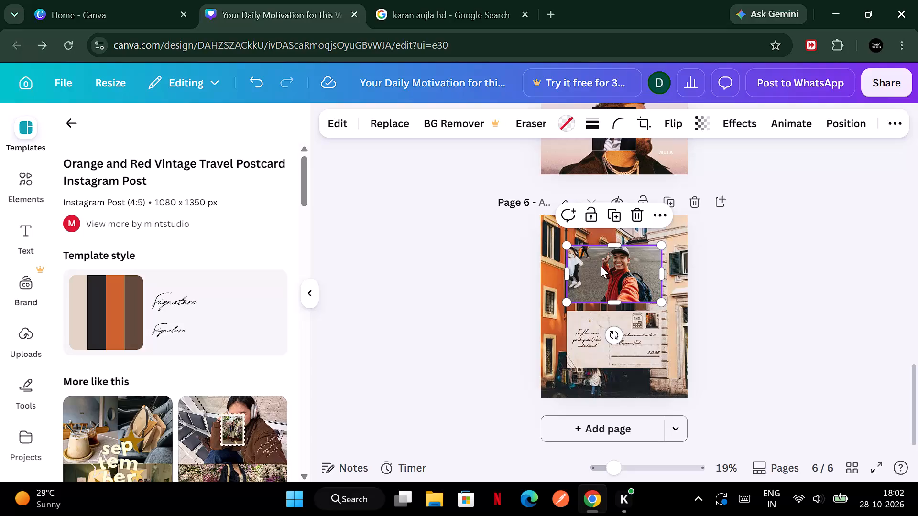
Replace page 6's upper centre photo with the uploaded photo of the man in sunglasses and dark blazer against a yellow-lit background.
click(396, 120)
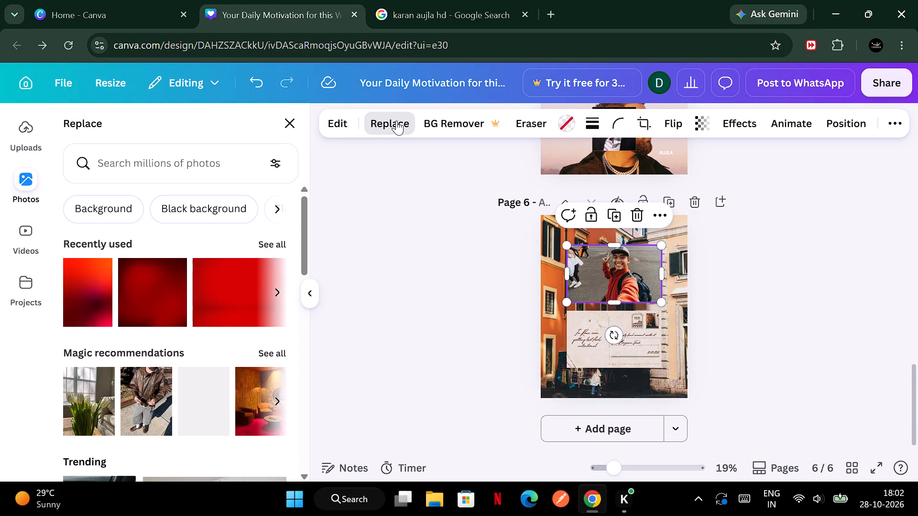
click(396, 120)
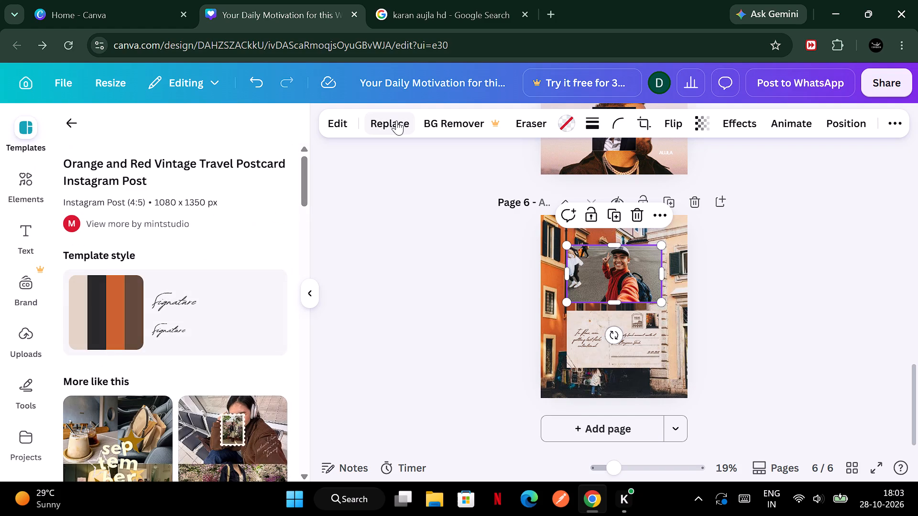
click(396, 120)
click(31, 121)
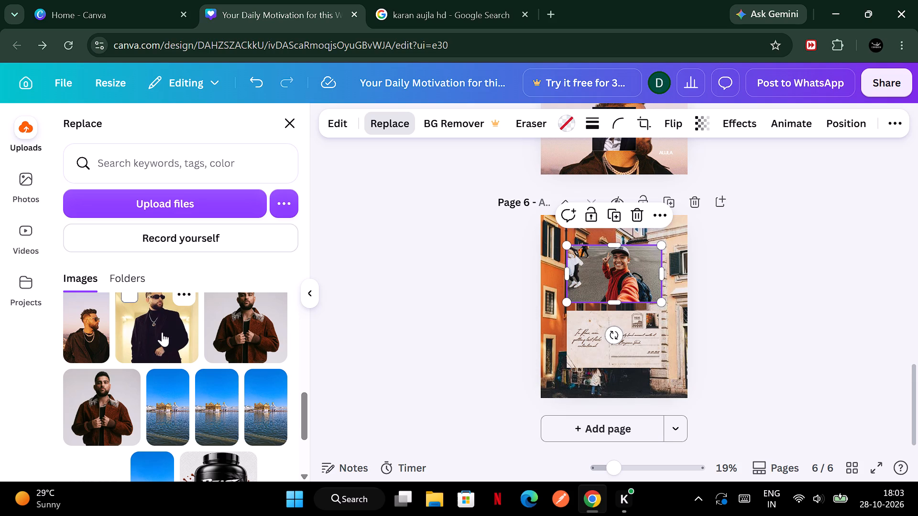
click(162, 332)
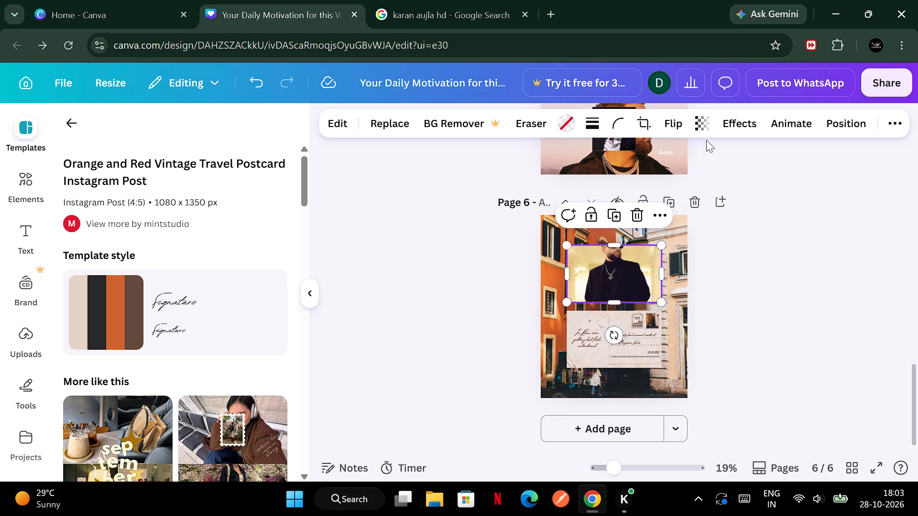
Shift the new centre photo downward within its crop frame so the man's whole head shows.
click(639, 123)
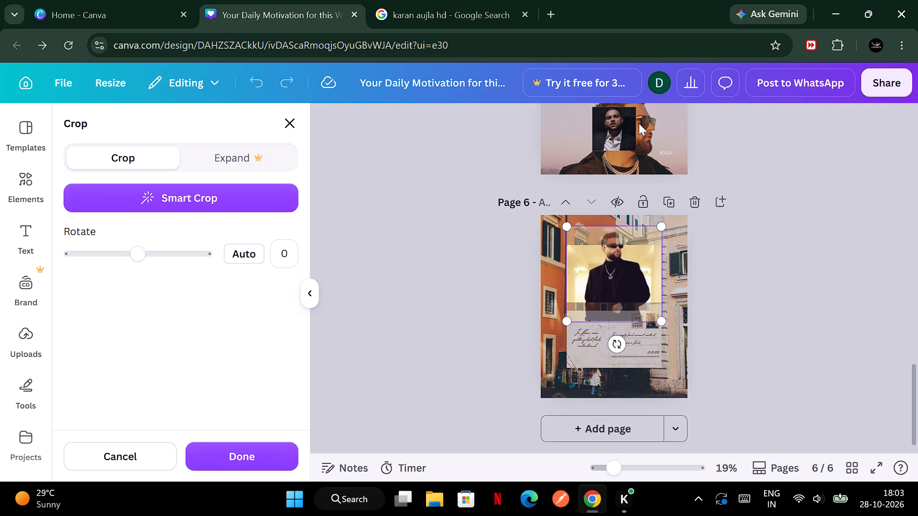
drag(615, 282, 615, 303)
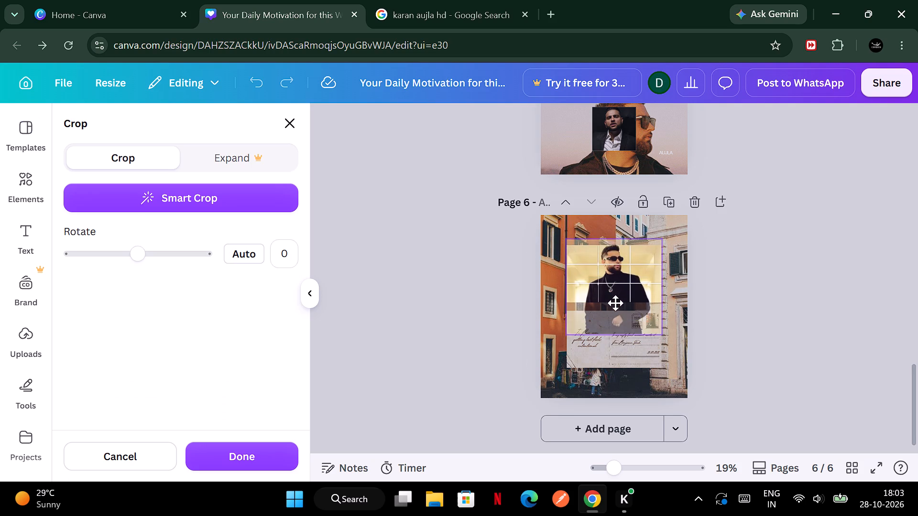
drag(615, 303, 615, 312)
click(782, 317)
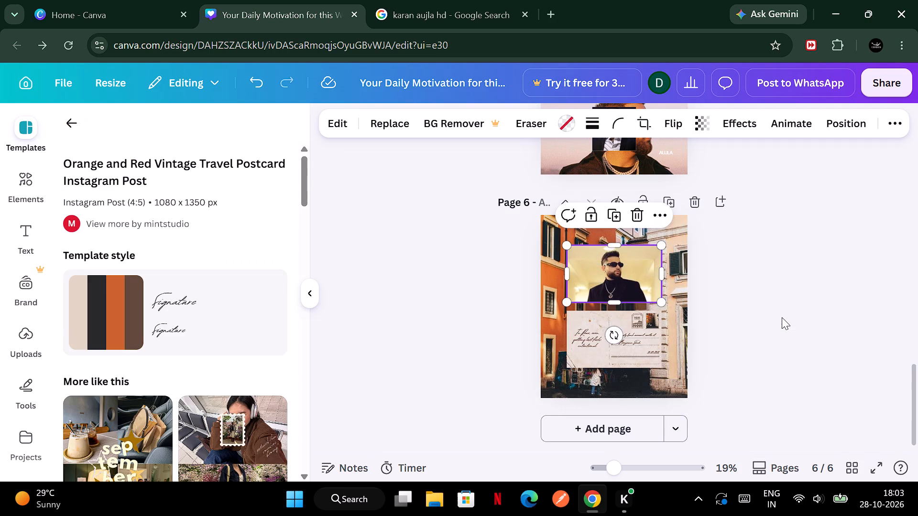
click(782, 317)
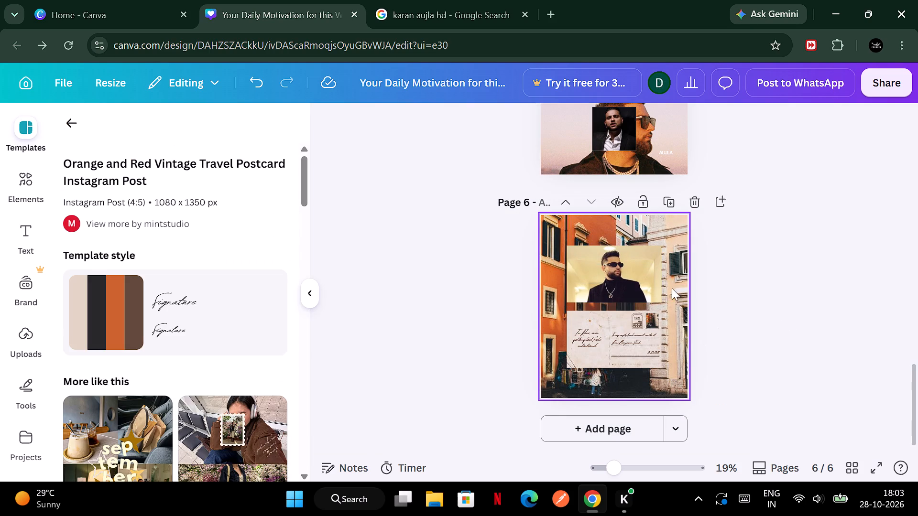
Replace the Rome quote on the postcard with "Dream Big," and "Work Hard" on two lines.
click(671, 225)
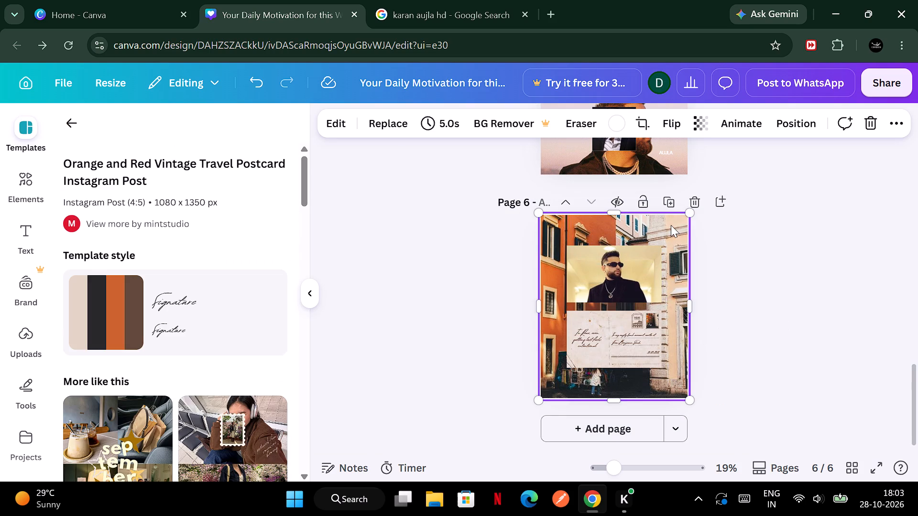
click(579, 346)
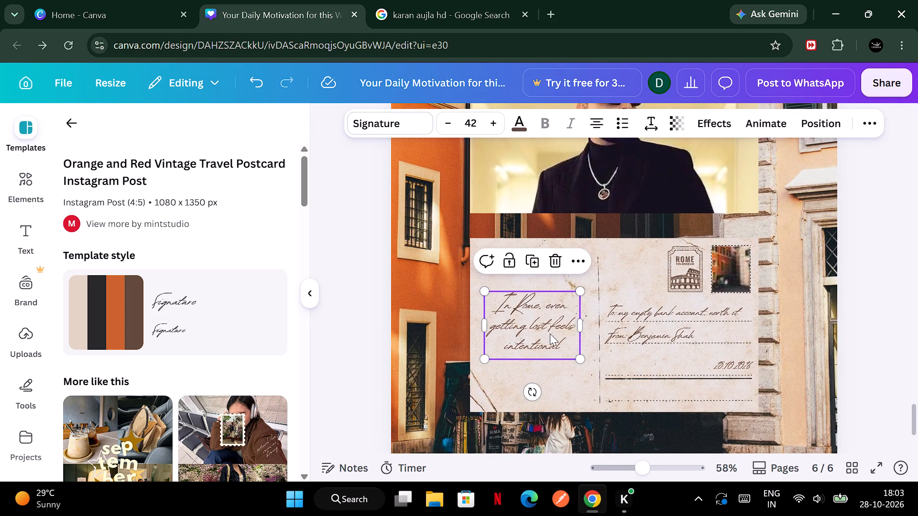
double_click(550, 333)
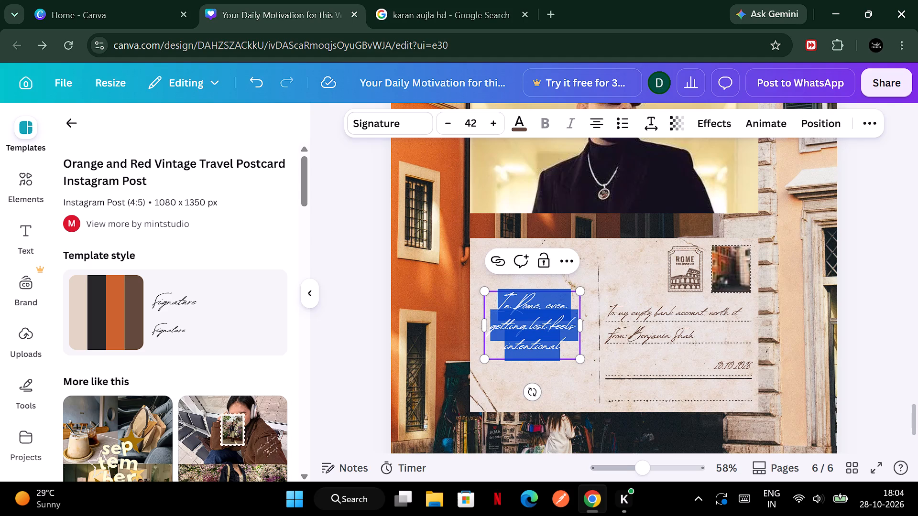
key(d)
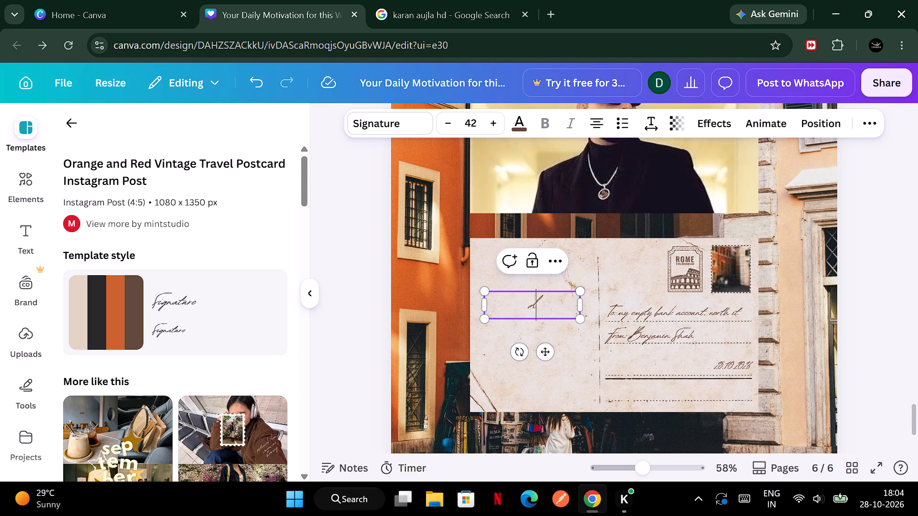
key(BackSpace)
text(Dream)
key(space)
text(Big)
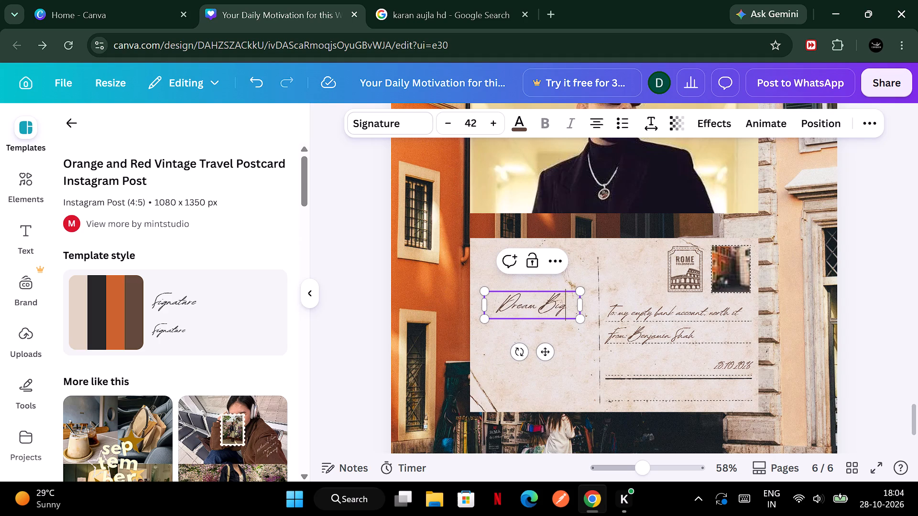
key(comma)
key(Return)
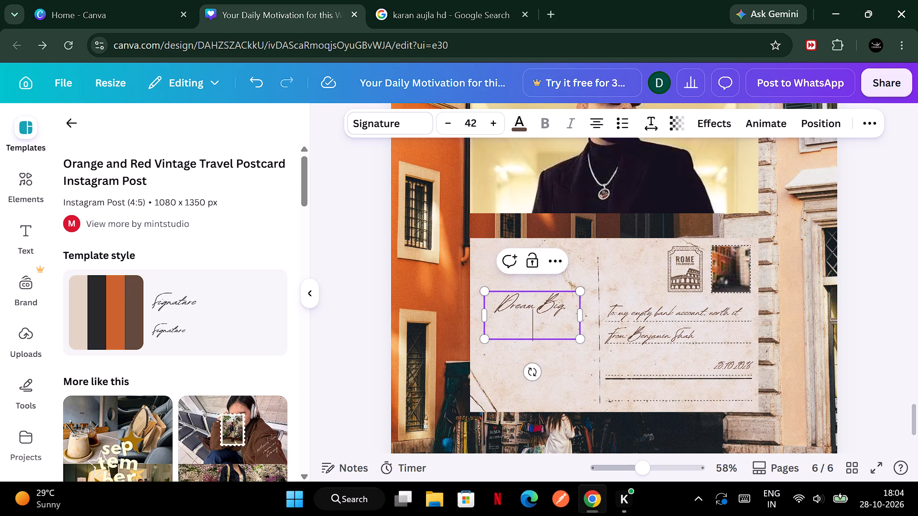
text(Work)
key(space)
text(Hard)
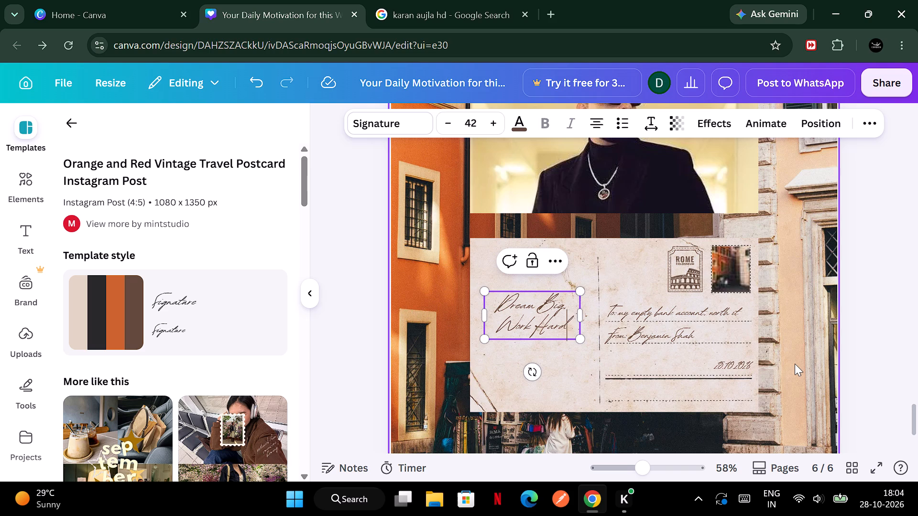
Replace the postcard's "To:" line with "Hakk na fade to meri bah".
click(678, 312)
double_click(678, 312)
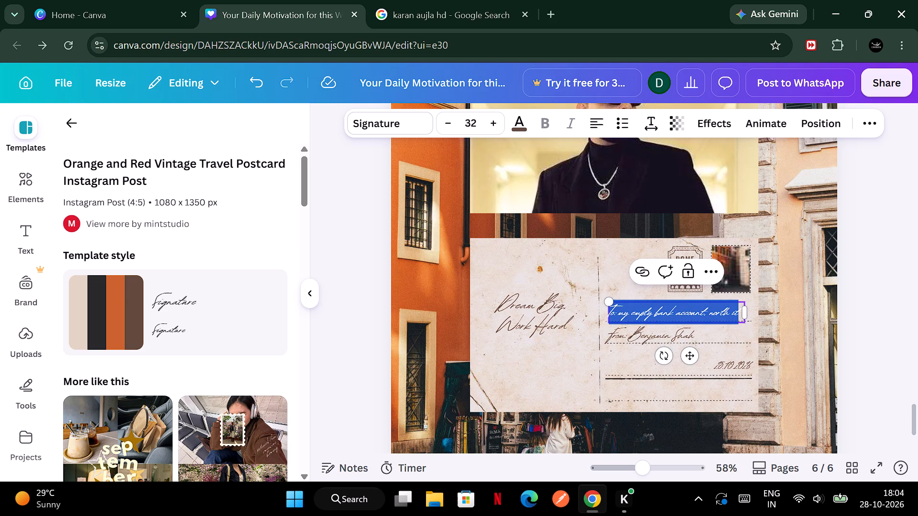
text(Hakk na fade to meri bah)
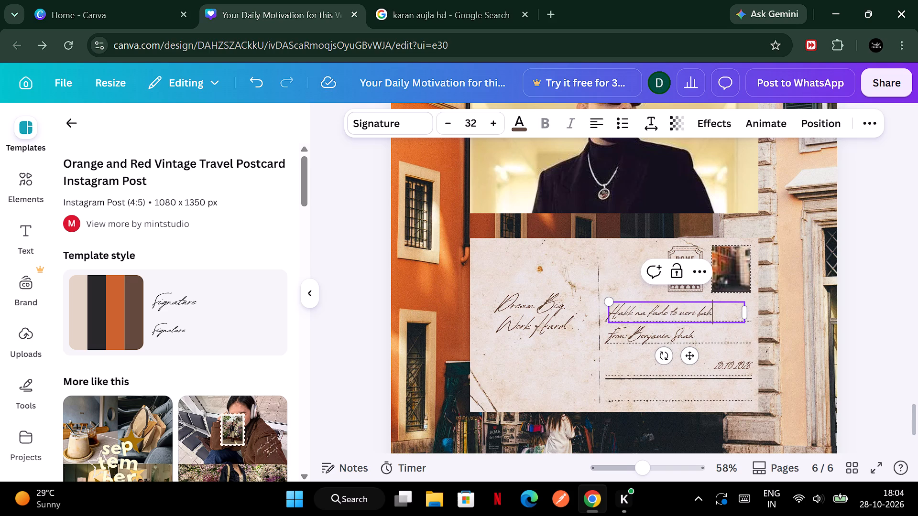
Replace the postcard's "From:" line with "Kina sona lena mera naam".
double_click(695, 336)
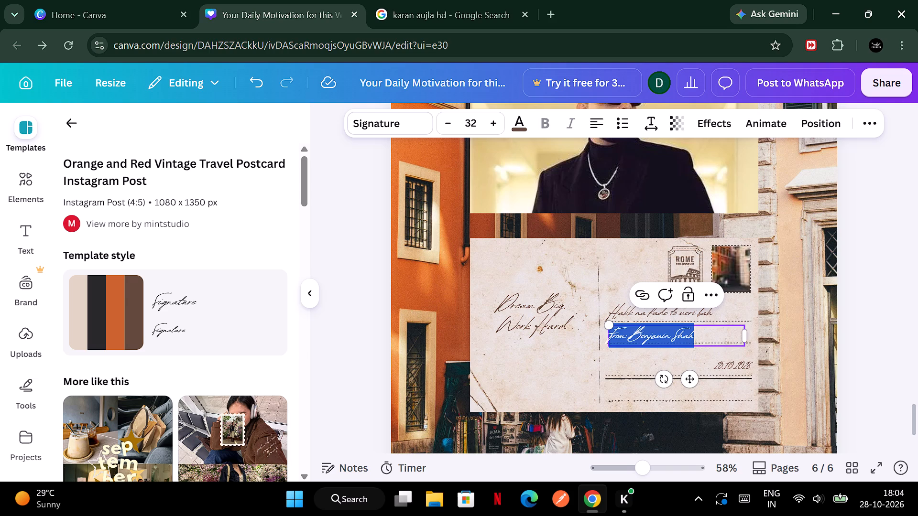
text(Kins)
key(BackSpace)
text(a sona)
key(space)
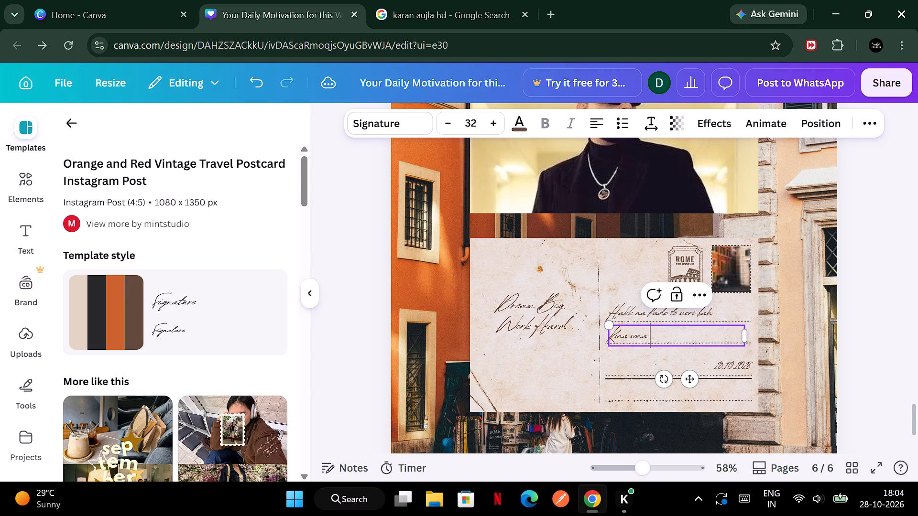
text(lena m)
text(era)
key(space)
text(naa)
key(m)
click(886, 340)
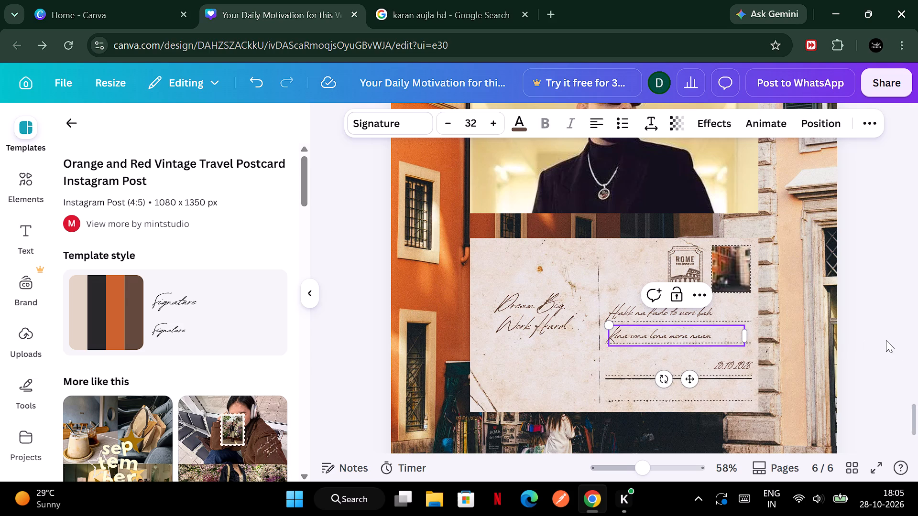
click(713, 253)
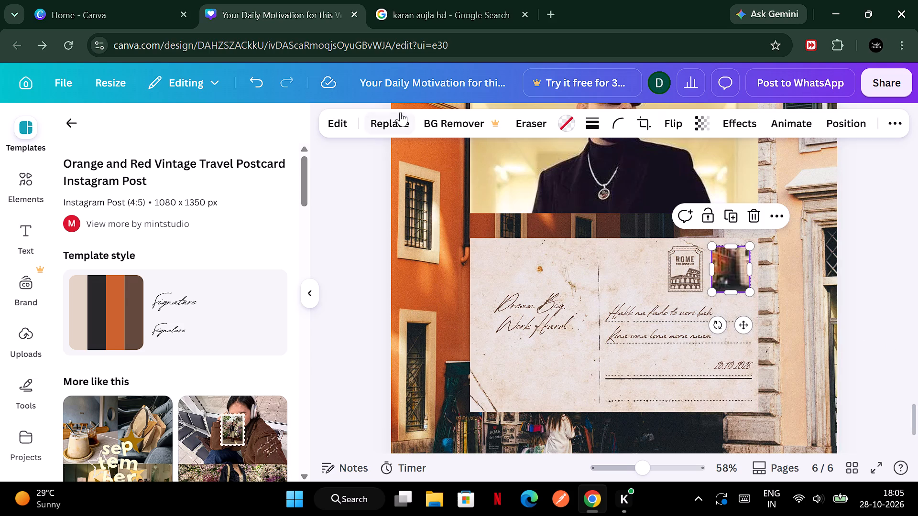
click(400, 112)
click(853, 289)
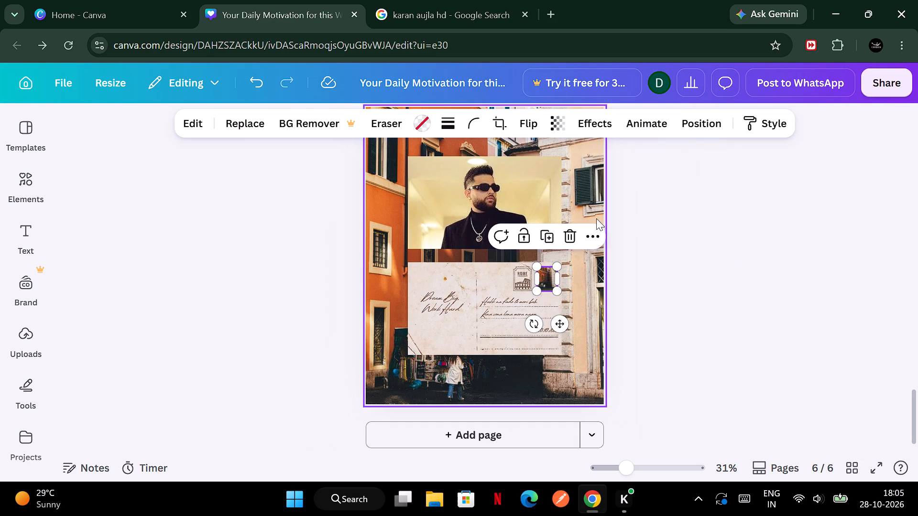
Replace page 6's street background photo with the uploaded photo of the man in the brown jacket with a shearling collar.
click(596, 218)
click(270, 118)
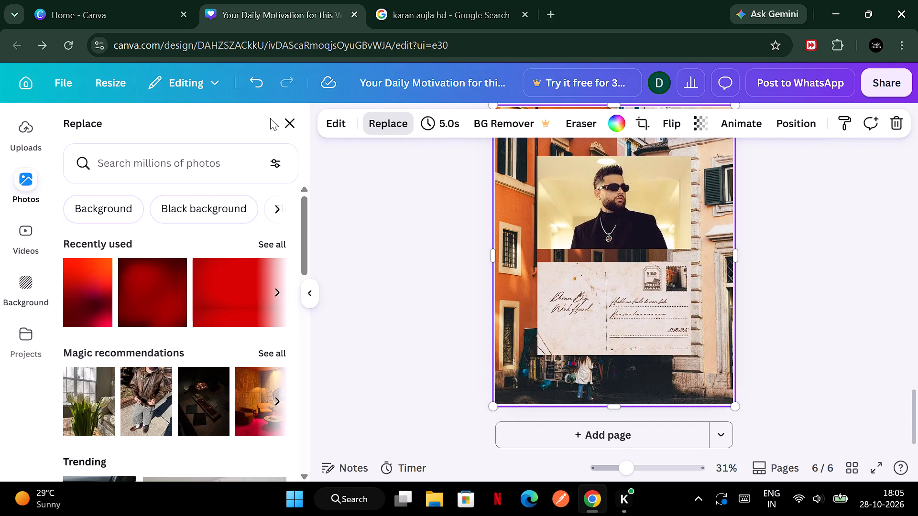
click(24, 132)
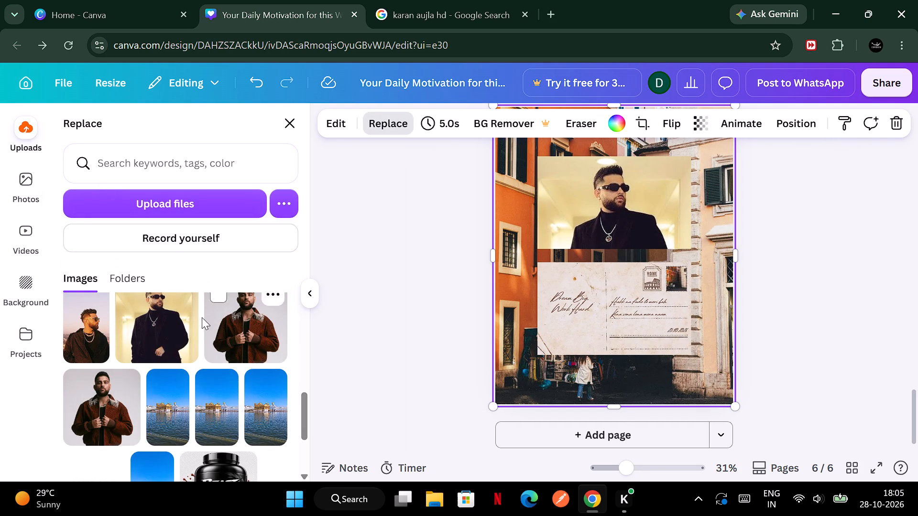
click(259, 313)
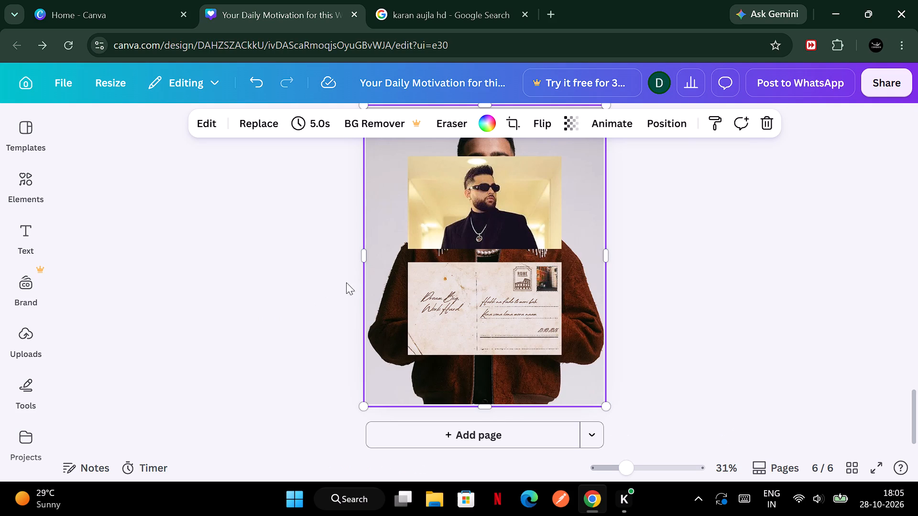
click(705, 317)
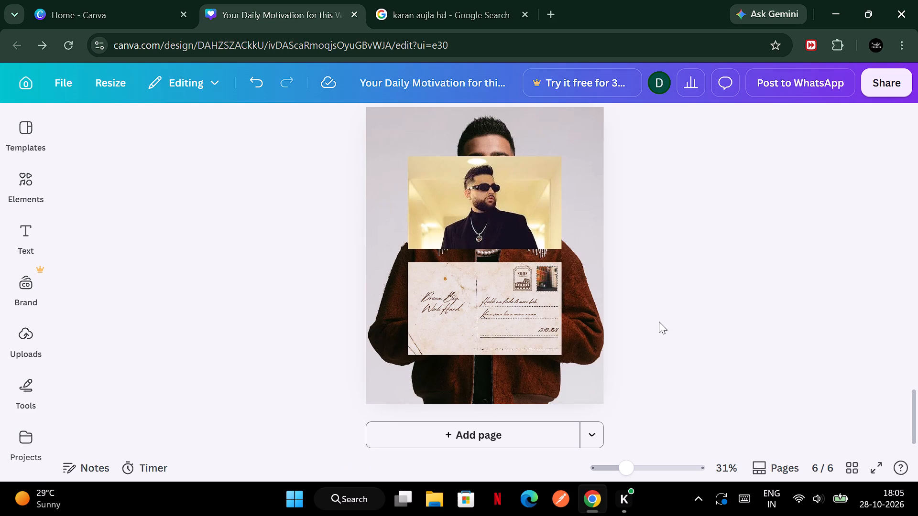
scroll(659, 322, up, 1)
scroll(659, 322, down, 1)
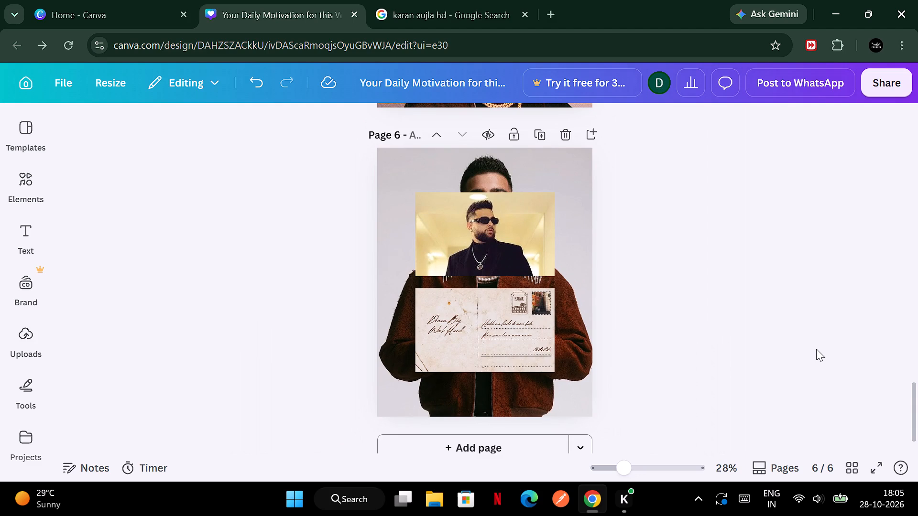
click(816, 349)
Add the Black and White Minimalist Friends Birthday template, with one taped photo on a dark textured background, as a new page.
click(19, 138)
scroll(133, 283, down, 2)
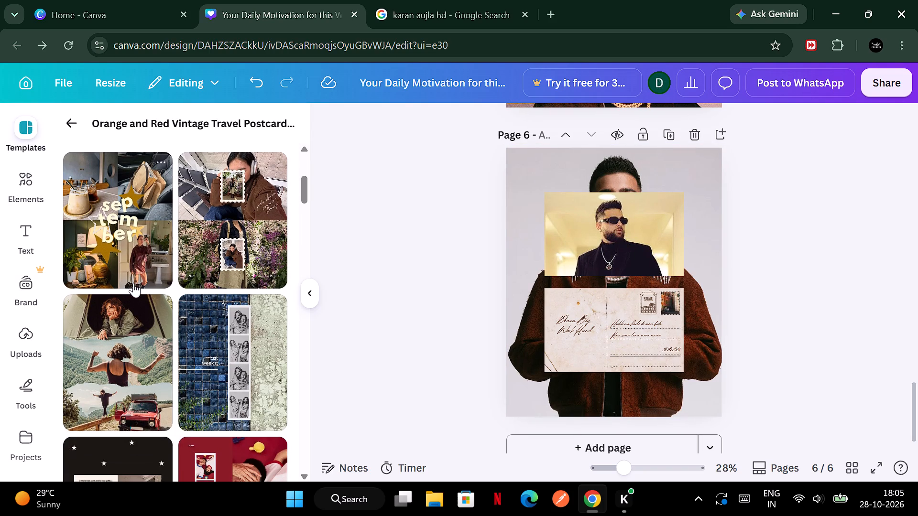
scroll(133, 283, down, 1)
scroll(209, 344, down, 4)
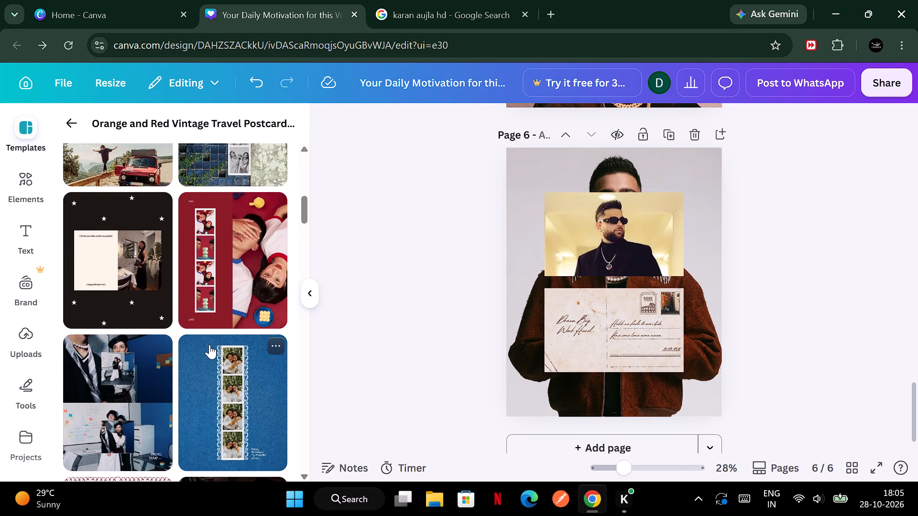
scroll(209, 344, down, 2)
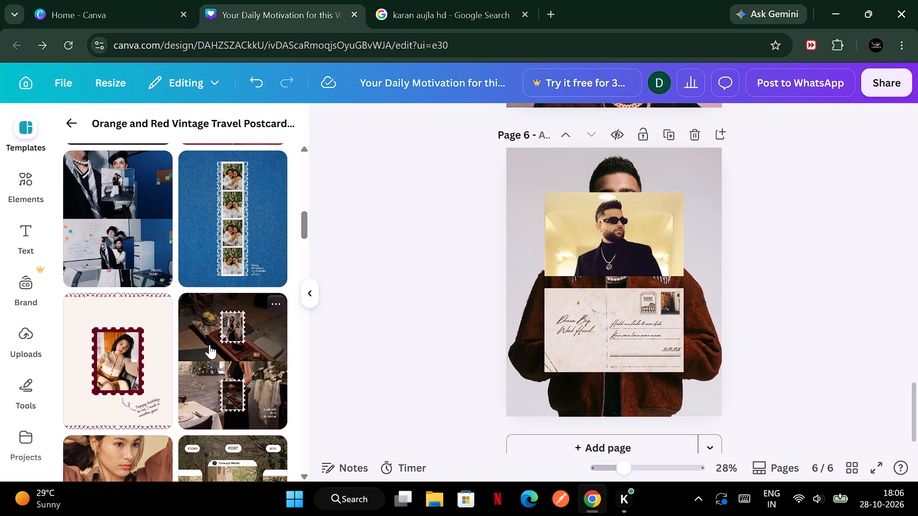
scroll(209, 344, down, 4)
scroll(209, 344, up, 1)
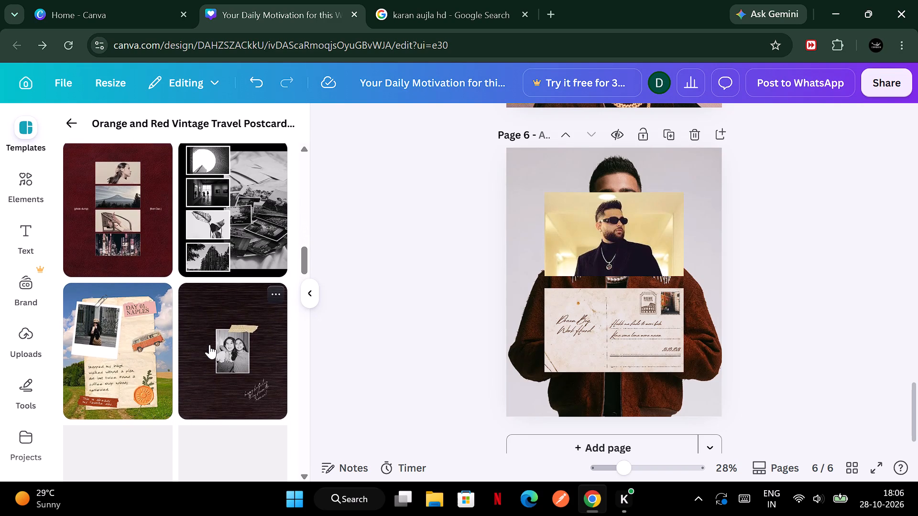
scroll(209, 344, down, 1)
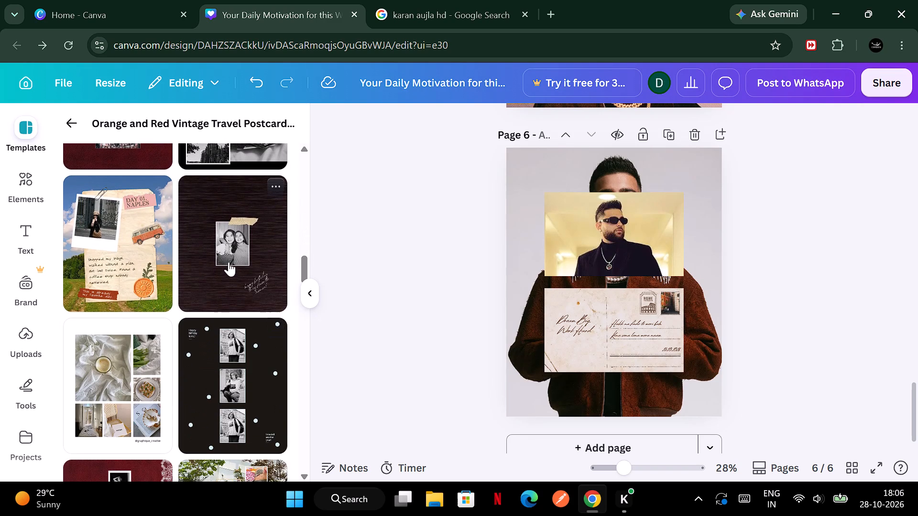
click(229, 262)
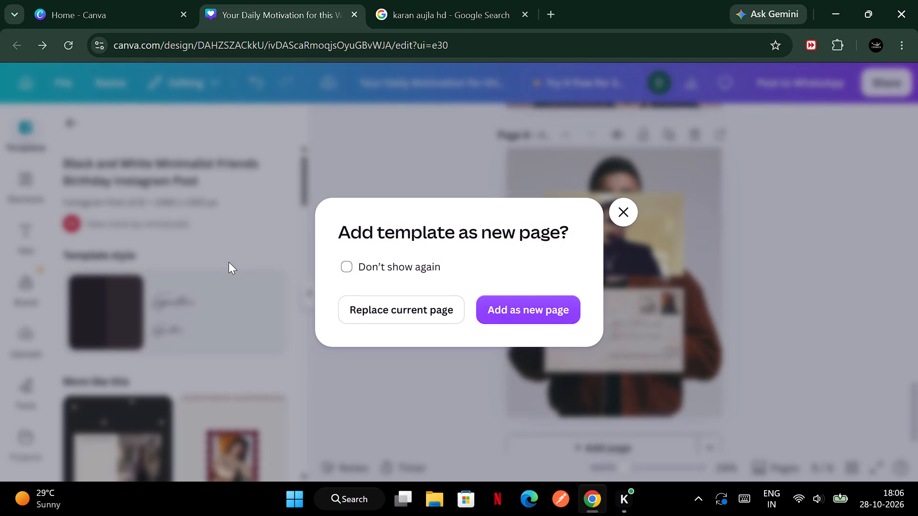
click(508, 303)
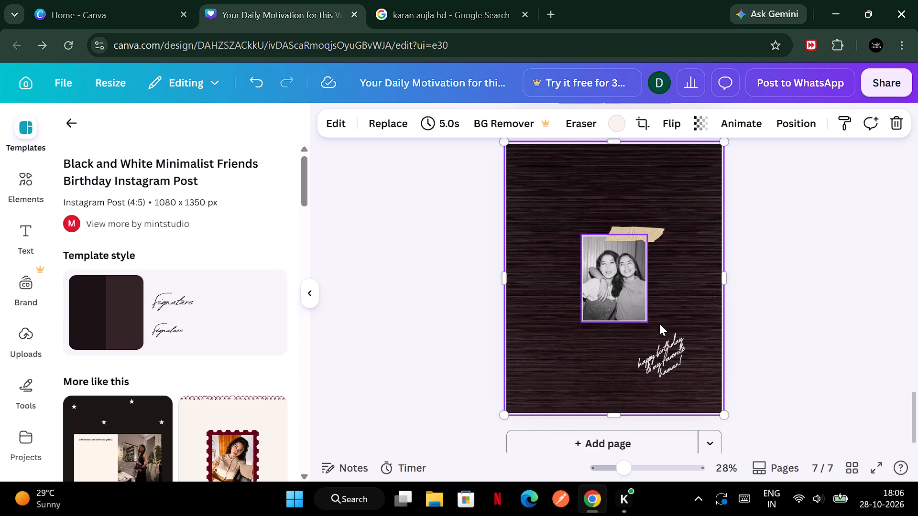
Replace the taped photo of the two friends on page 7 with the uploaded photo of the man in the brown shearling-collar jacket.
click(611, 297)
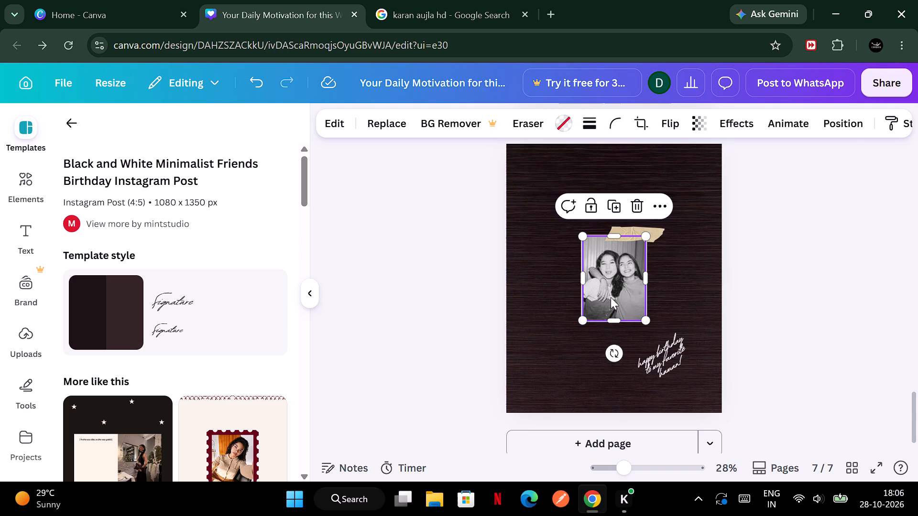
click(390, 132)
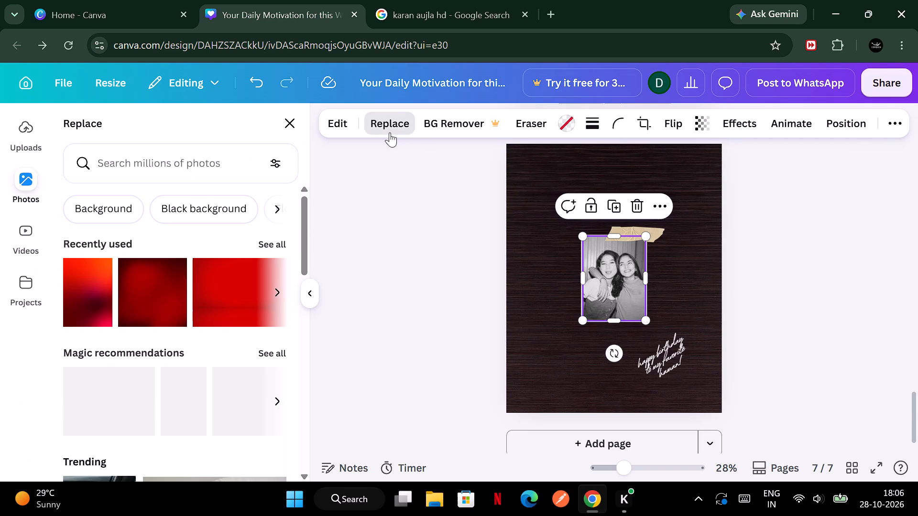
scroll(159, 195, down, 3)
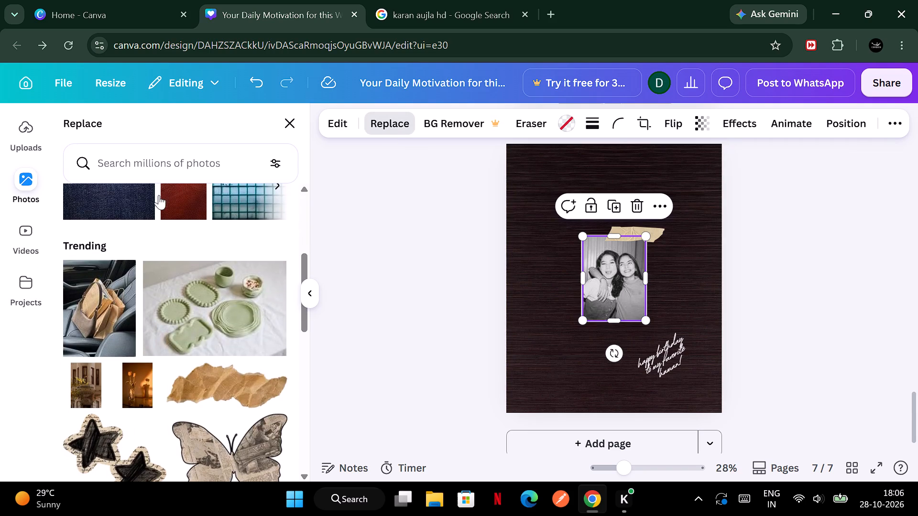
scroll(159, 195, up, 3)
click(22, 123)
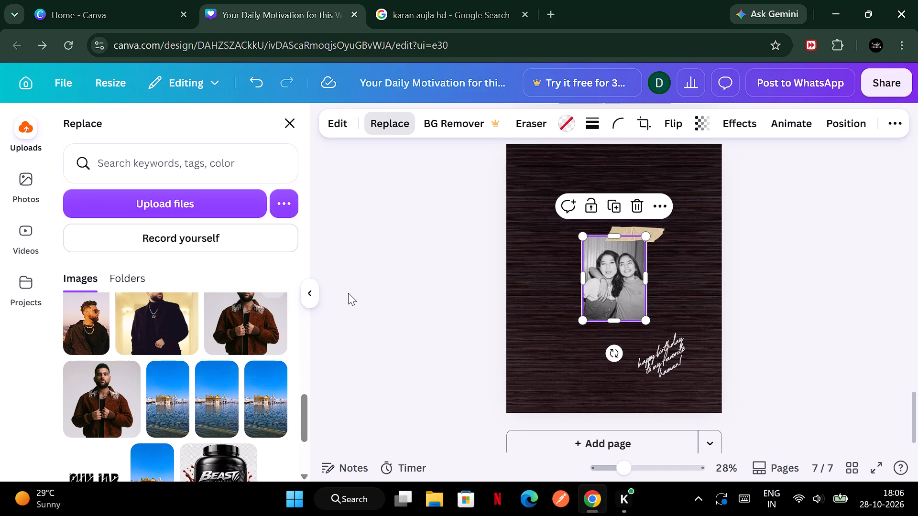
click(87, 390)
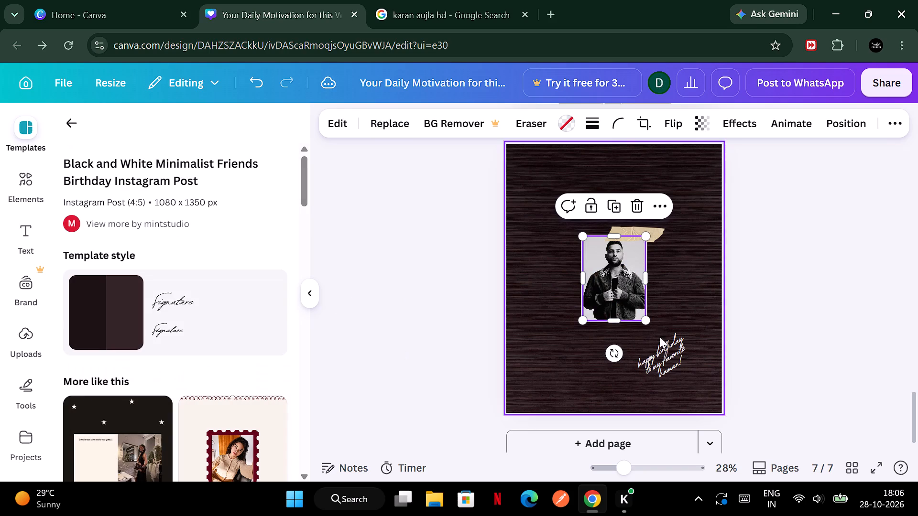
click(874, 348)
Replace the handwritten birthday text on page 7 with "Rap Killa" and "Jatt Godzilla" on two lines.
double_click(657, 350)
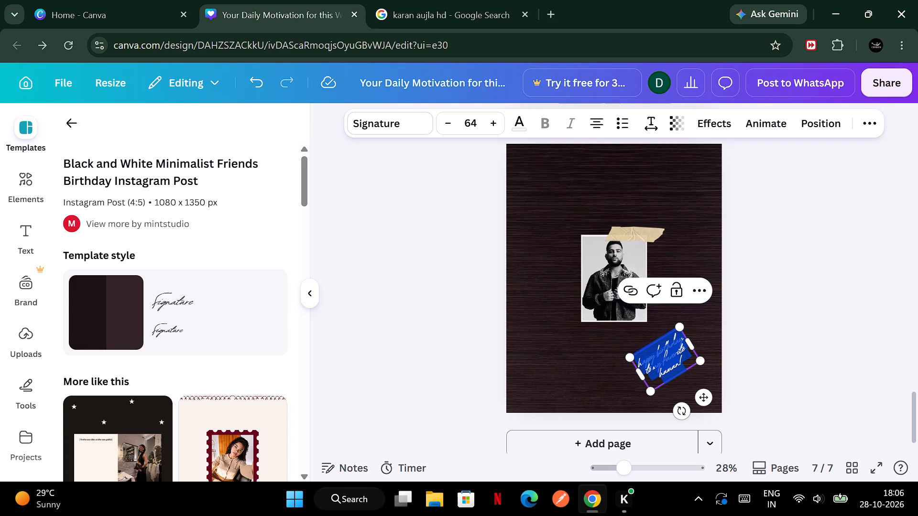
text(Ra)
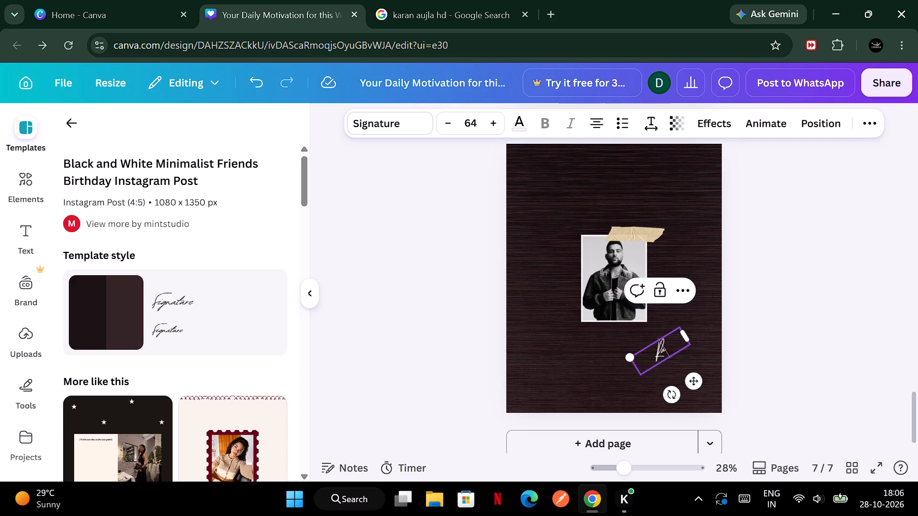
text(p)
key(space)
text(Killa)
key(Return)
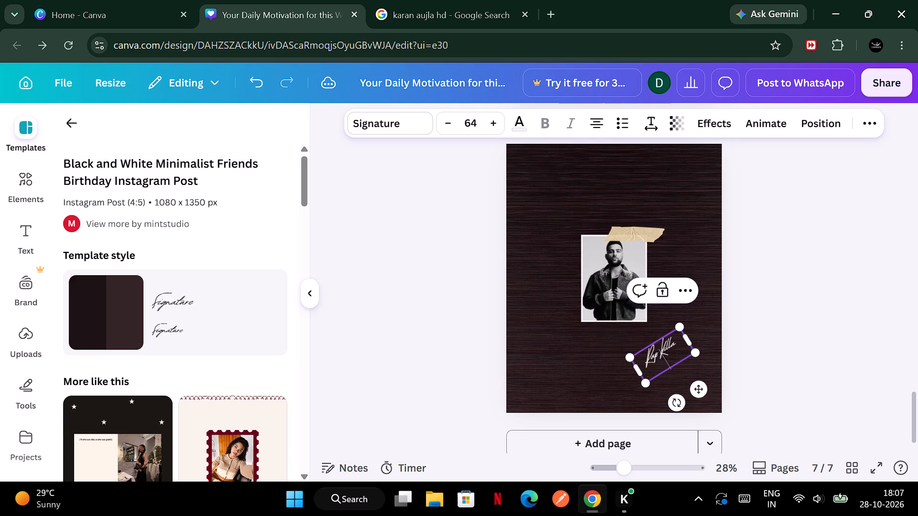
text(Jaa)
key(BackSpace)
text(tt)
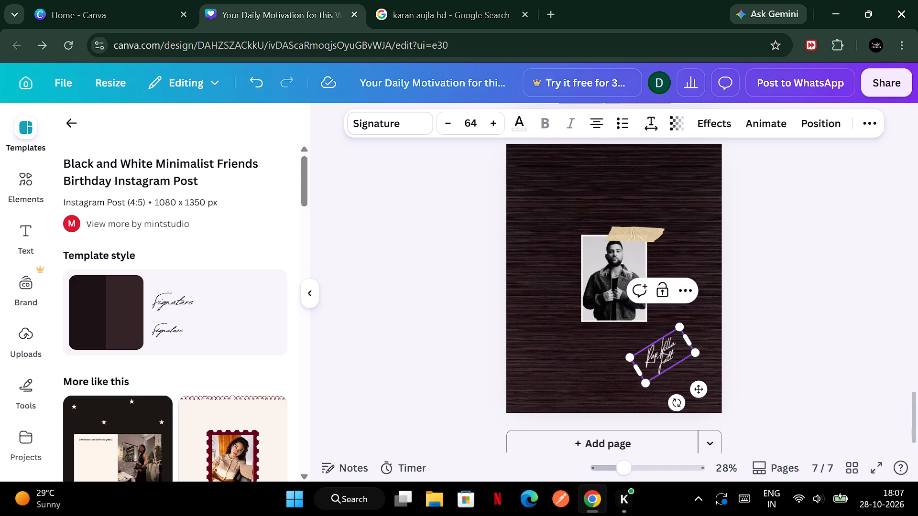
key(space)
text(Go)
key(d)
text(zilla)
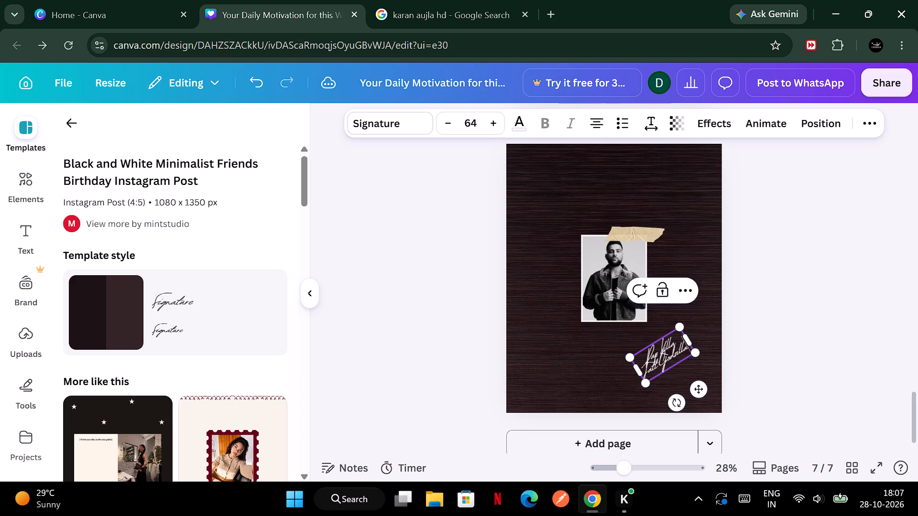
click(812, 347)
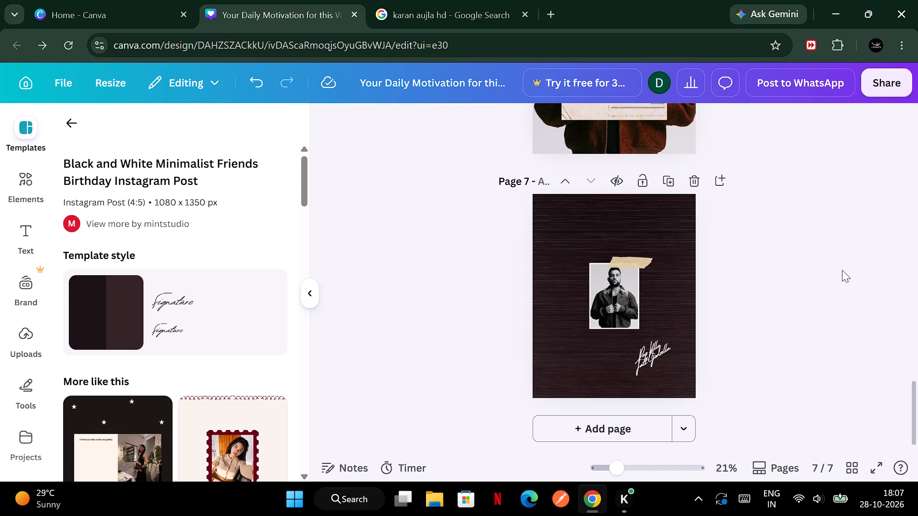
Find the Black and White Minimalist Polaroid Birthday Wish template among the similar designs and add it as a new page.
scroll(249, 280, down, 2)
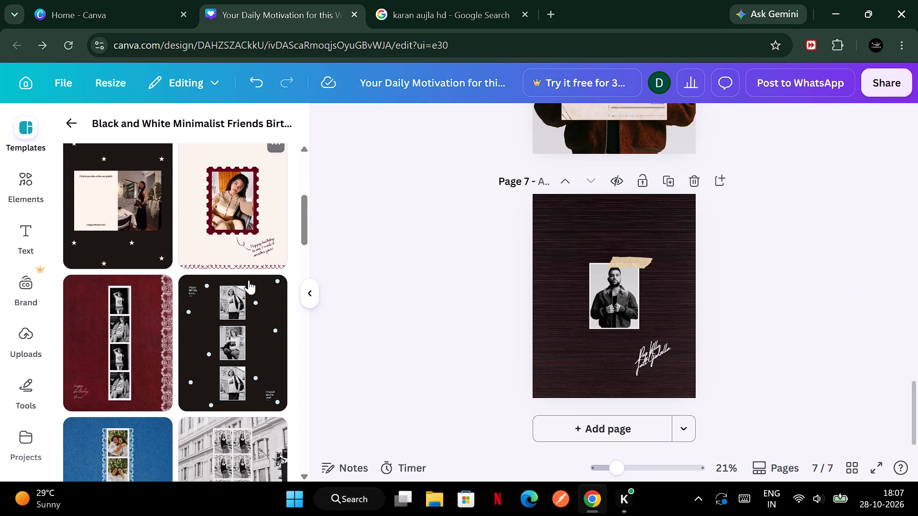
scroll(249, 280, down, 10)
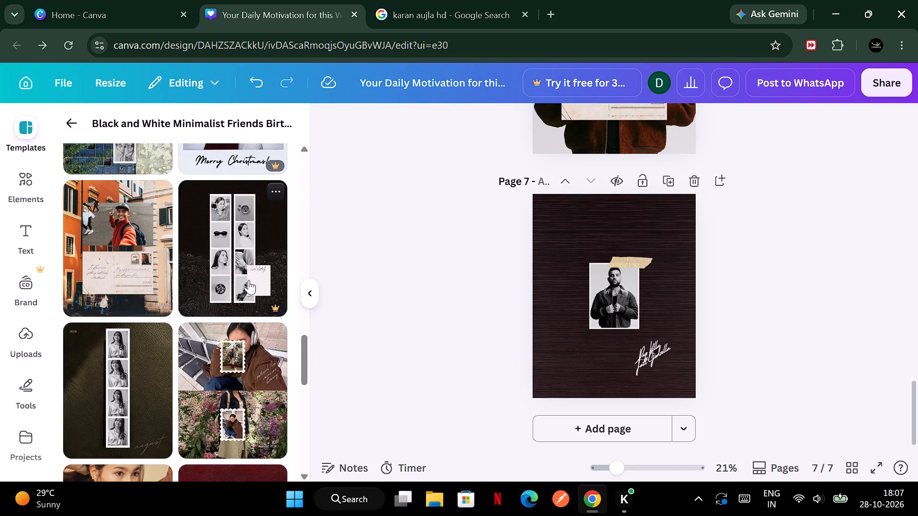
scroll(249, 280, down, 2)
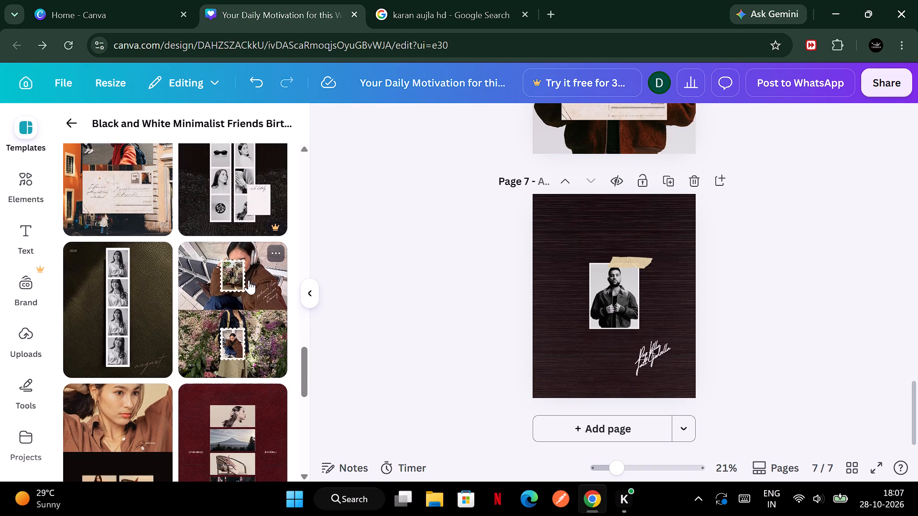
scroll(249, 280, down, 2)
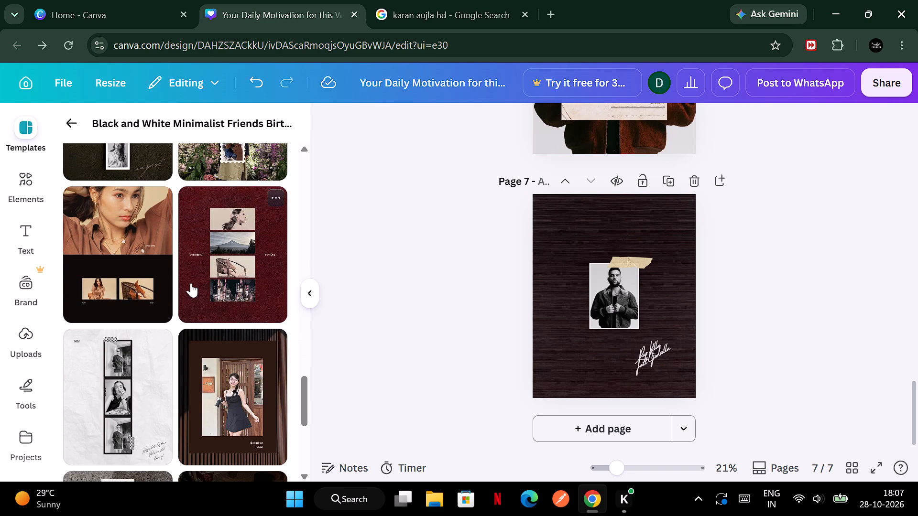
scroll(243, 287, down, 7)
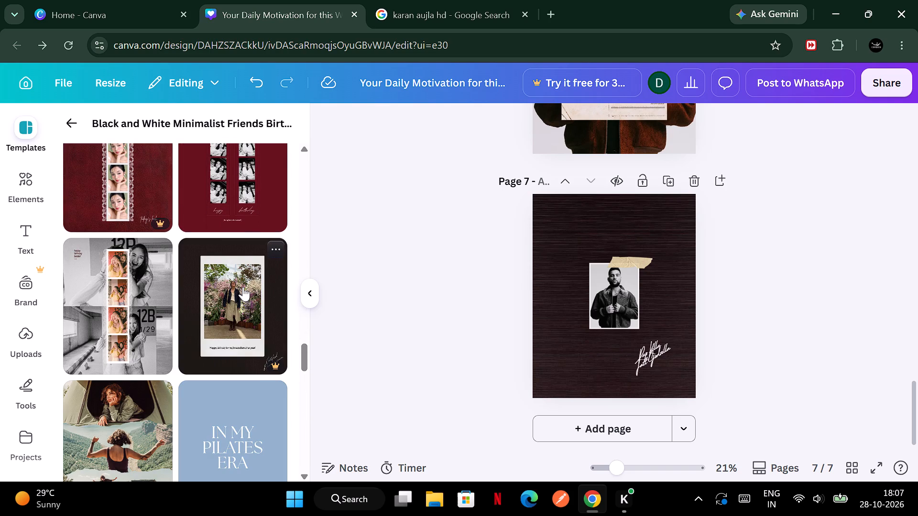
scroll(243, 287, down, 3)
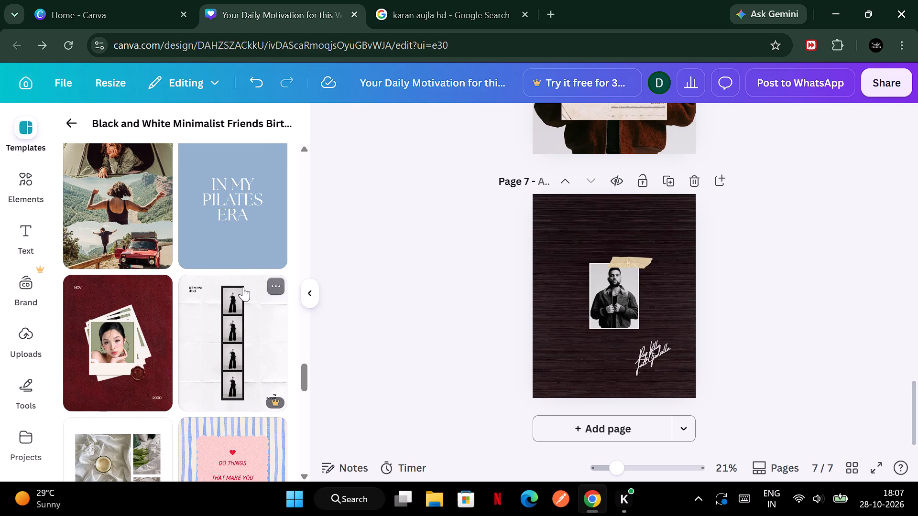
scroll(243, 287, down, 7)
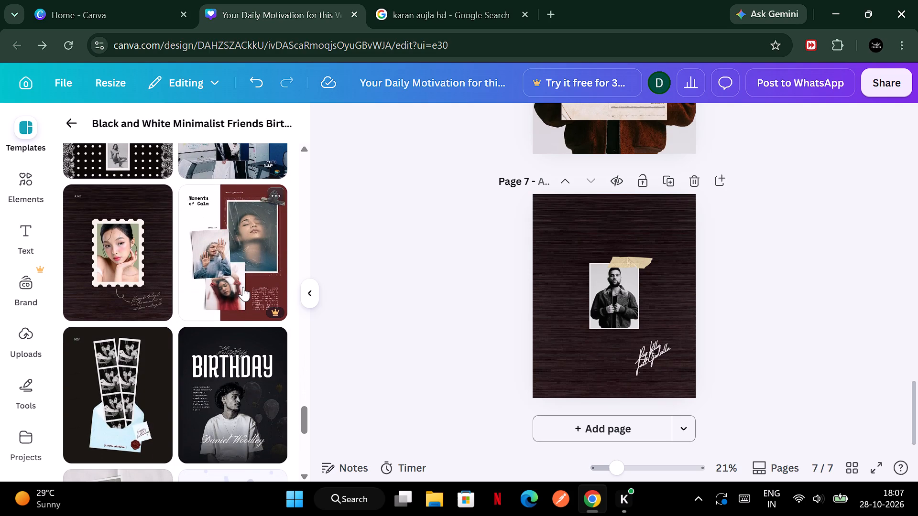
scroll(243, 287, down, 2)
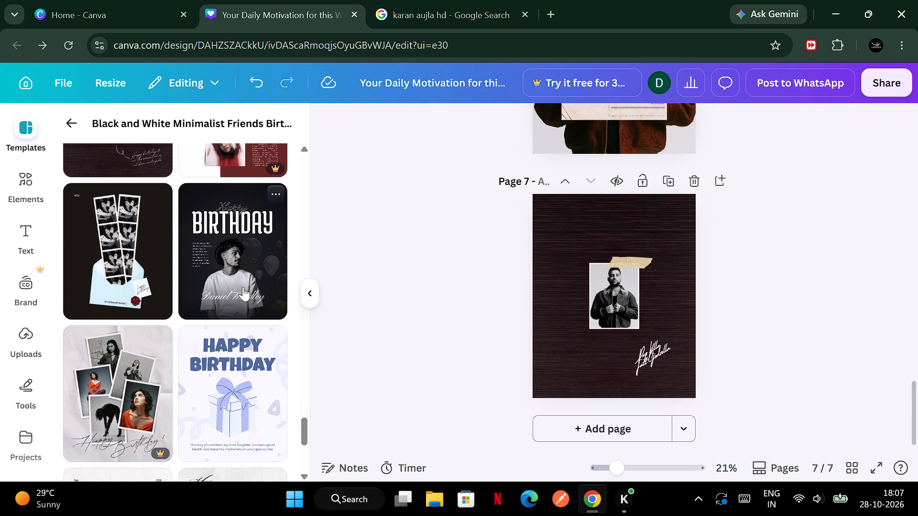
scroll(243, 287, down, 1)
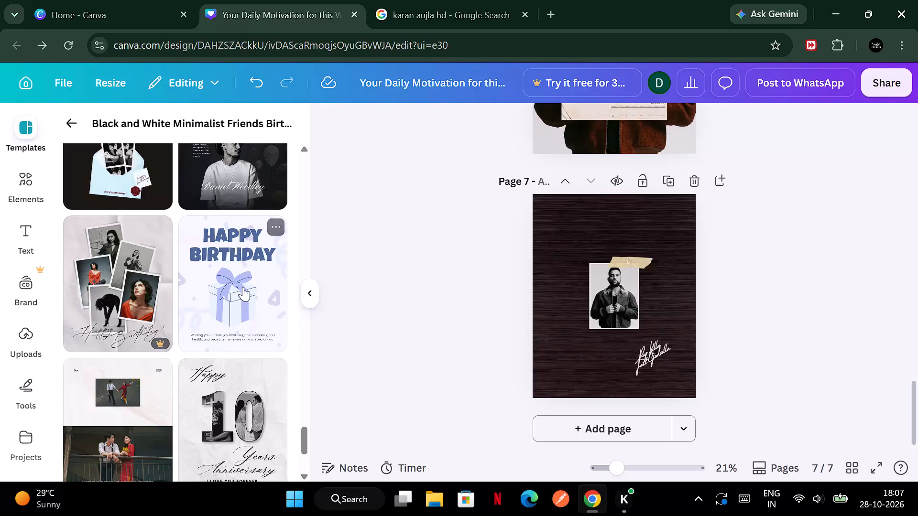
scroll(243, 287, down, 1)
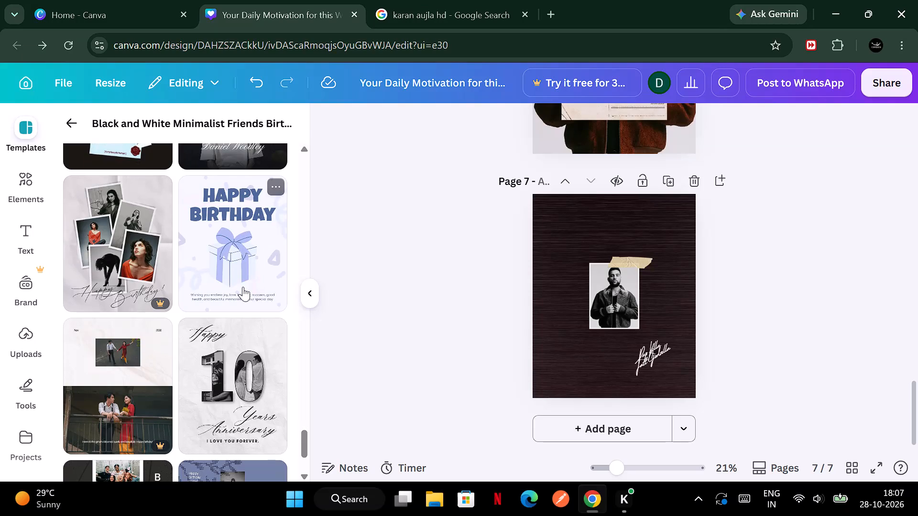
scroll(243, 287, down, 2)
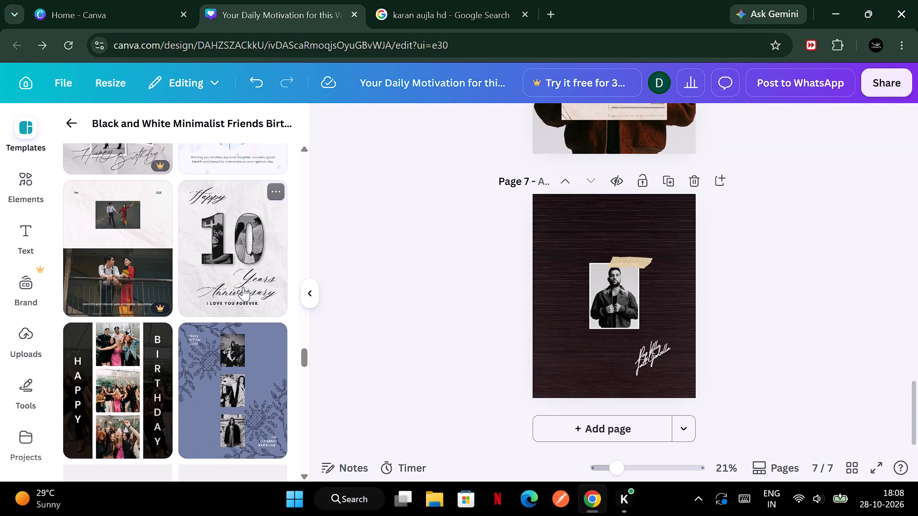
scroll(243, 287, down, 1)
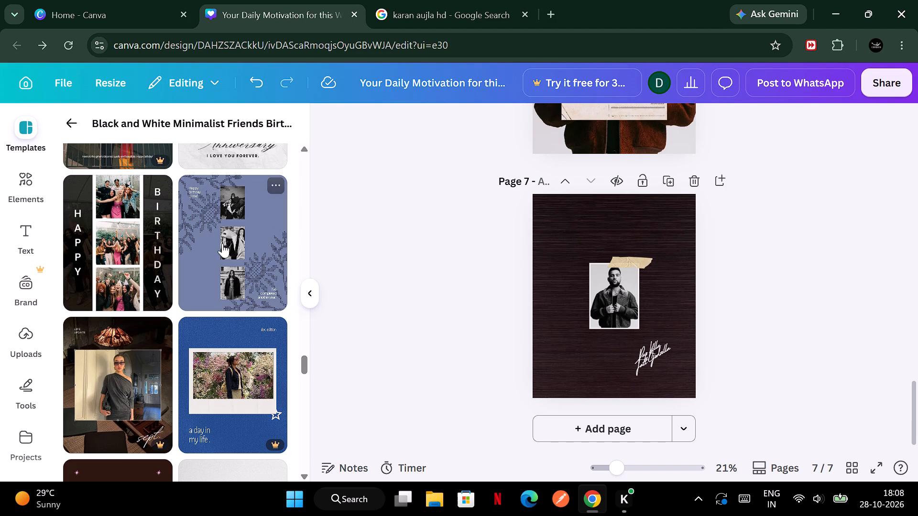
scroll(222, 243, down, 5)
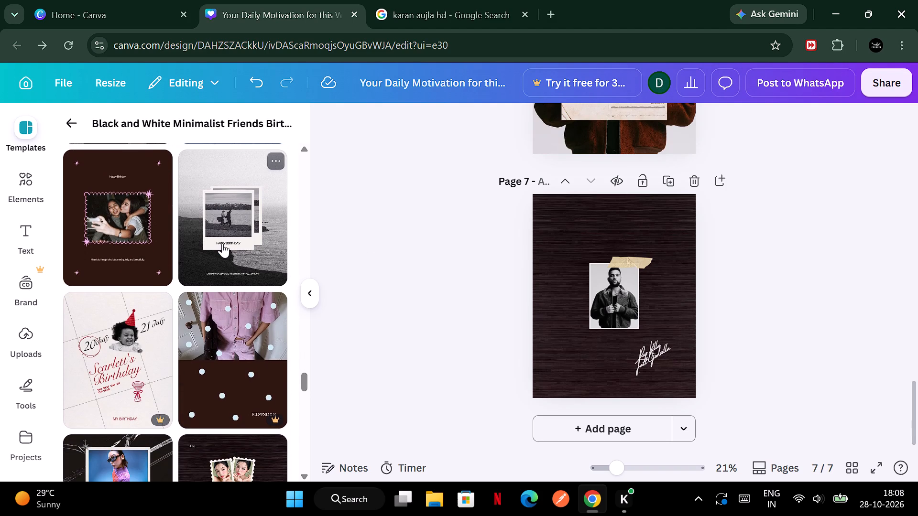
scroll(222, 243, down, 1)
click(222, 243)
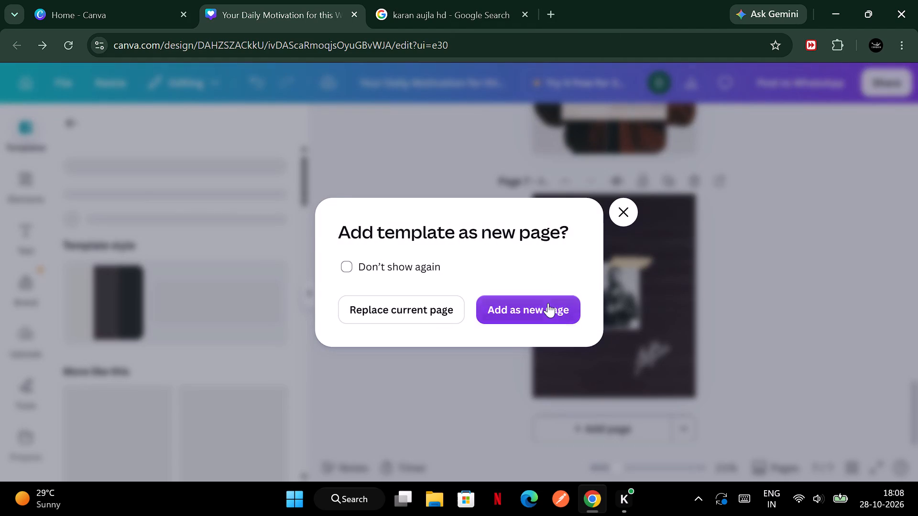
click(548, 303)
key(space)
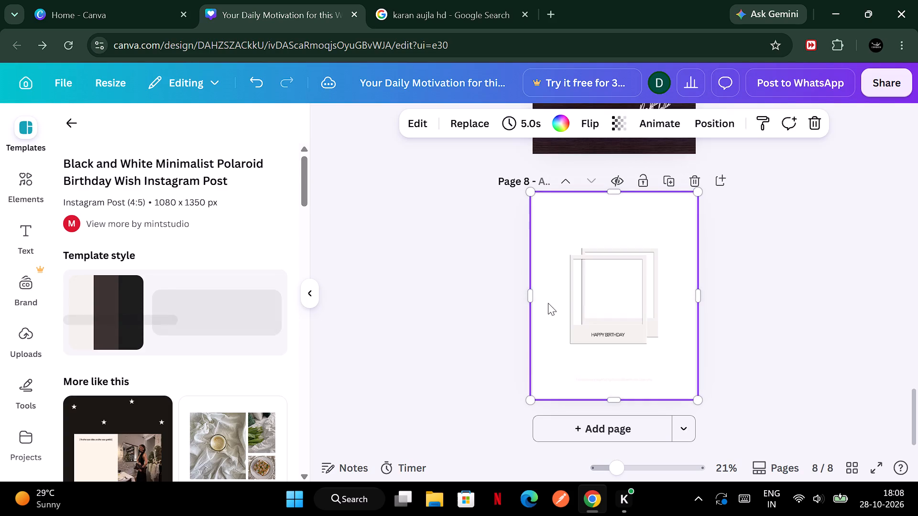
Replace the couple photo in the front polaroid on page 8 with the uploaded photo of the man in sunglasses and a chain.
click(752, 279)
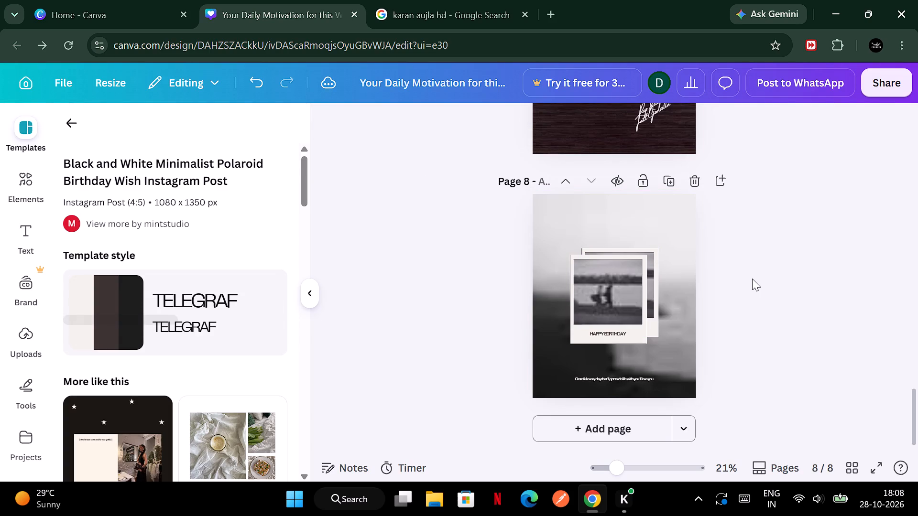
click(752, 279)
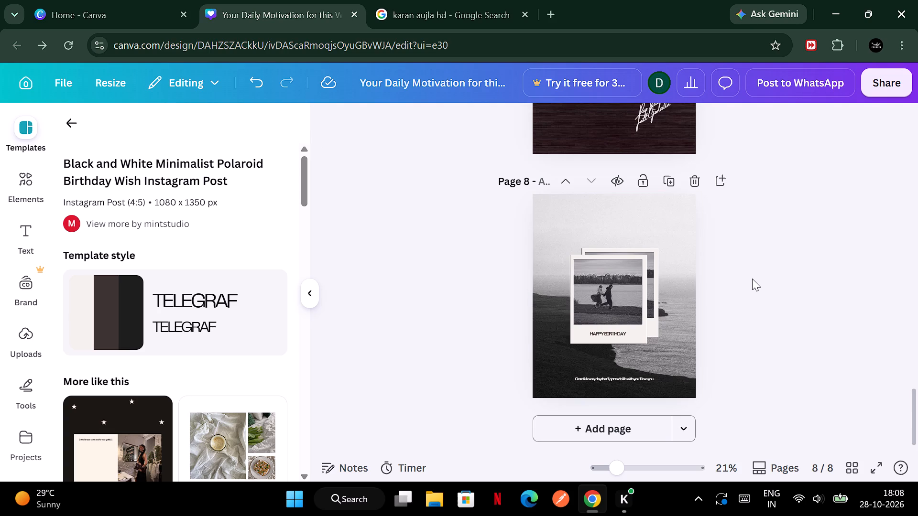
click(594, 316)
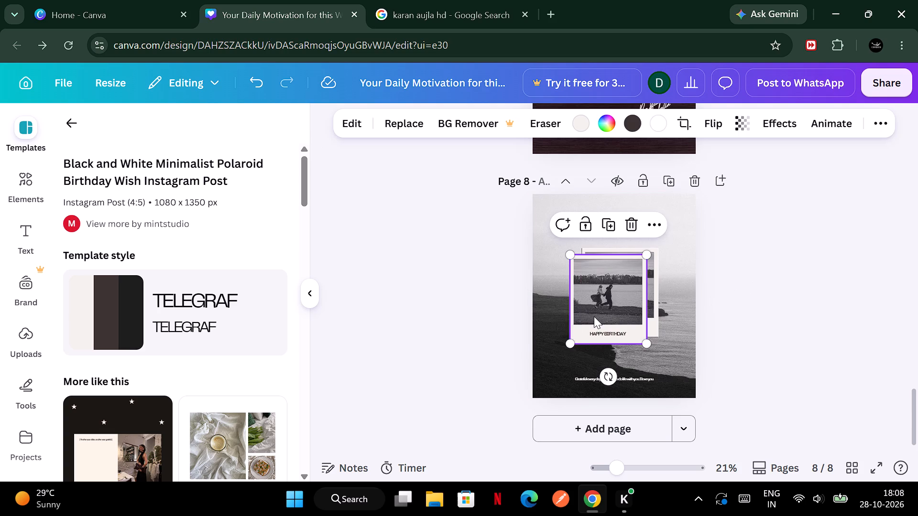
click(610, 299)
click(610, 299)
click(409, 129)
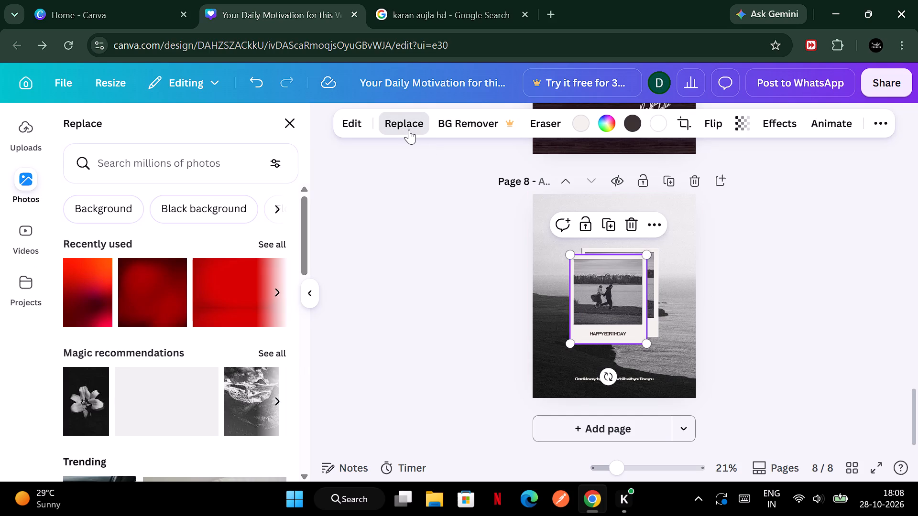
click(10, 145)
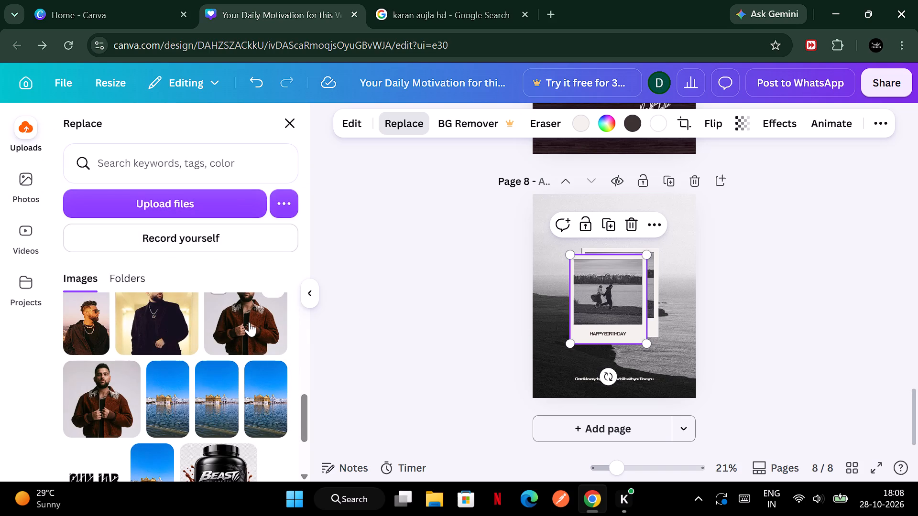
double_click(97, 321)
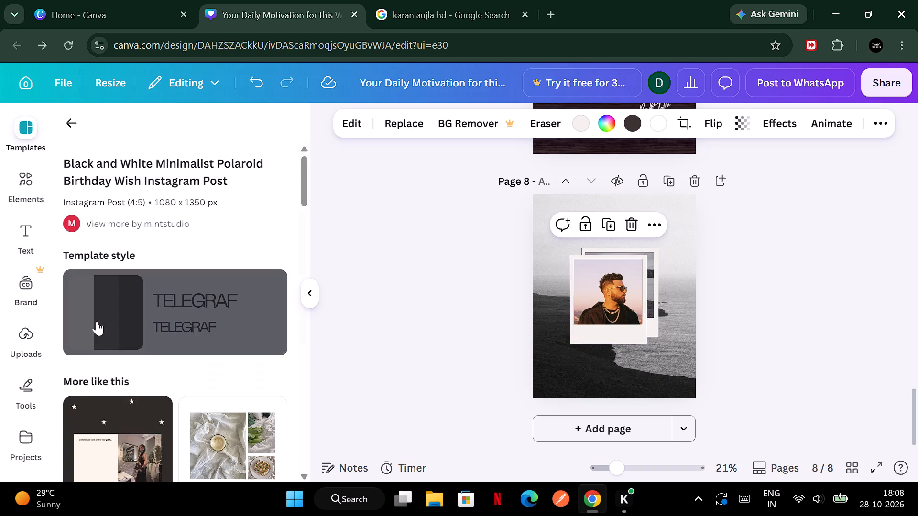
click(778, 317)
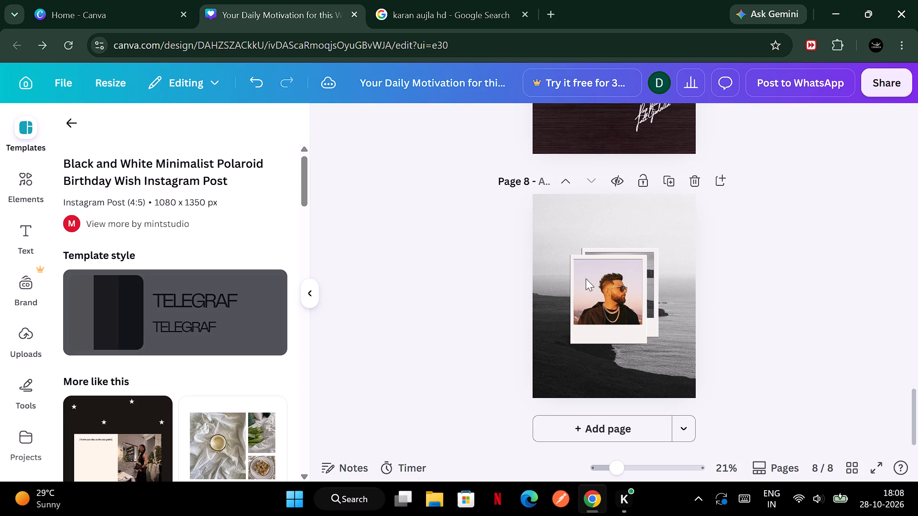
click(629, 364)
Browse the designs similar to the polaroid template and the general Instagram Post (4:5) templates for another page design.
scroll(751, 329, down, 3)
scroll(115, 281, down, 4)
scroll(223, 235, down, 1)
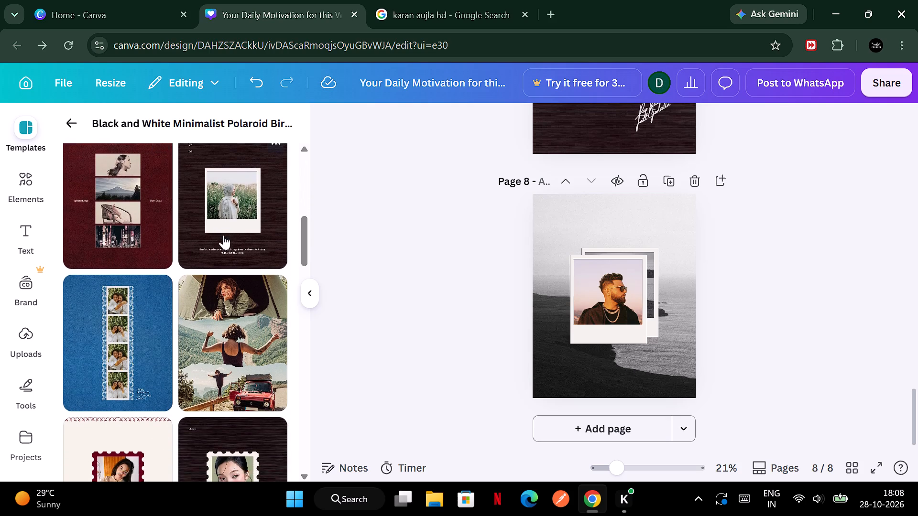
scroll(223, 235, down, 10)
scroll(223, 235, down, 20)
scroll(223, 235, down, 2)
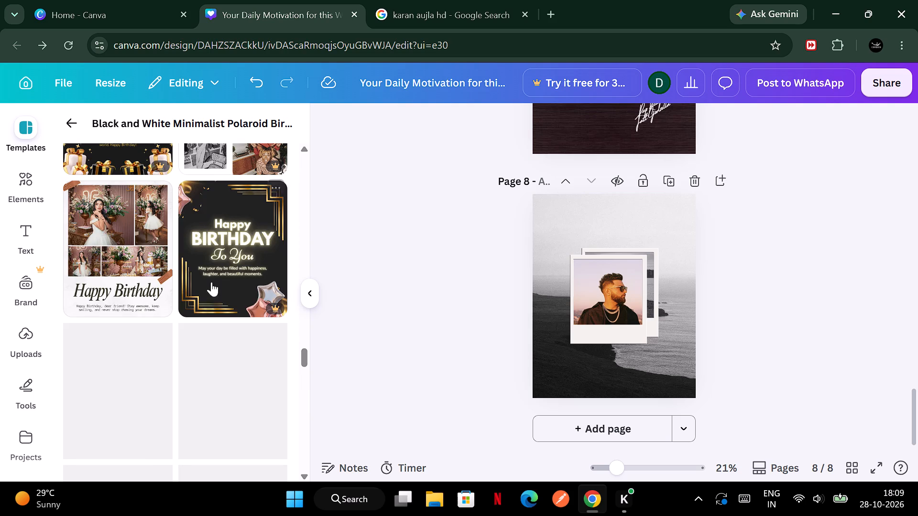
scroll(208, 297, down, 11)
scroll(208, 297, up, 1)
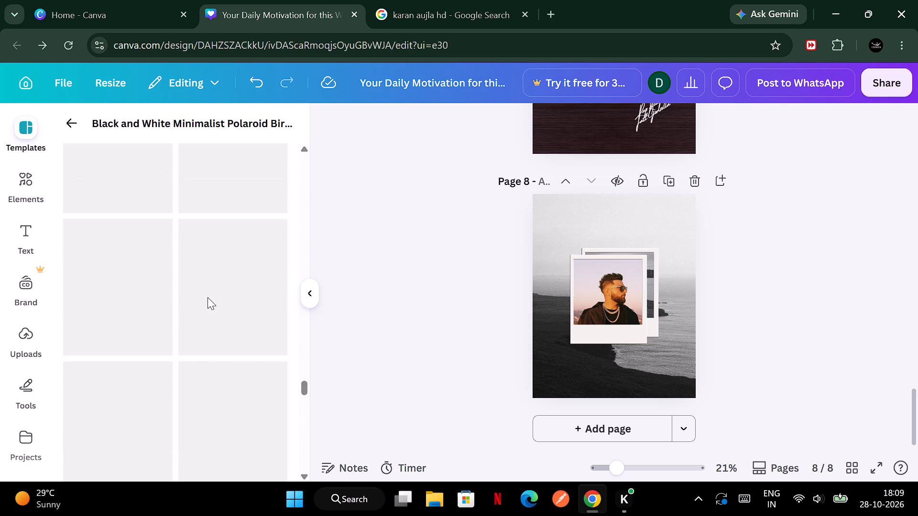
scroll(208, 297, up, 1)
scroll(208, 297, down, 3)
scroll(330, 265, down, 2)
scroll(330, 265, up, 2)
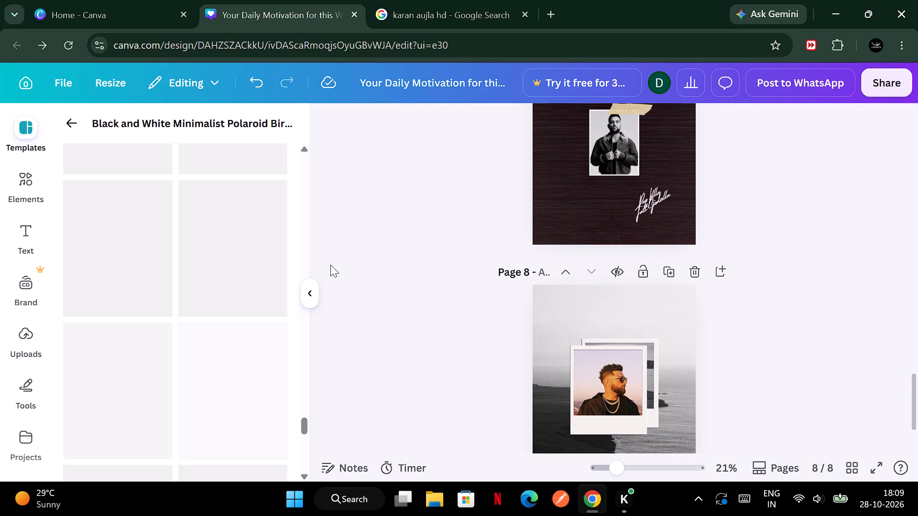
scroll(119, 274, up, 12)
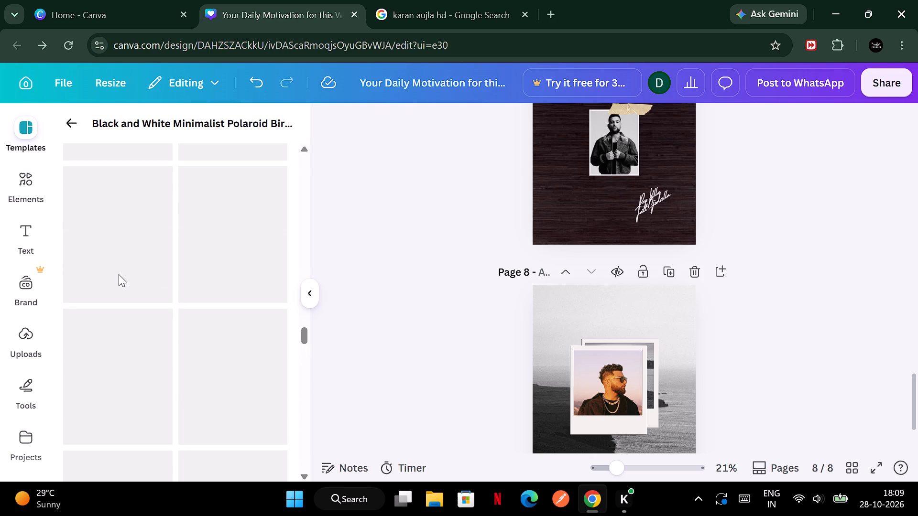
scroll(119, 274, up, 7)
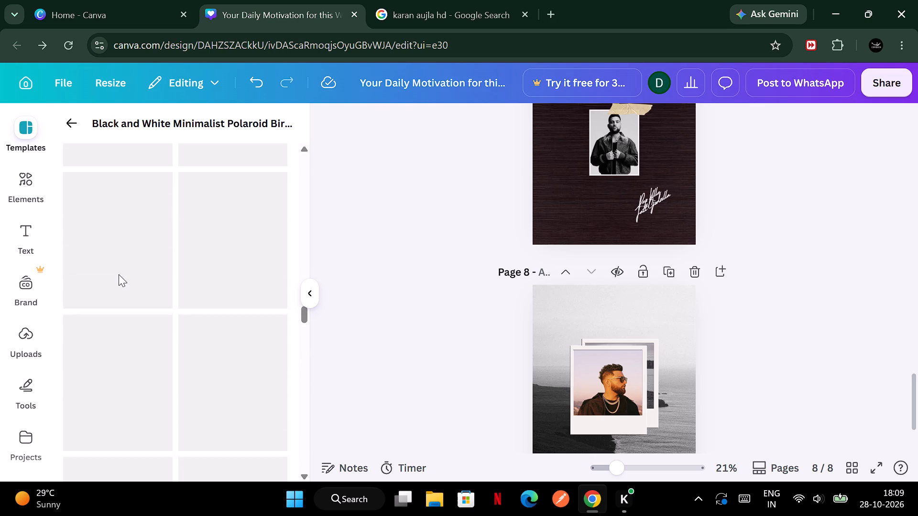
scroll(119, 274, up, 11)
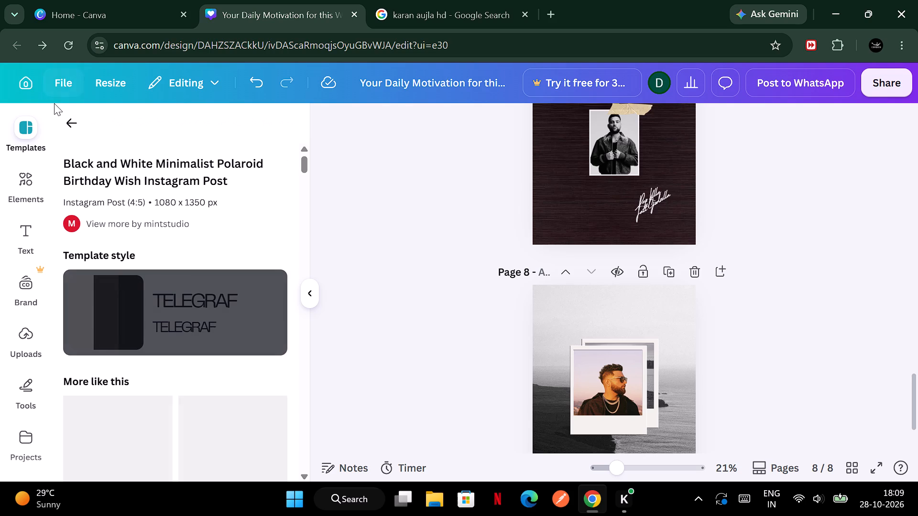
click(69, 129)
scroll(187, 267, down, 2)
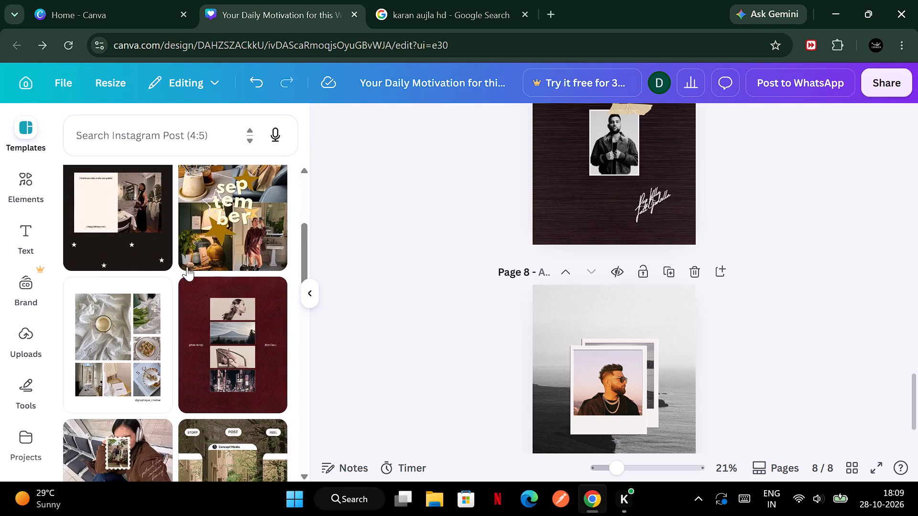
scroll(187, 267, down, 10)
scroll(187, 267, up, 1)
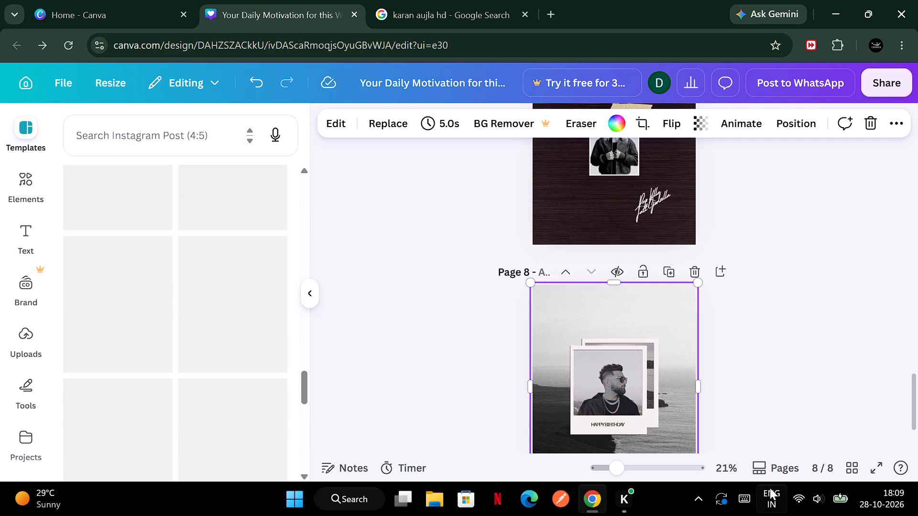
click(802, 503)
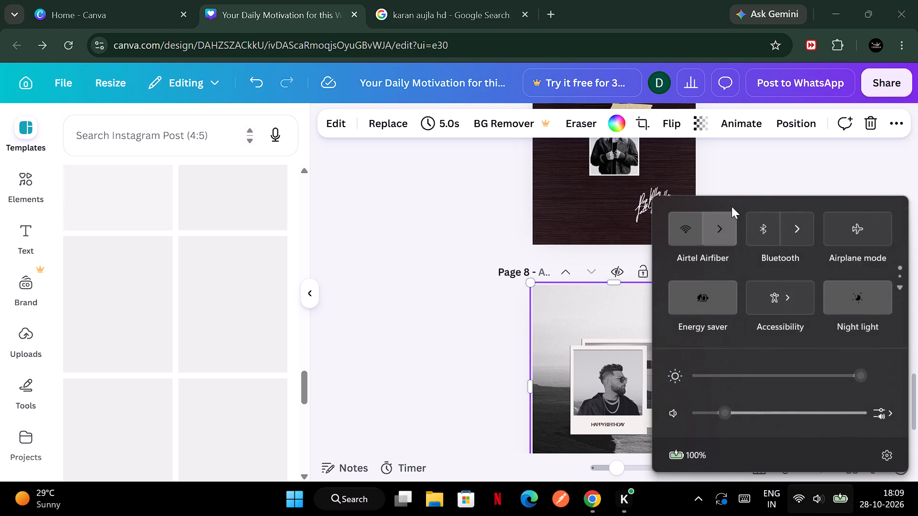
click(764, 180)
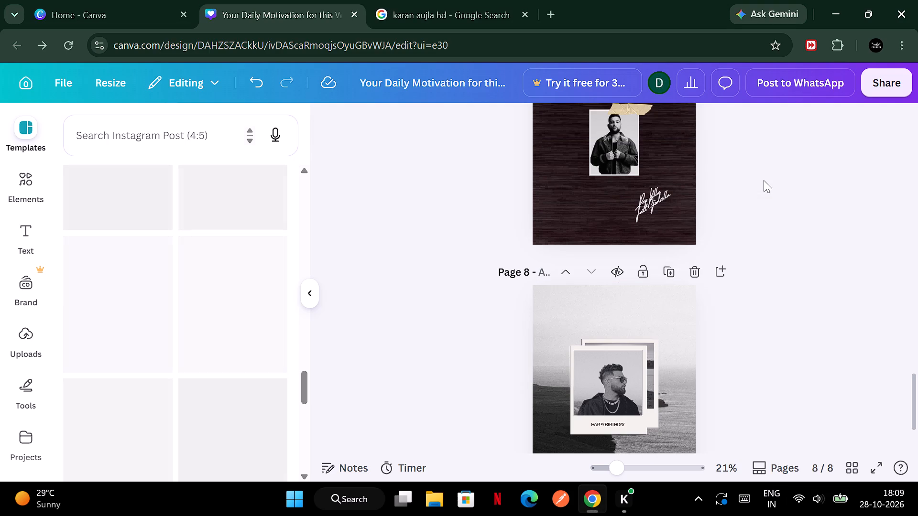
Change the "HAPPY BIRTHDAY" caption on the front polaroid of page 8 to "KARAN AUJLA".
scroll(730, 399, down, 2)
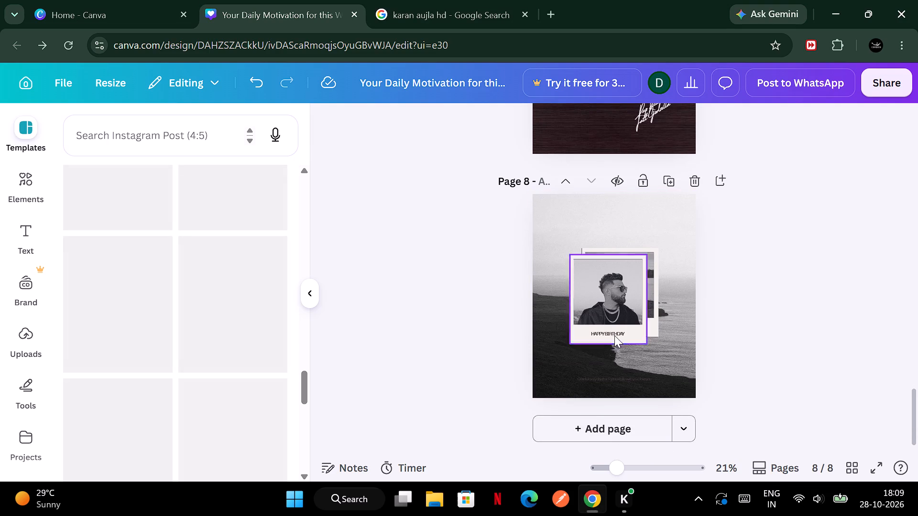
double_click(614, 335)
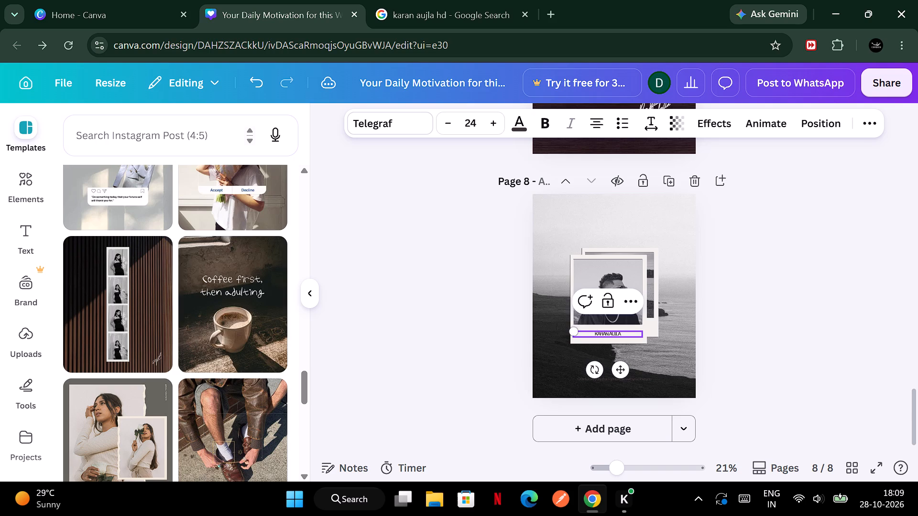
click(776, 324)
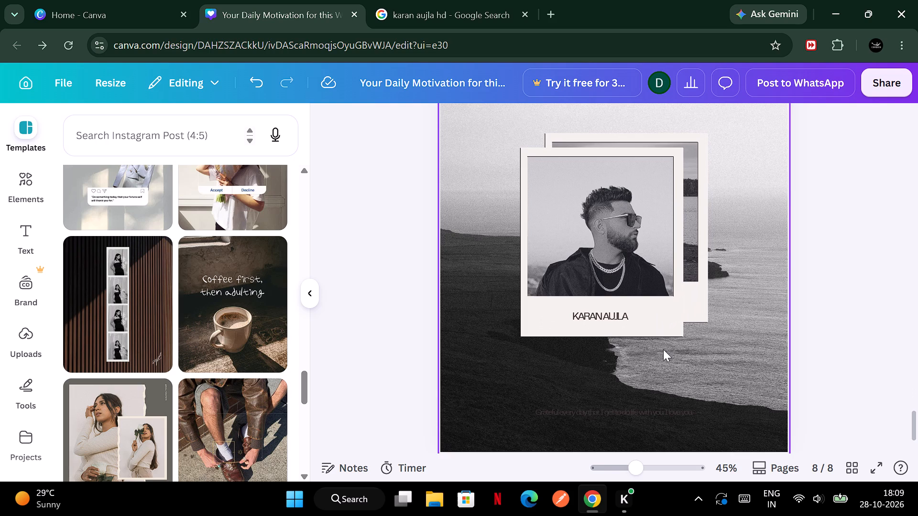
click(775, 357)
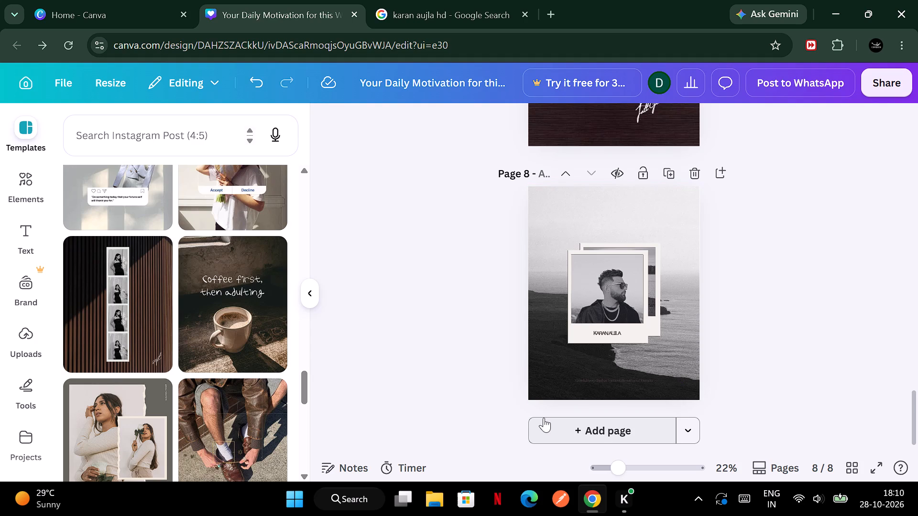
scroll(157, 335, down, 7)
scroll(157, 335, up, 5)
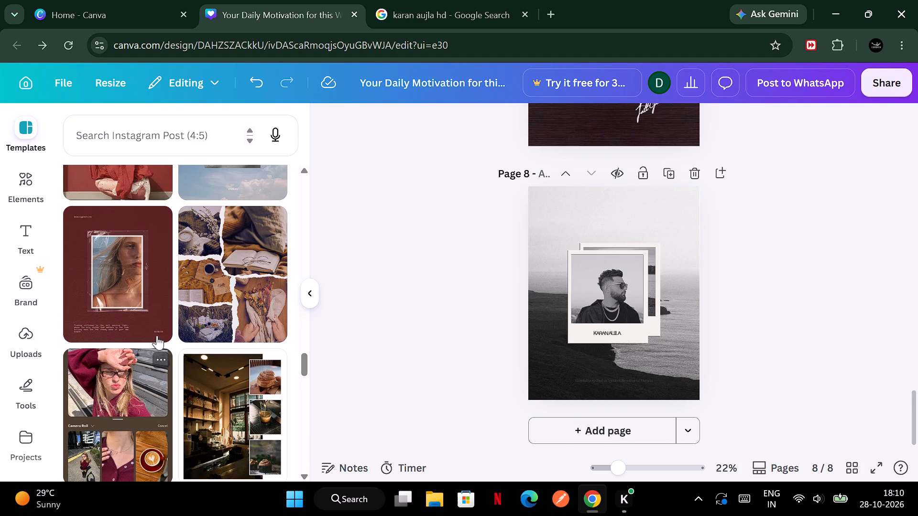
Check the computer's Wi-Fi connection status in the list of available networks.
click(795, 501)
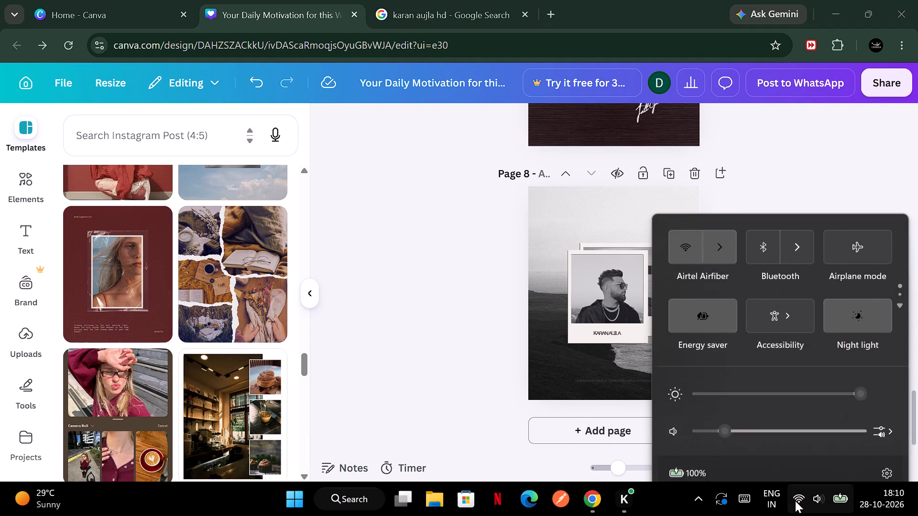
click(728, 234)
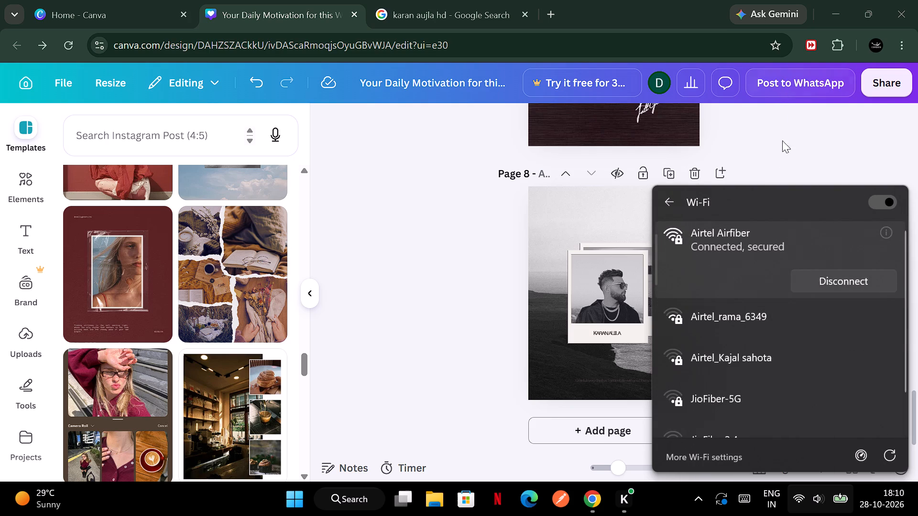
click(781, 157)
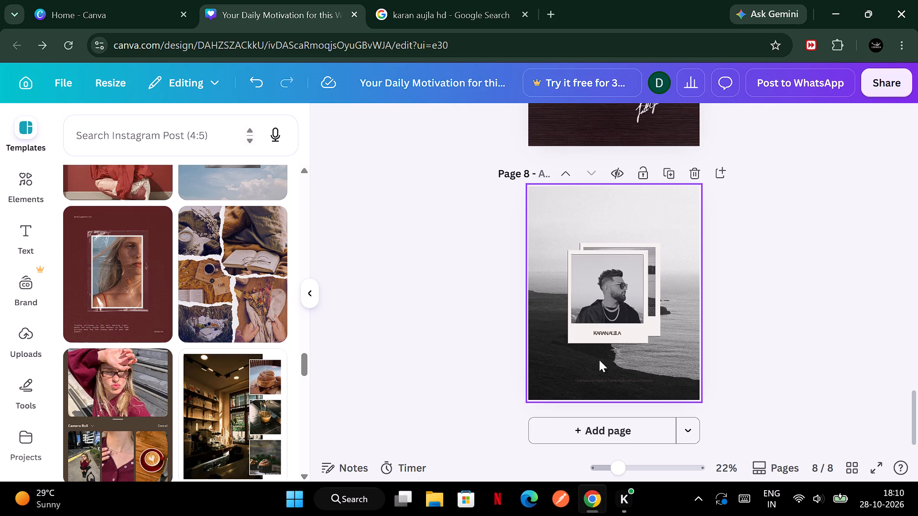
Browse the Instagram Post (4:5) templates for another multi-photo layout.
scroll(255, 294, down, 6)
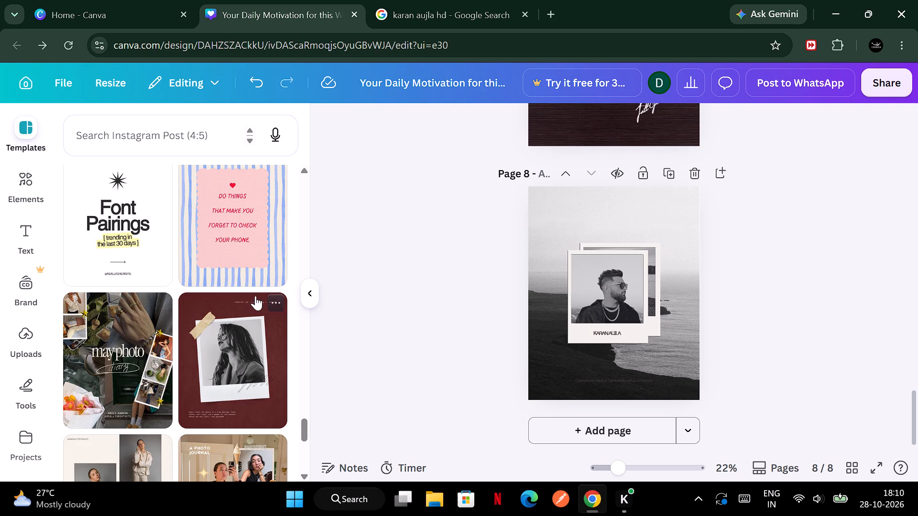
scroll(255, 296, down, 2)
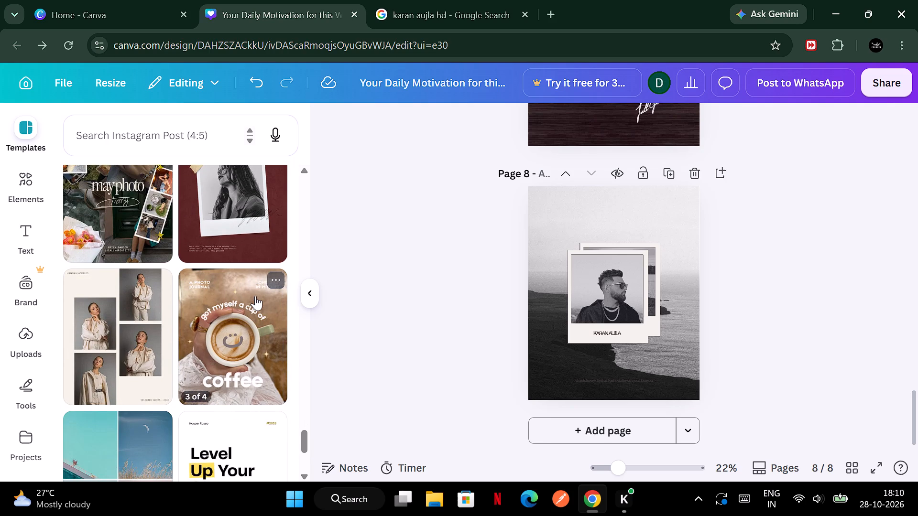
scroll(255, 296, down, 3)
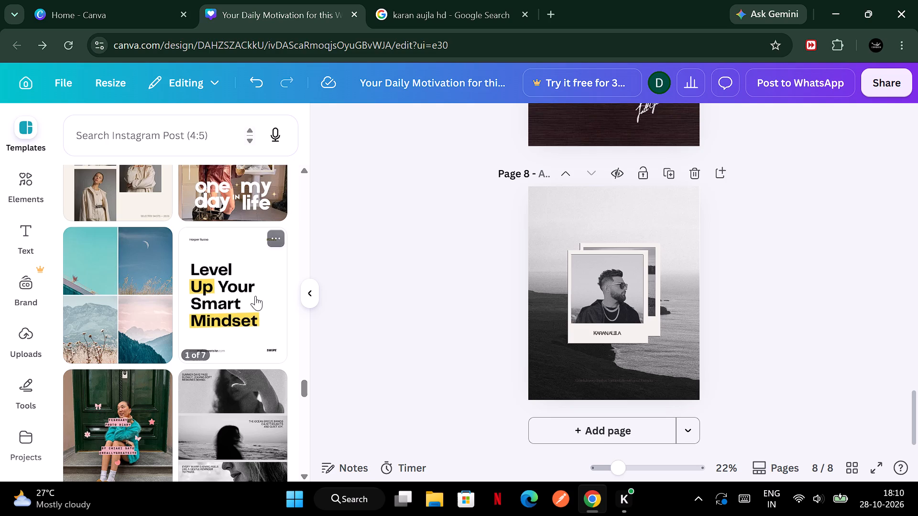
scroll(255, 296, down, 2)
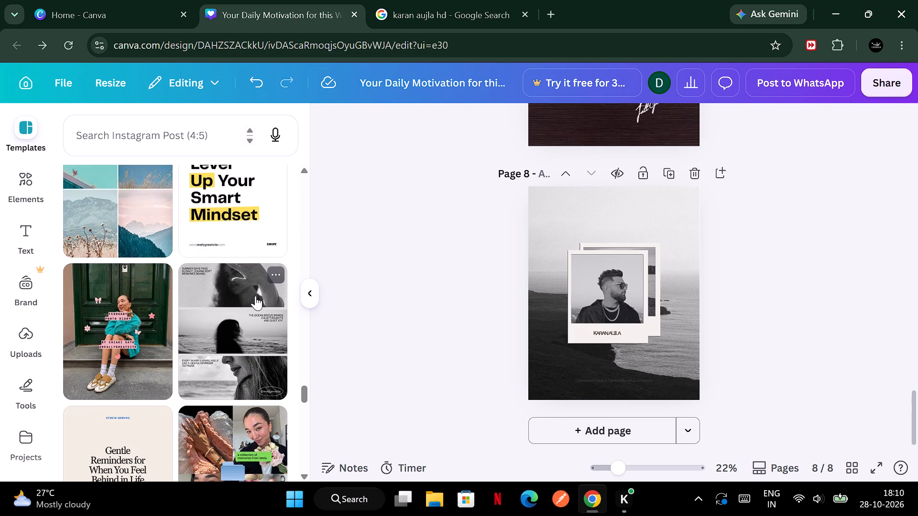
scroll(255, 296, down, 5)
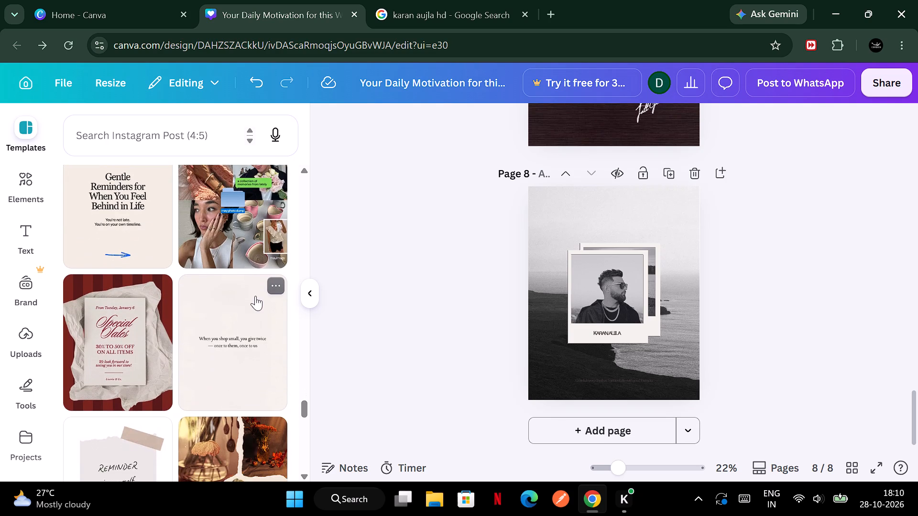
scroll(255, 296, down, 4)
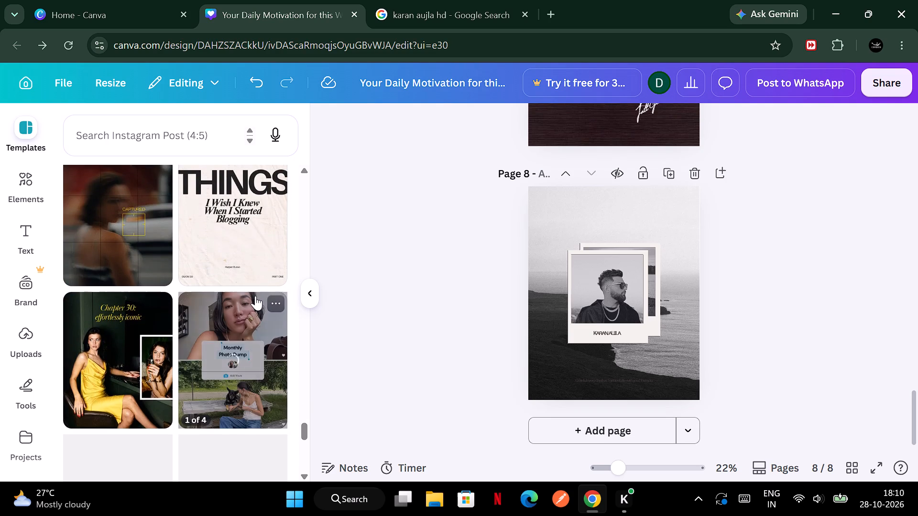
scroll(255, 296, down, 15)
scroll(255, 296, up, 1)
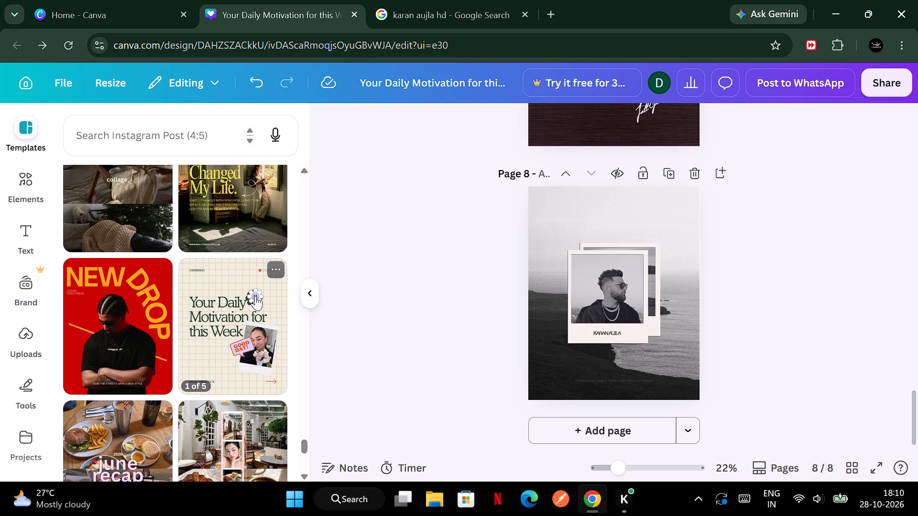
scroll(255, 296, up, 1)
scroll(255, 296, down, 7)
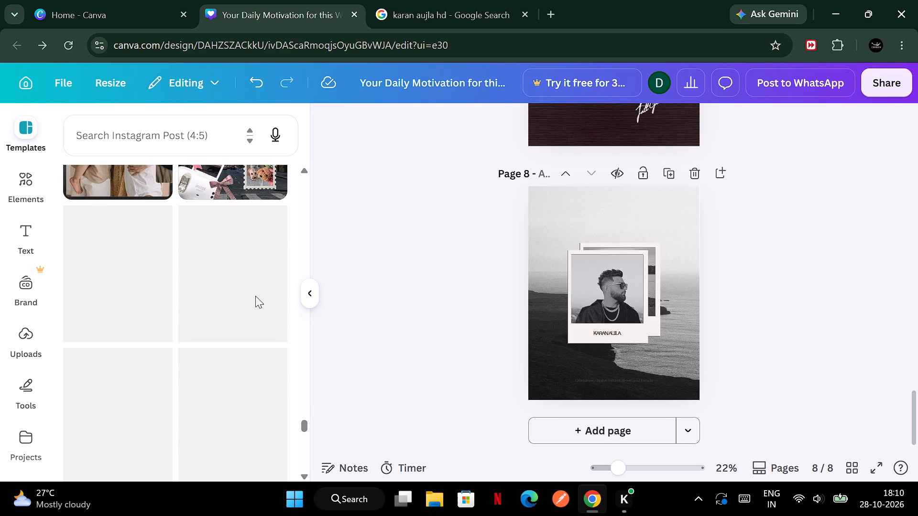
scroll(255, 296, down, 1)
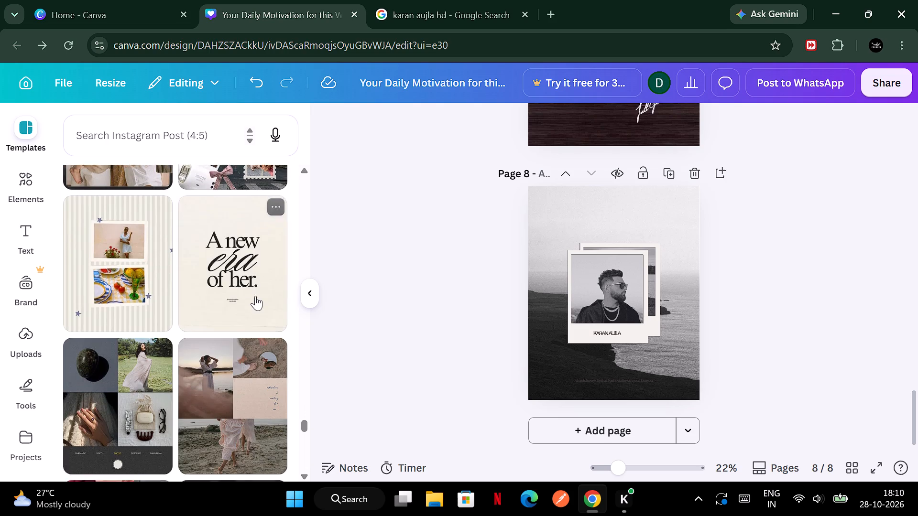
scroll(255, 296, down, 4)
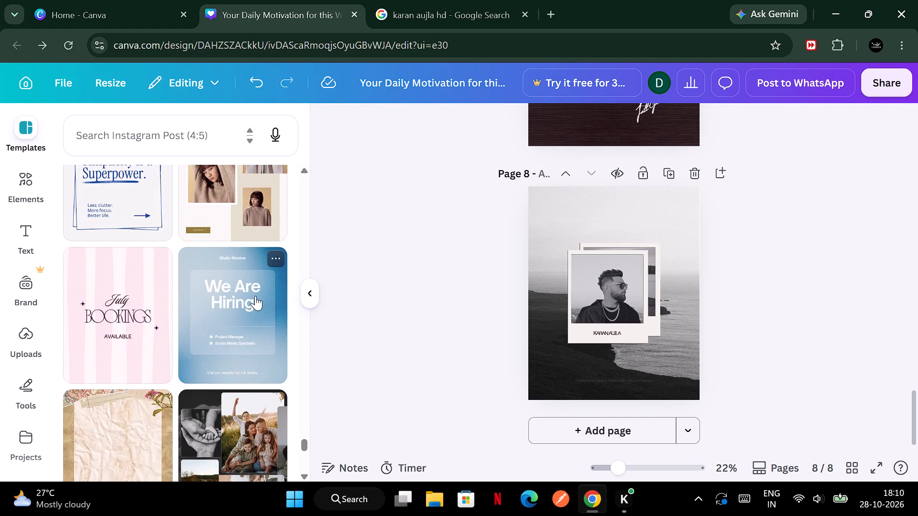
scroll(255, 296, down, 6)
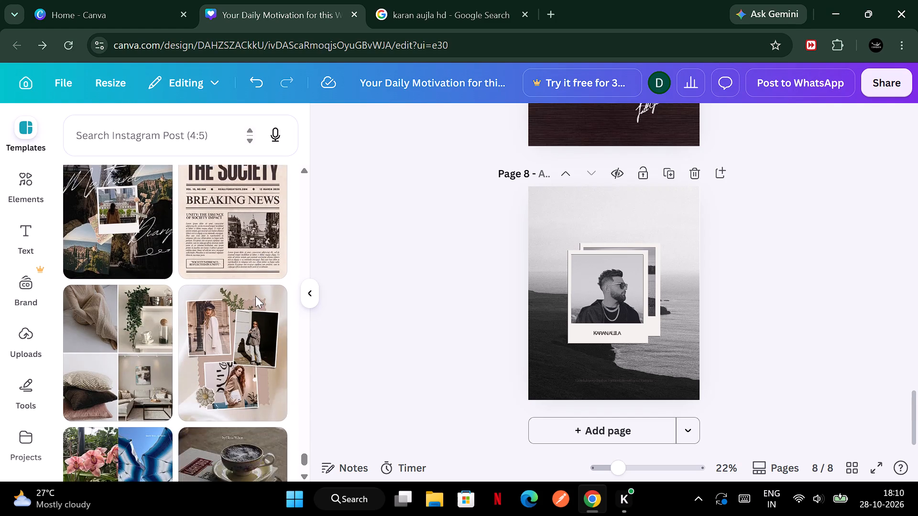
scroll(255, 296, down, 5)
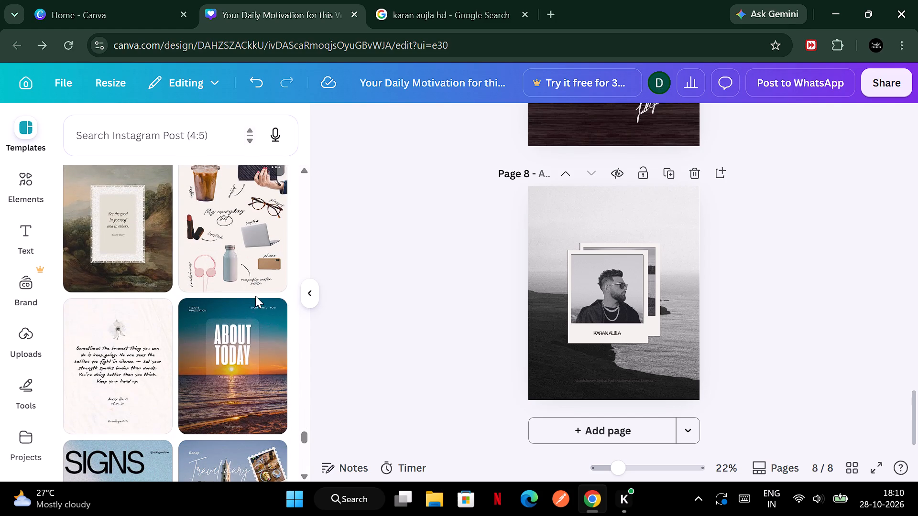
scroll(255, 296, down, 1)
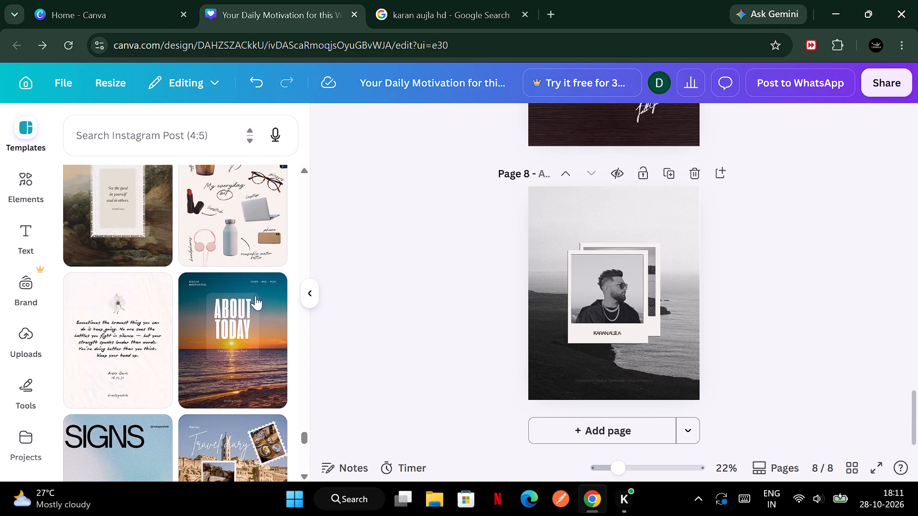
scroll(255, 296, down, 6)
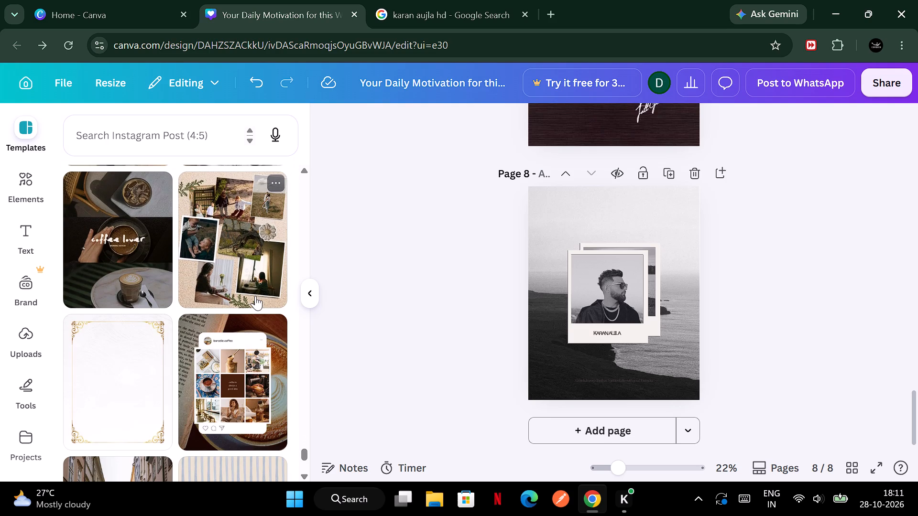
scroll(255, 296, down, 5)
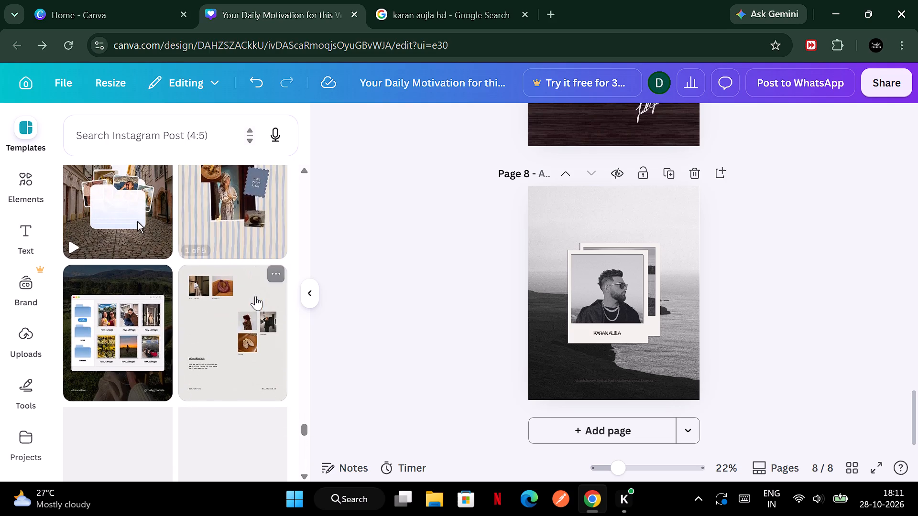
scroll(255, 296, down, 8)
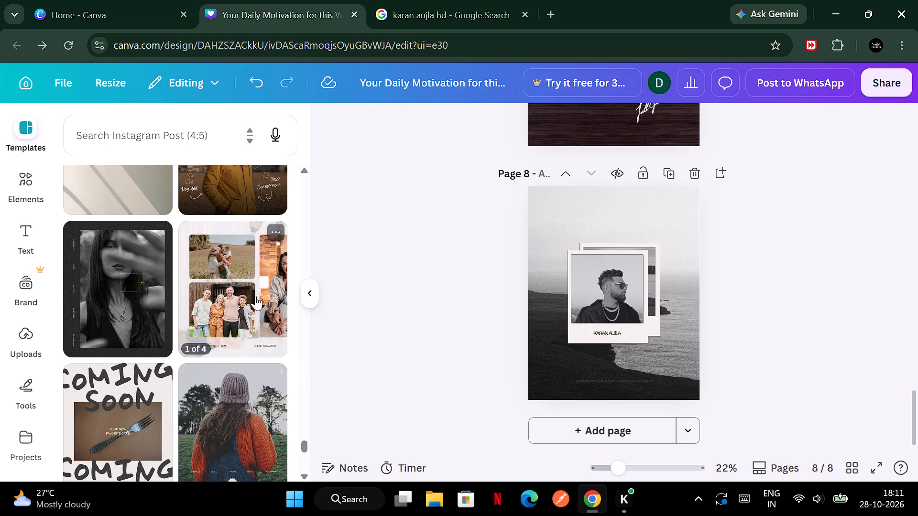
scroll(255, 296, down, 1)
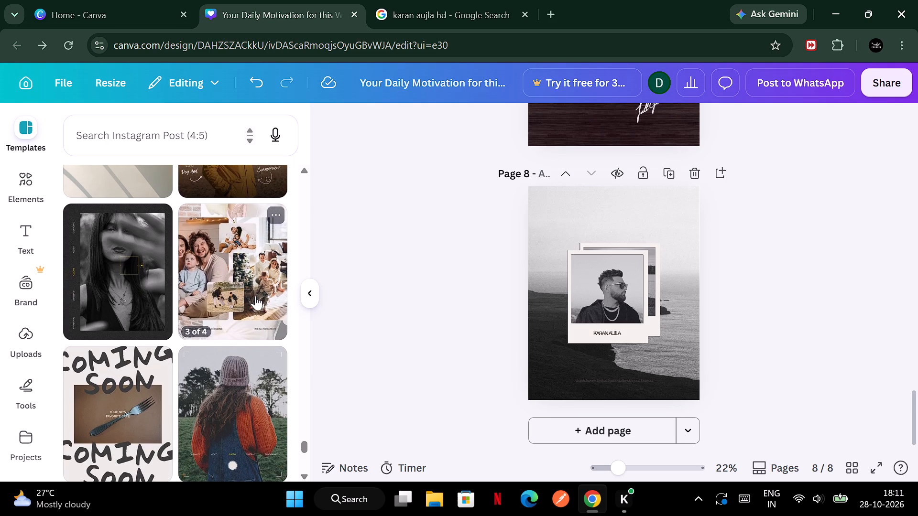
Replace all pages of the design with the 4 pages of the Classic Elegant Seamless Photographer Portfolio Instagram Carousel template.
click(255, 296)
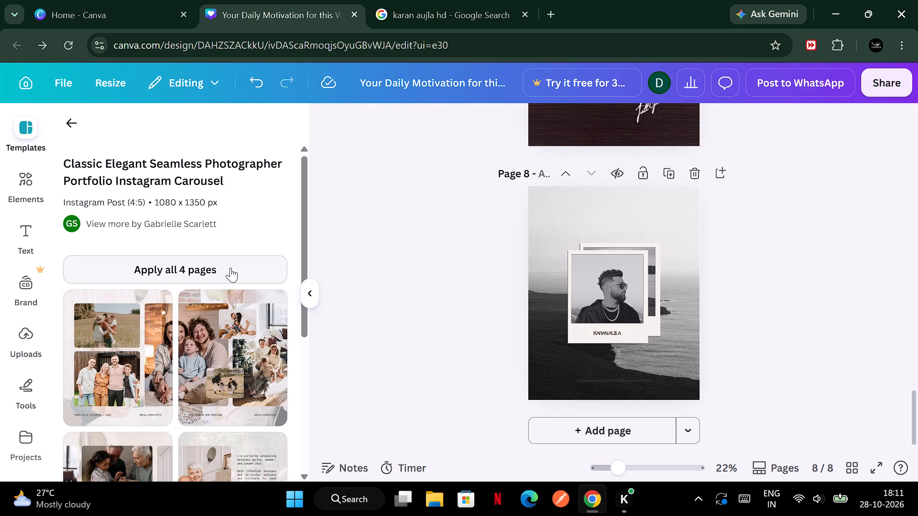
click(230, 268)
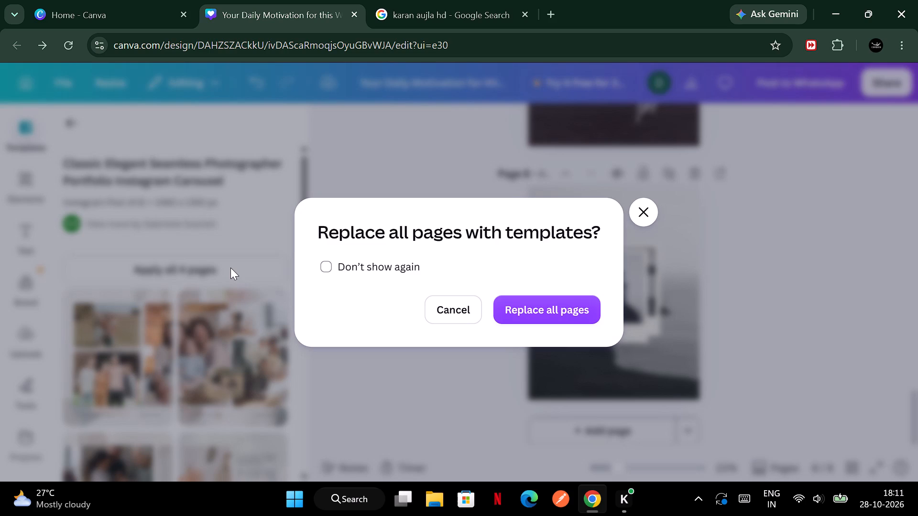
click(543, 326)
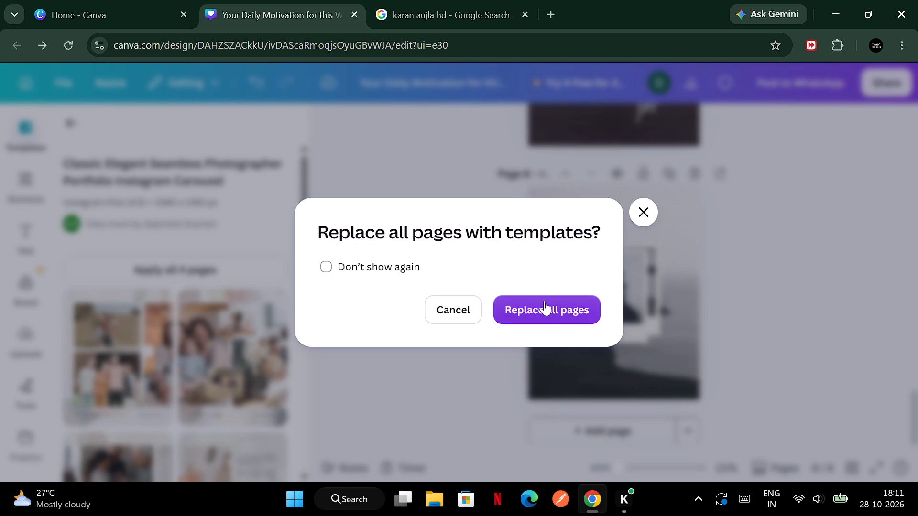
click(544, 301)
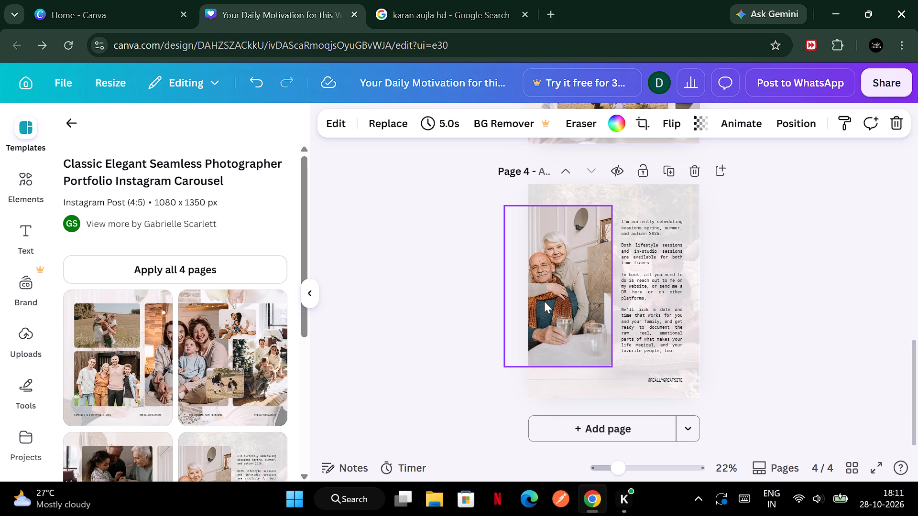
scroll(760, 266, up, 4)
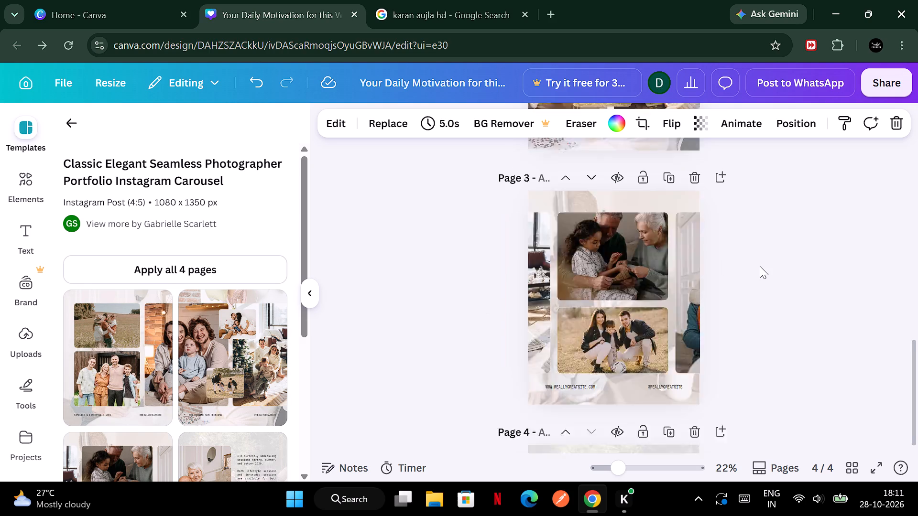
Replace the upper field photo on page 1 with the uploaded photo of the man in sunglasses and a chain.
scroll(760, 266, up, 6)
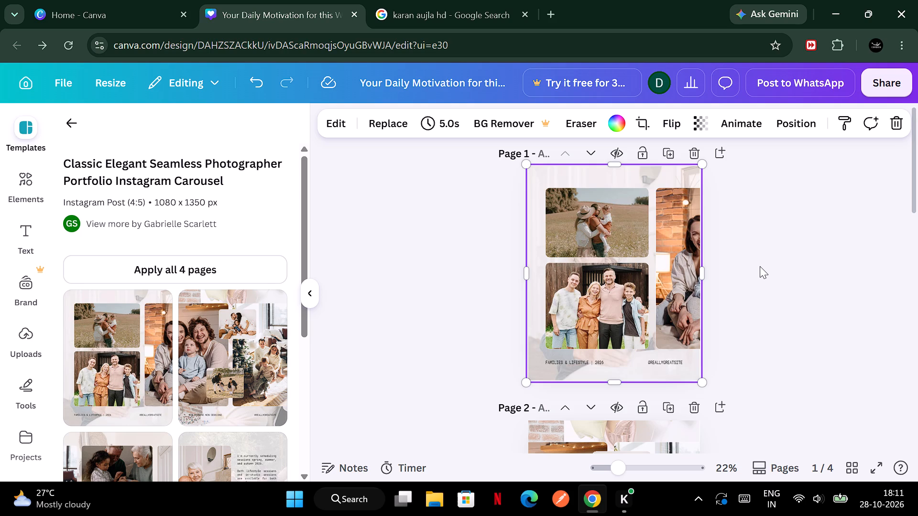
click(610, 213)
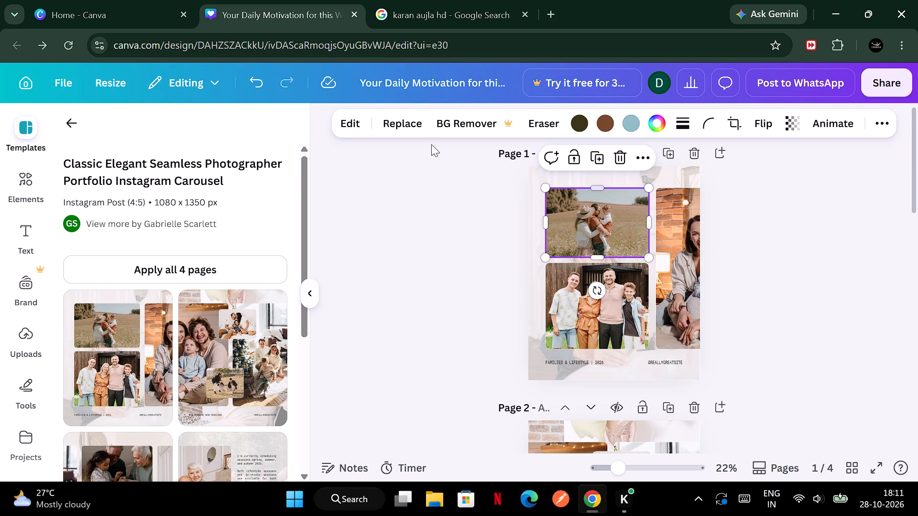
click(407, 128)
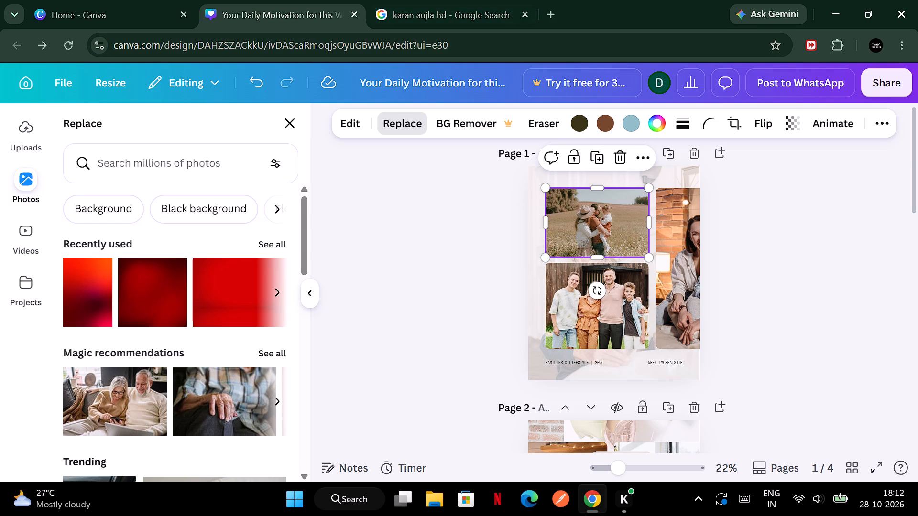
click(49, 146)
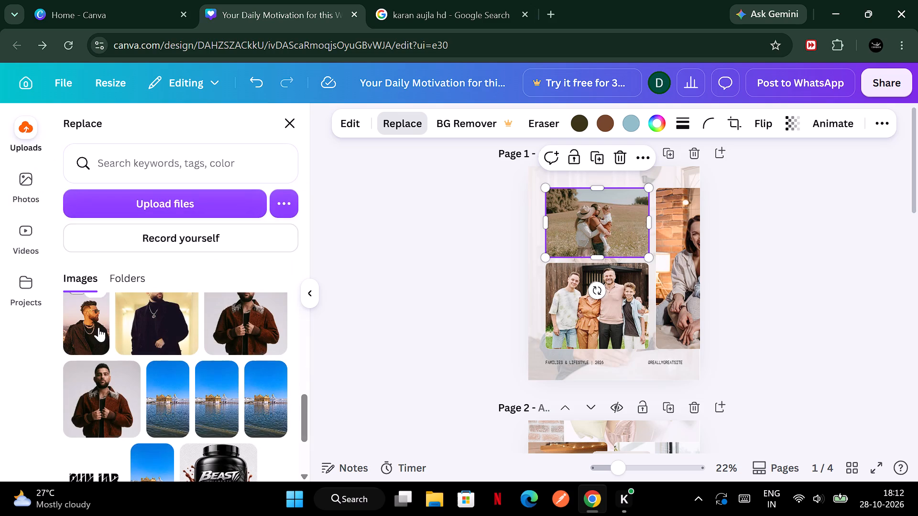
click(157, 340)
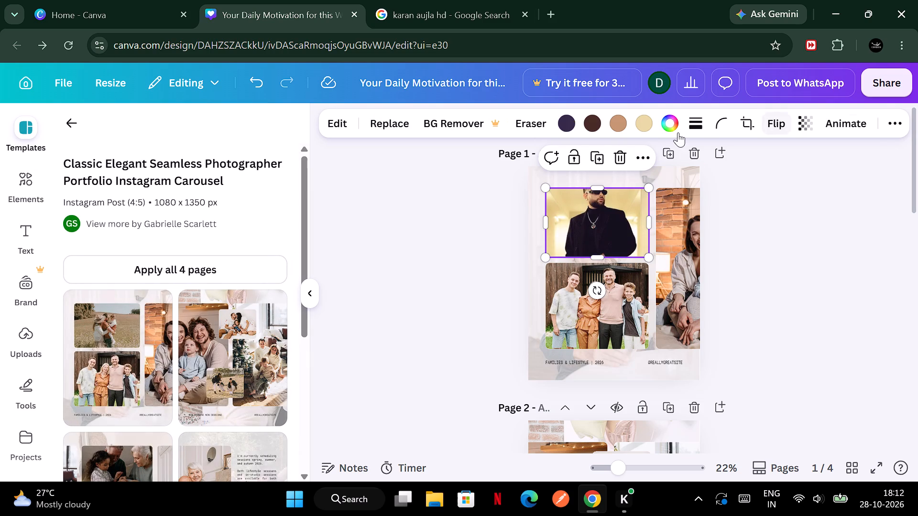
Reposition the upper photo on page 1 downward within its crop frame so the man's whole head shows.
click(748, 124)
drag(588, 227, 589, 250)
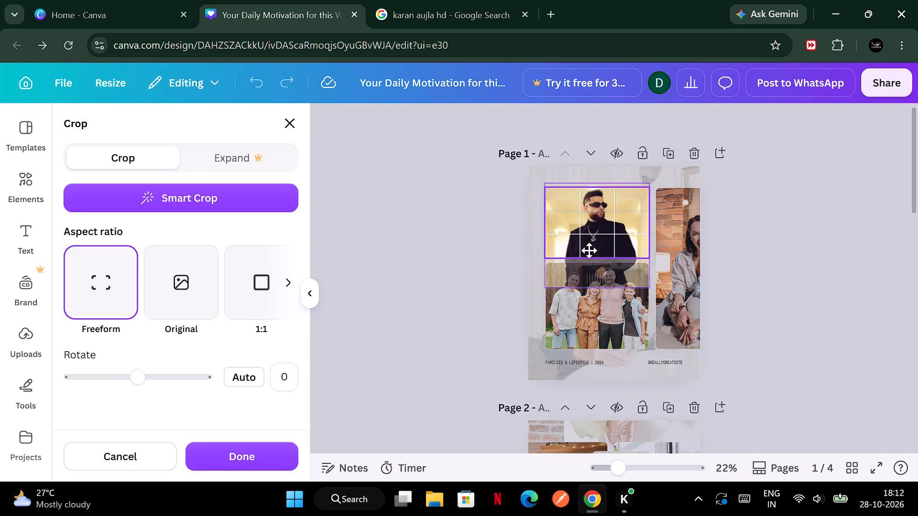
drag(589, 250, 589, 251)
click(849, 250)
click(849, 250)
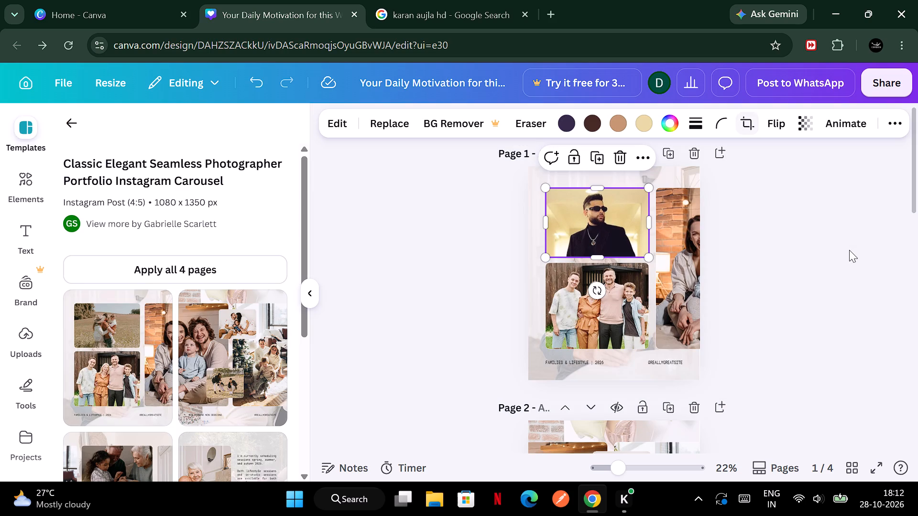
Replace the lower family group photo on page 1 with the uploaded photo of the man in the fur-collared brown jacket.
click(594, 289)
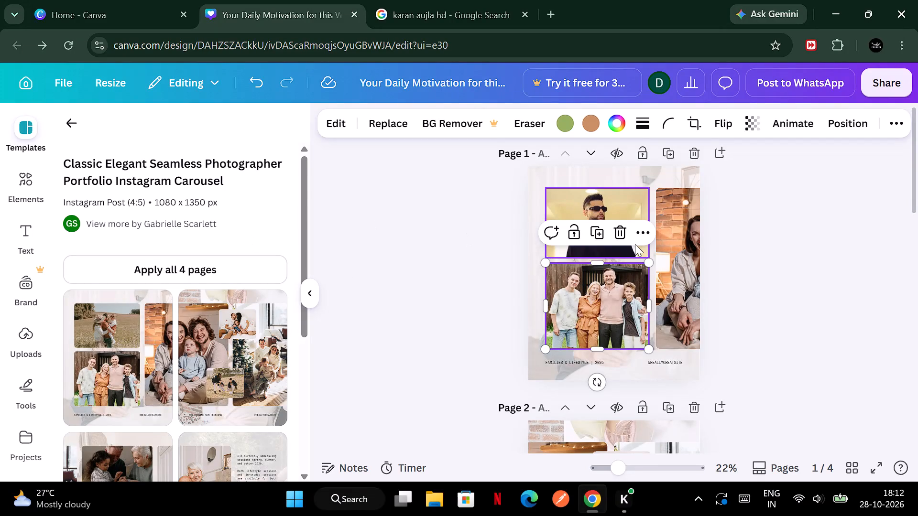
click(403, 121)
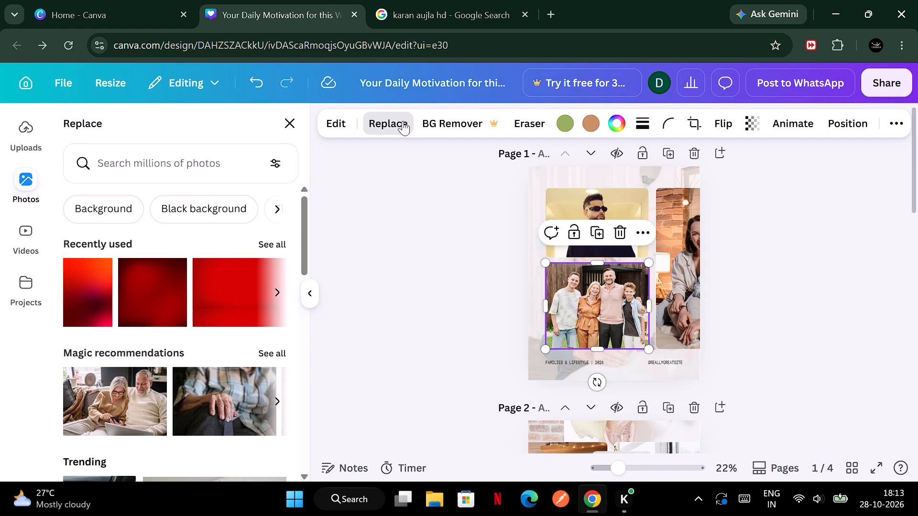
click(27, 122)
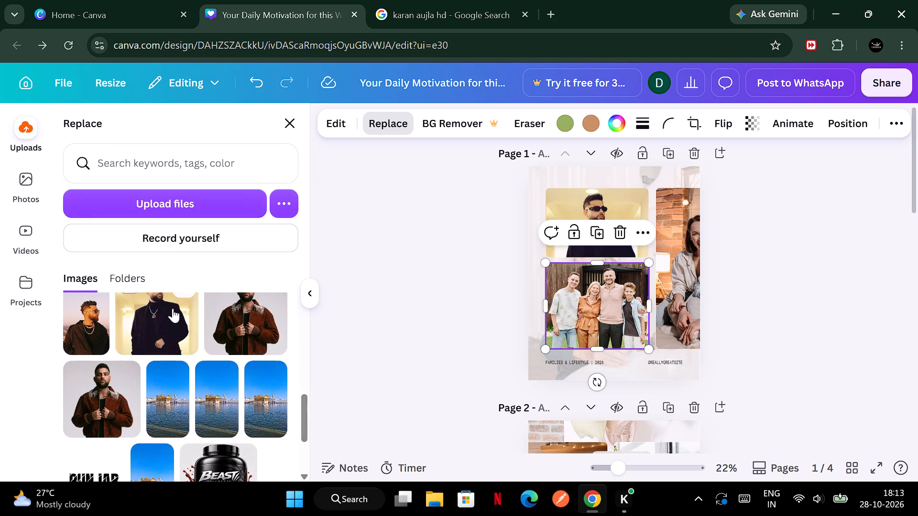
click(244, 322)
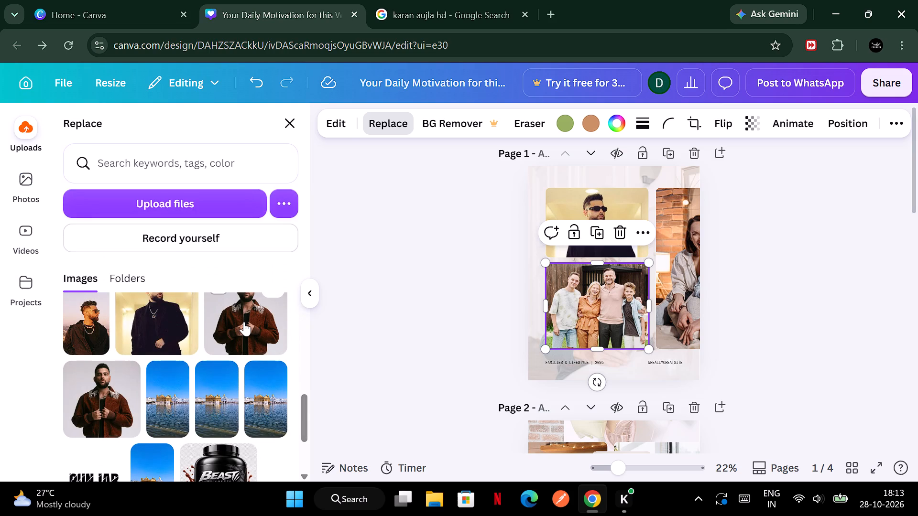
click(765, 260)
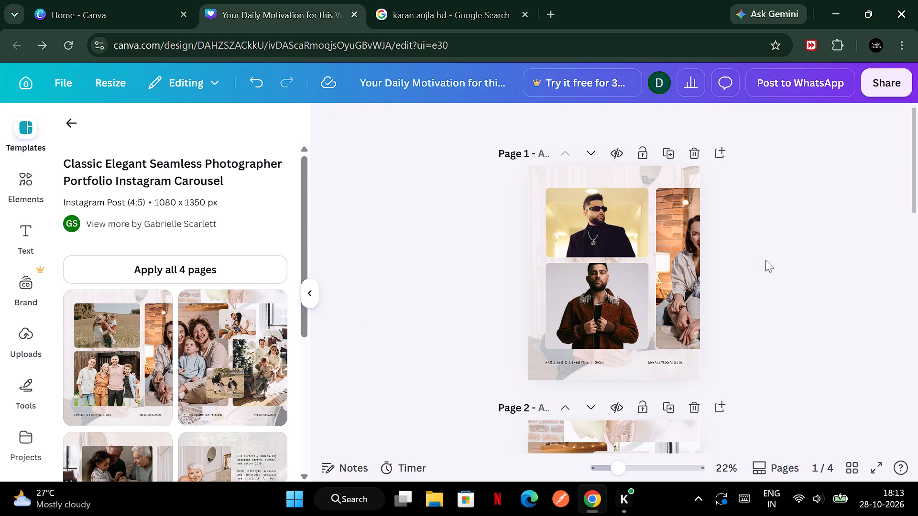
Replace the family photo running off the edge of page 1 with the warm-lit uploaded photo of the man in a brown shirt.
click(685, 278)
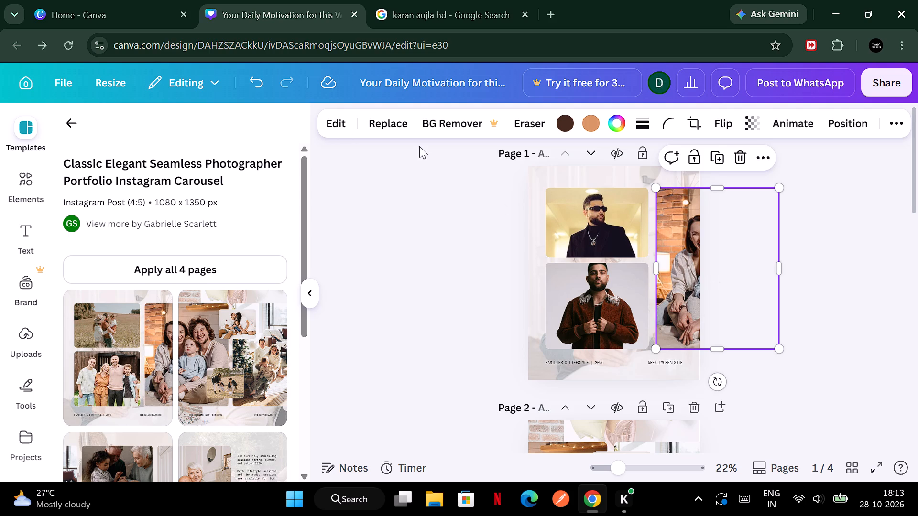
click(397, 133)
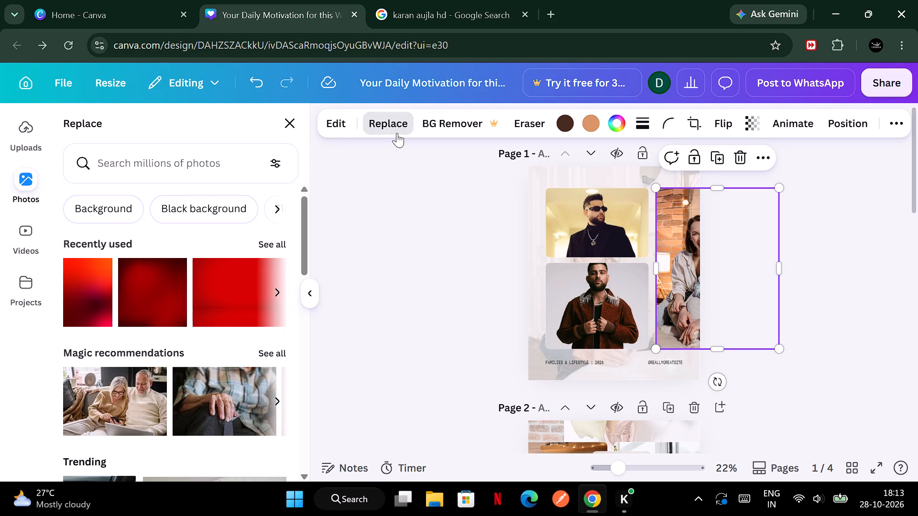
click(46, 131)
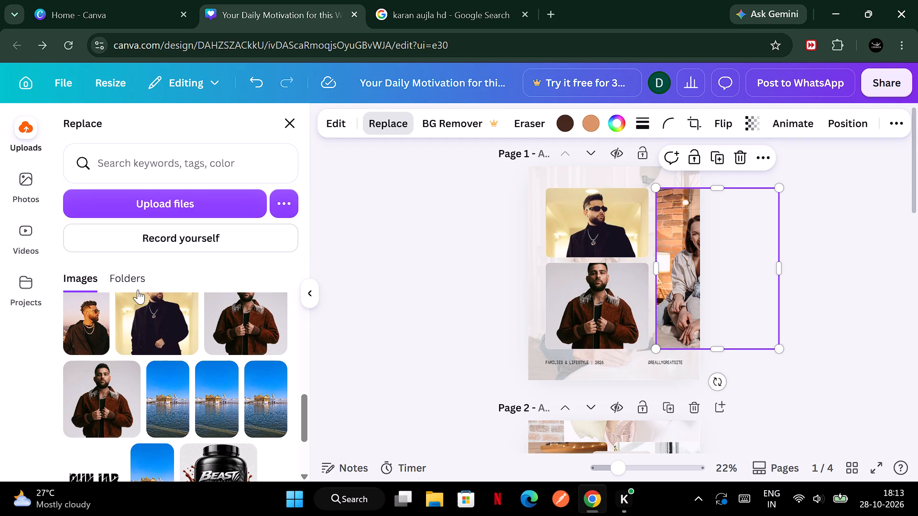
scroll(175, 357, down, 3)
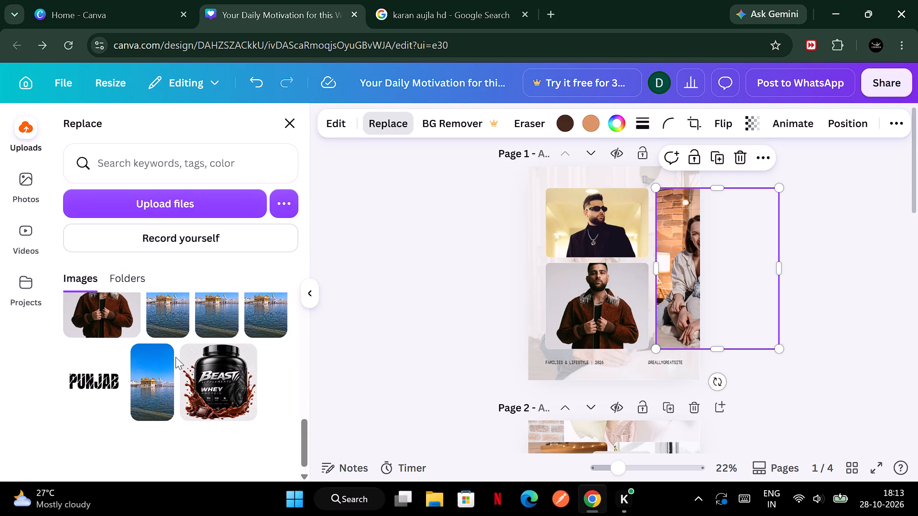
scroll(175, 357, down, 1)
scroll(175, 357, up, 5)
scroll(175, 357, right, 1)
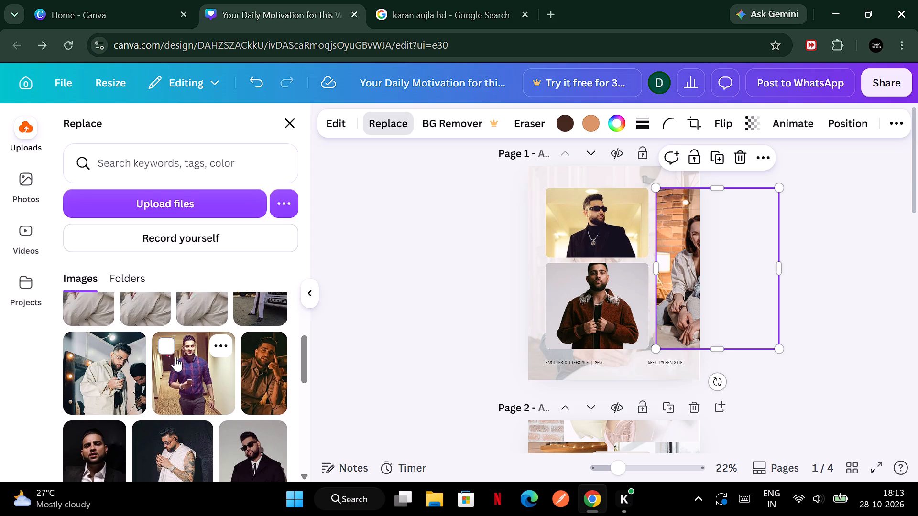
scroll(175, 357, right, 1)
click(260, 354)
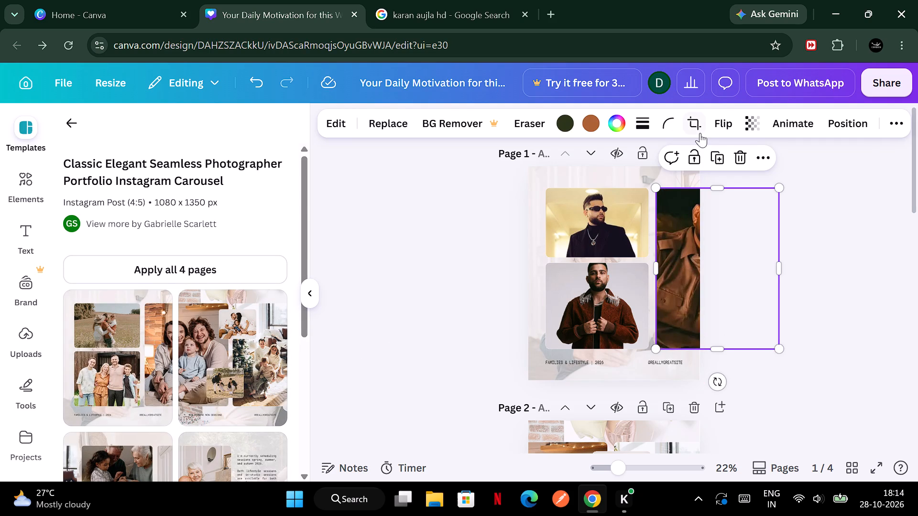
Shift the brown-shirt photo at the edge of page 1 slightly downward within its crop frame.
click(700, 133)
scroll(699, 267, up, 1)
drag(699, 267, 705, 281)
click(814, 308)
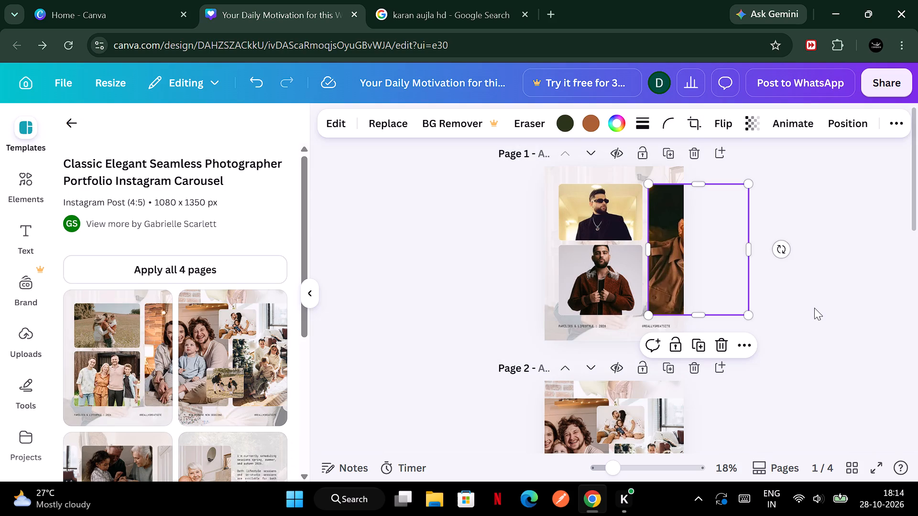
click(814, 308)
Replace the large family photo on page 2 with the same warm-lit uploaded photo of the man in a brown shirt.
scroll(712, 334, down, 3)
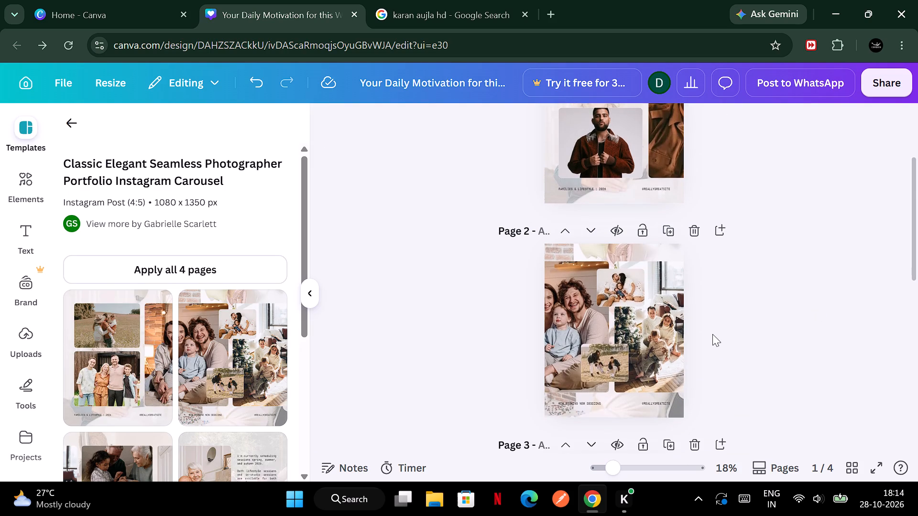
scroll(712, 334, down, 1)
click(582, 242)
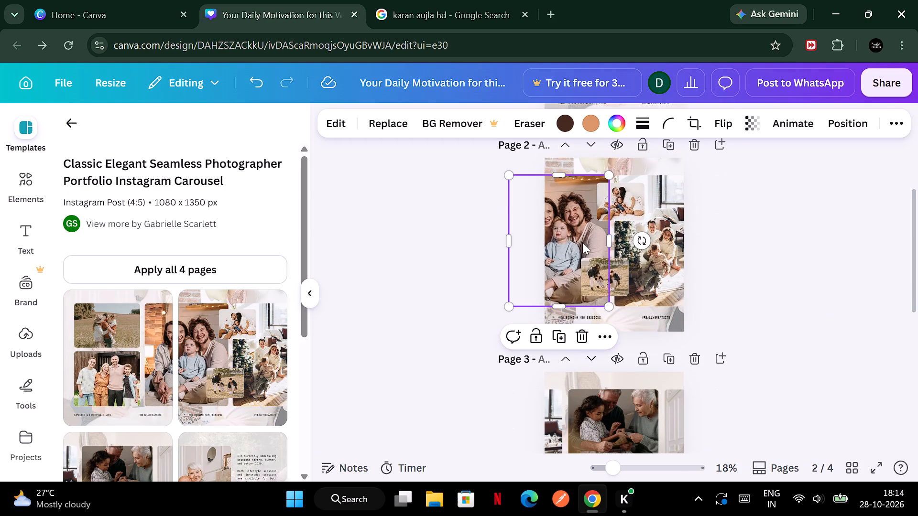
click(397, 129)
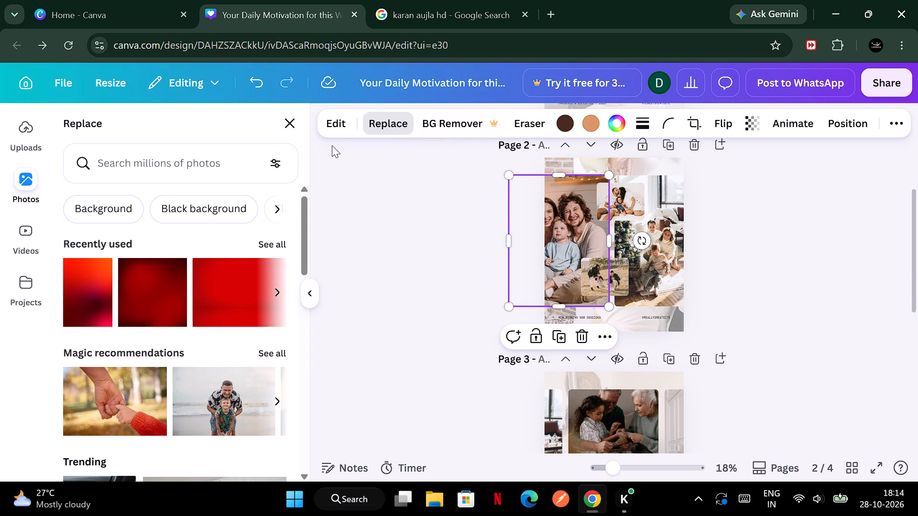
click(32, 151)
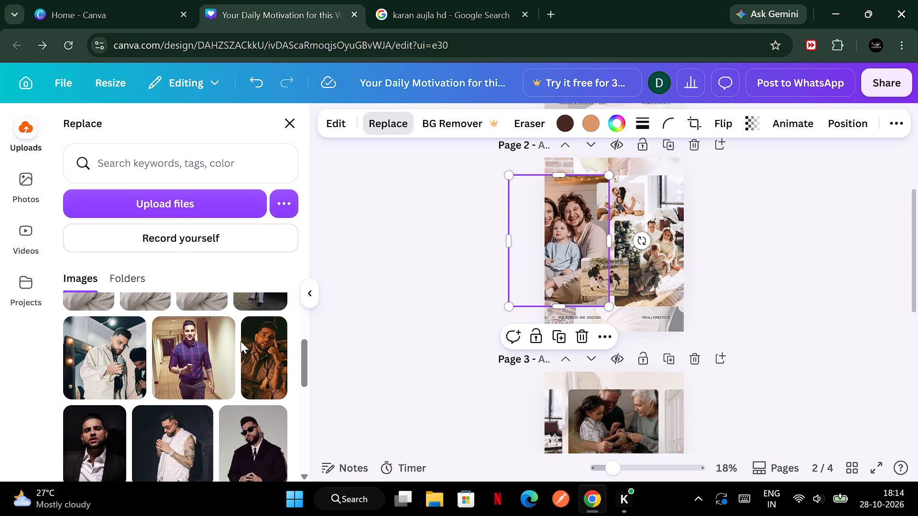
click(275, 356)
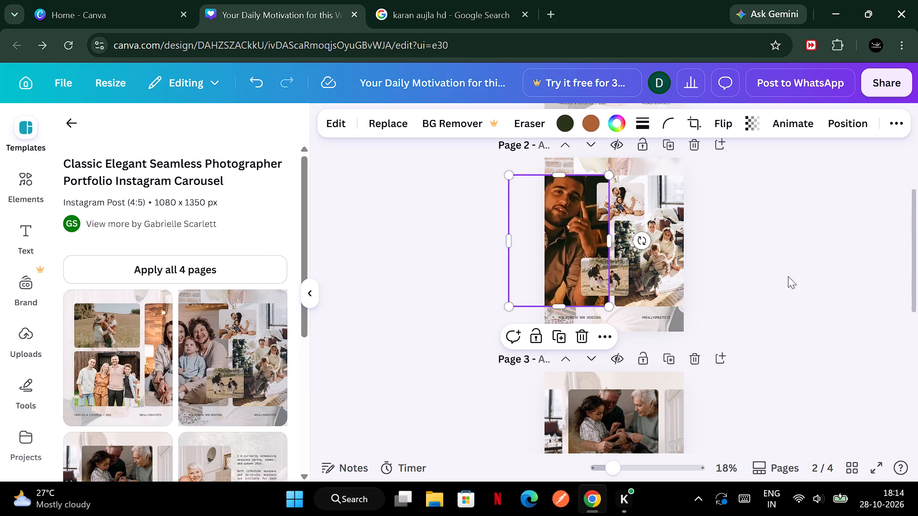
click(917, 263)
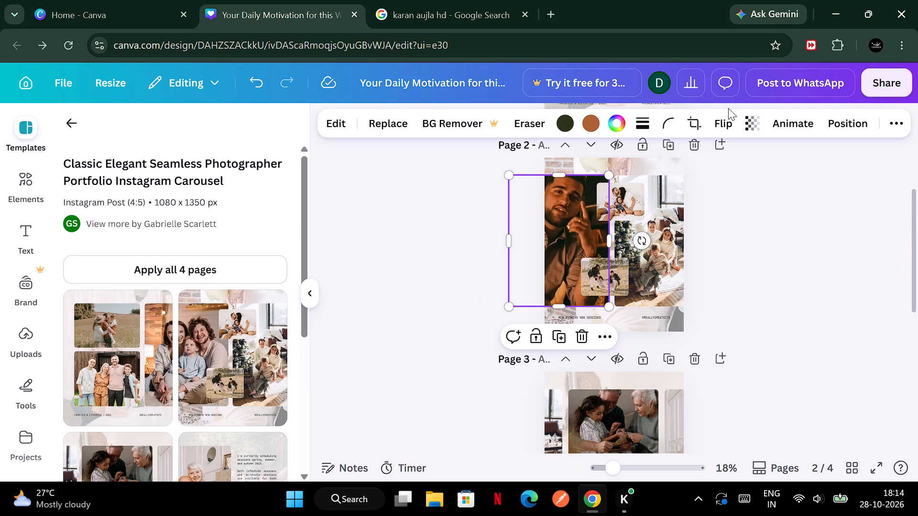
Move the brown-shirt photo on page 2 down within its crop frame until its top edge meets the frame.
click(696, 121)
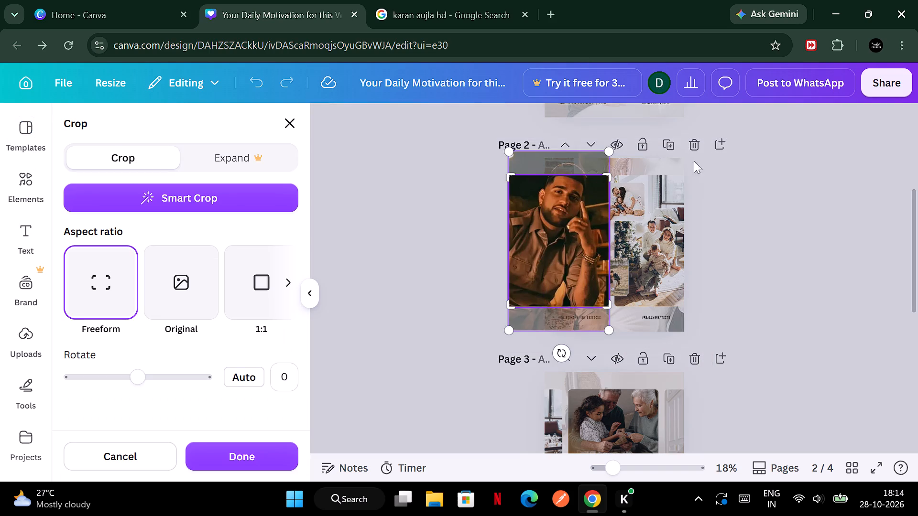
drag(605, 225, 603, 240)
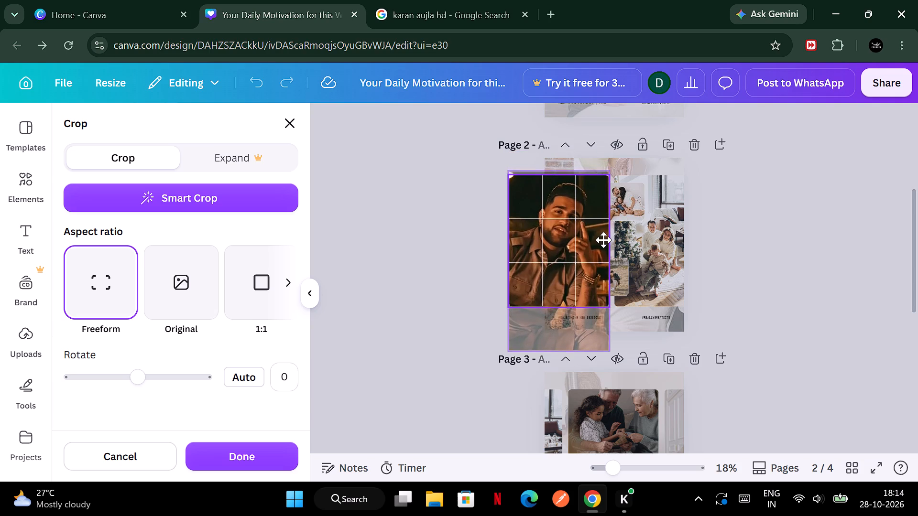
drag(603, 240, 602, 242)
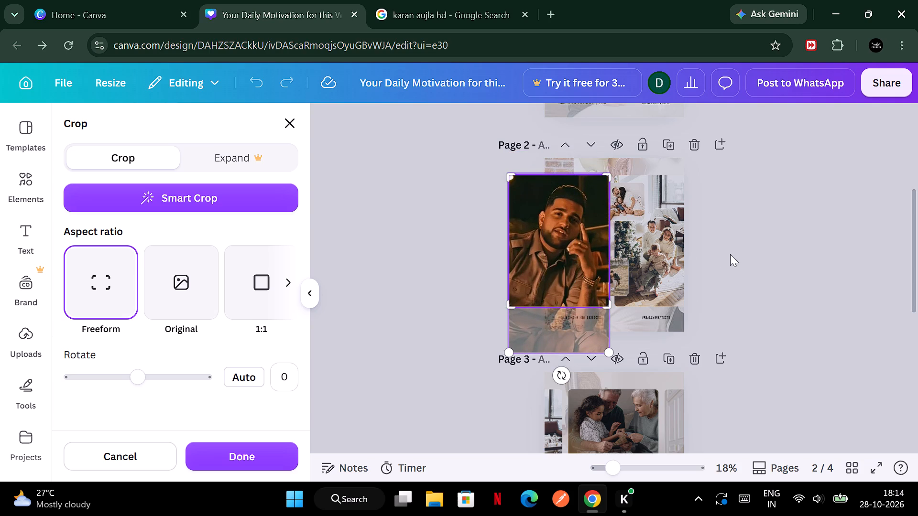
click(732, 253)
click(732, 253)
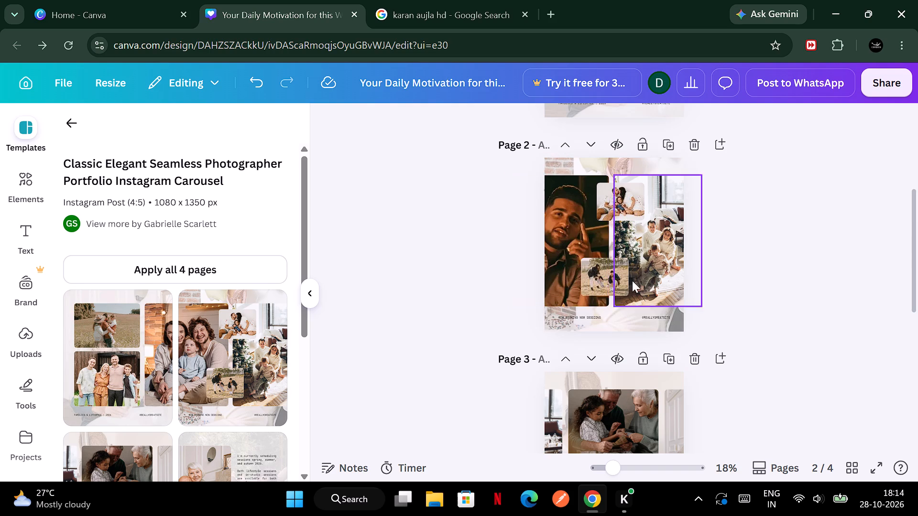
Replace the small lower overlapping photo on page 2 with the uploaded photo of the man in a cream jacket.
click(605, 281)
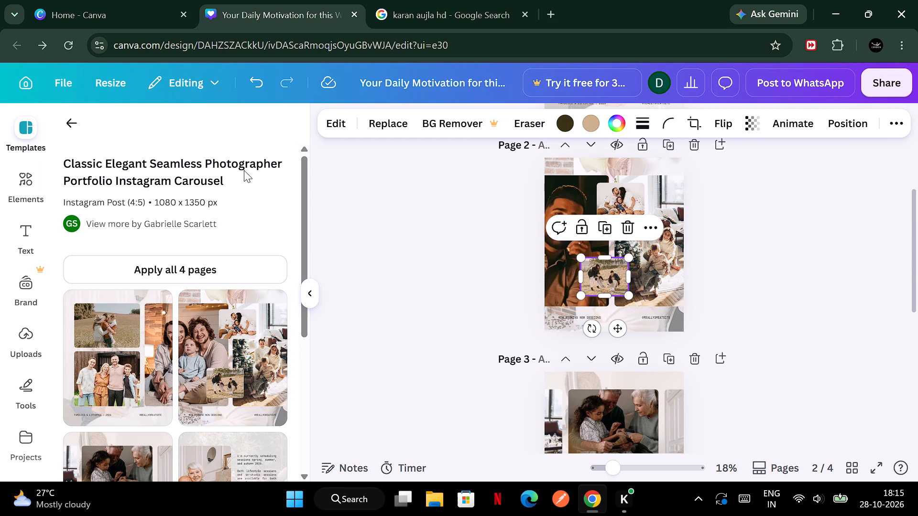
click(375, 128)
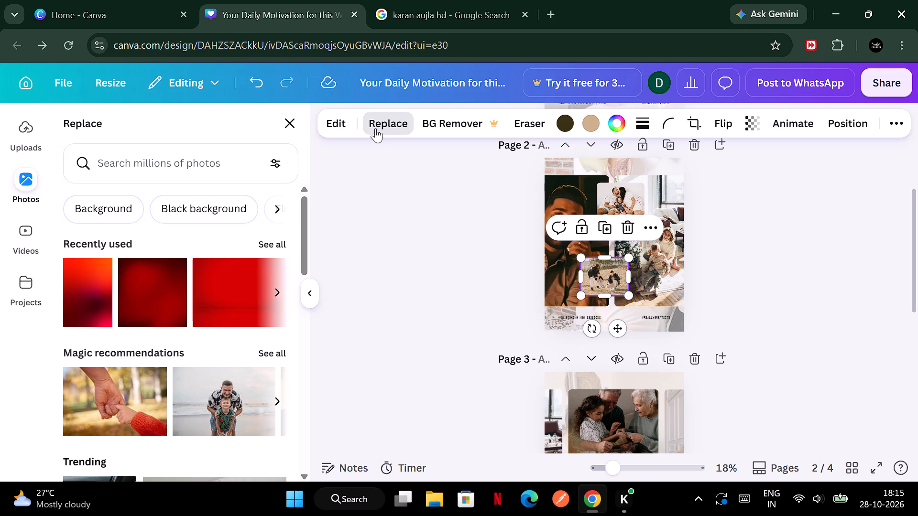
click(23, 138)
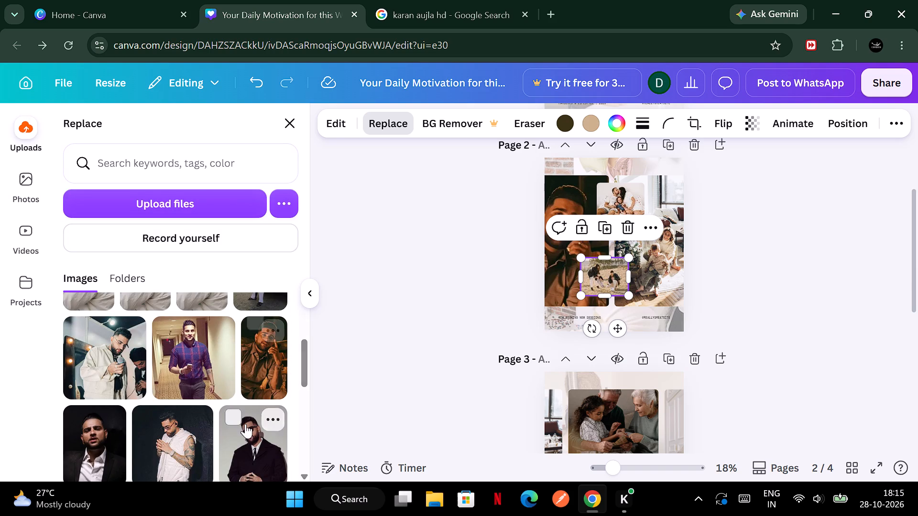
click(119, 357)
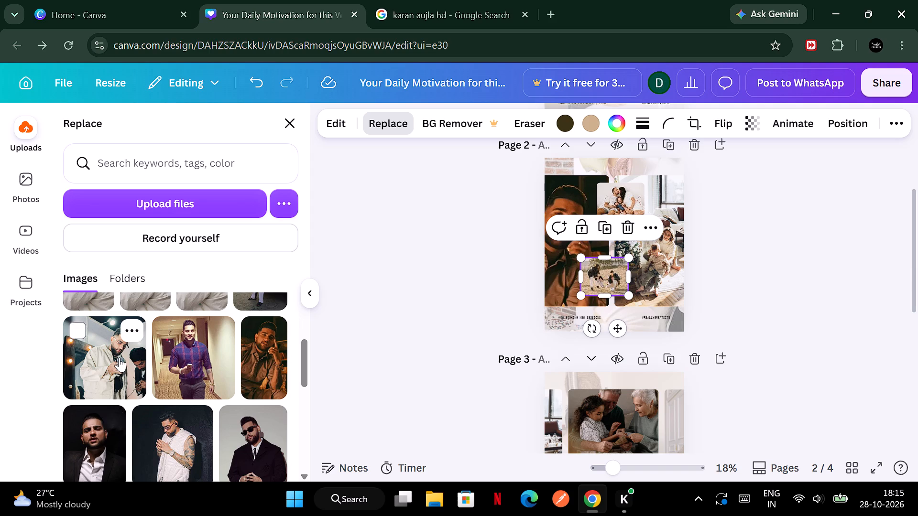
click(764, 301)
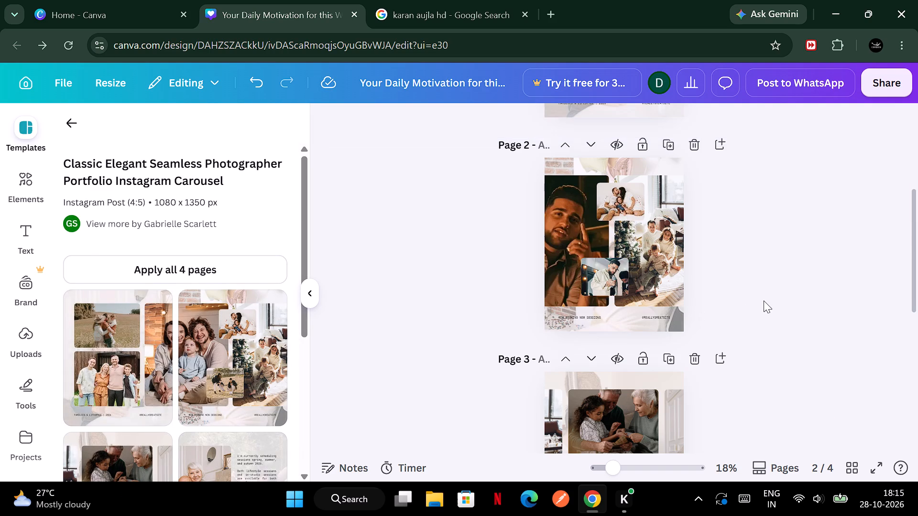
Move the brown-jacket photo on page 1 down within its crop frame until its top edge meets the frame.
scroll(764, 301, up, 2)
scroll(726, 318, right, 1)
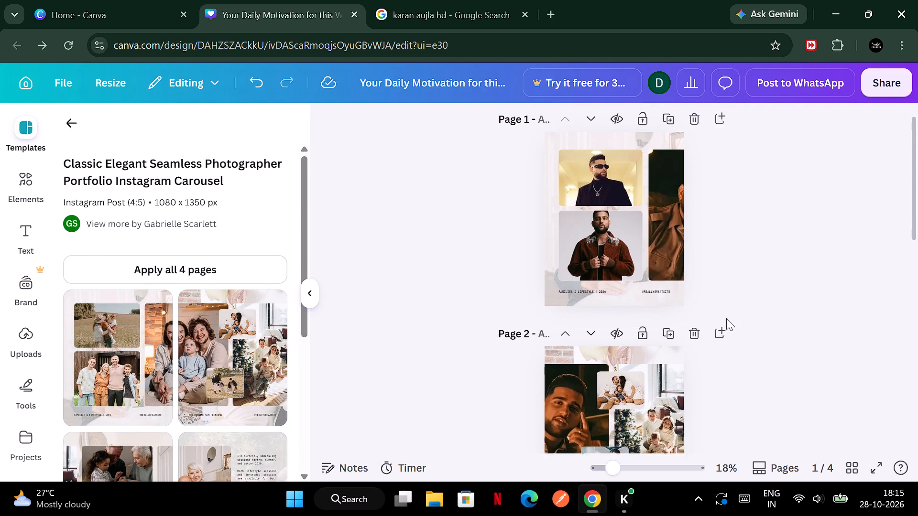
scroll(726, 318, right, 1)
click(596, 189)
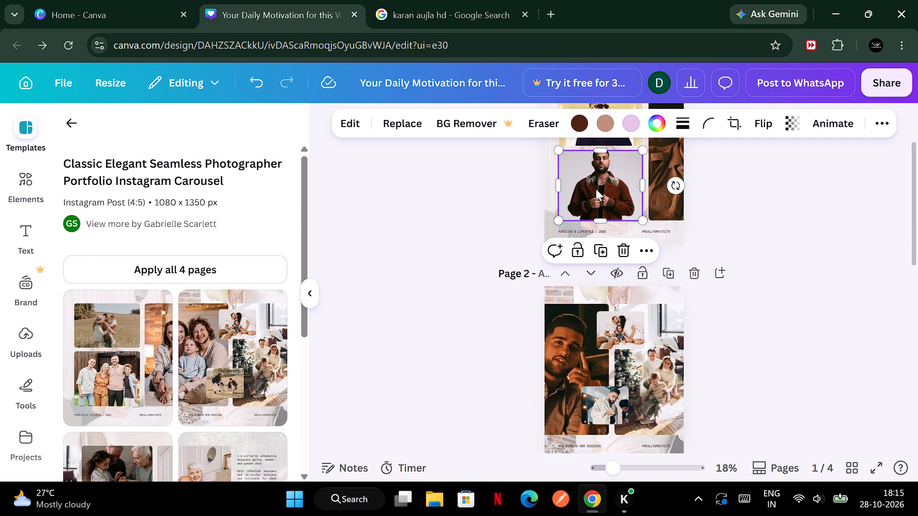
click(728, 112)
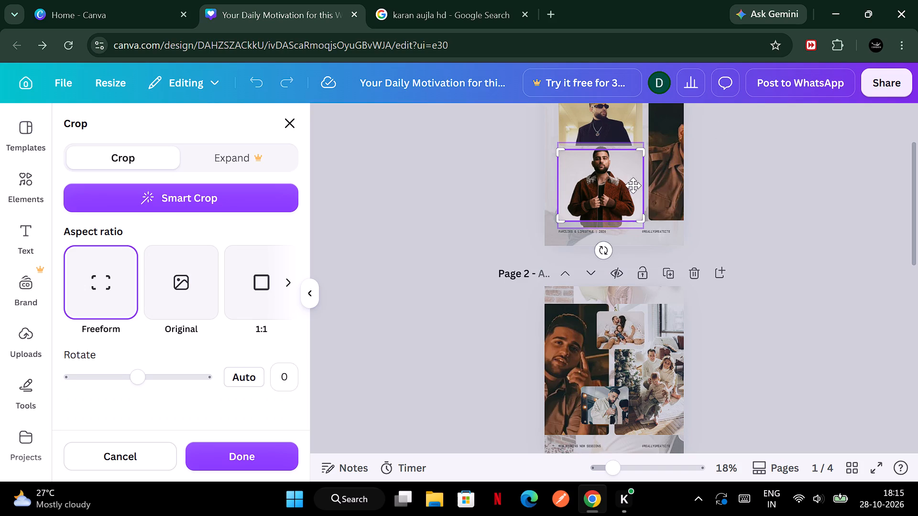
drag(625, 183, 623, 198)
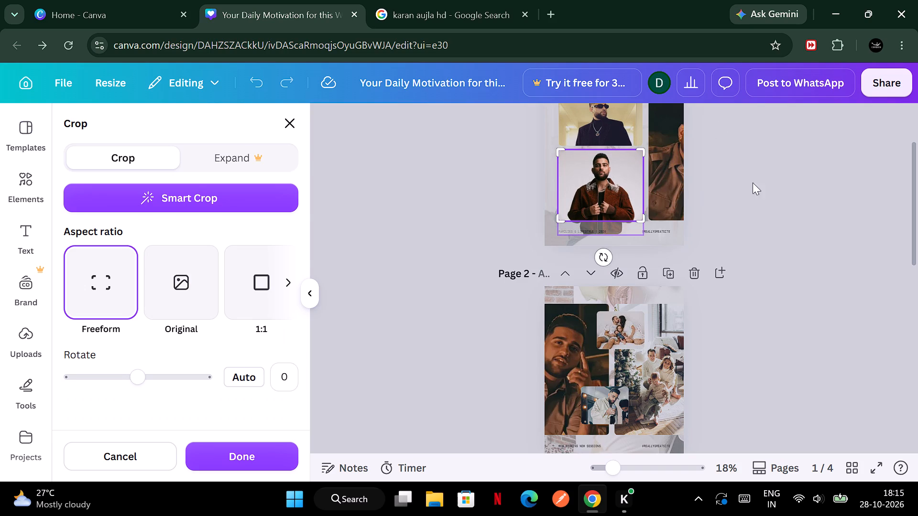
click(775, 182)
click(775, 182)
Replace the small upper overlapping family photo on page 2 with the uploaded side-profile photo of the man in a white hoodie.
scroll(775, 182, up, 1)
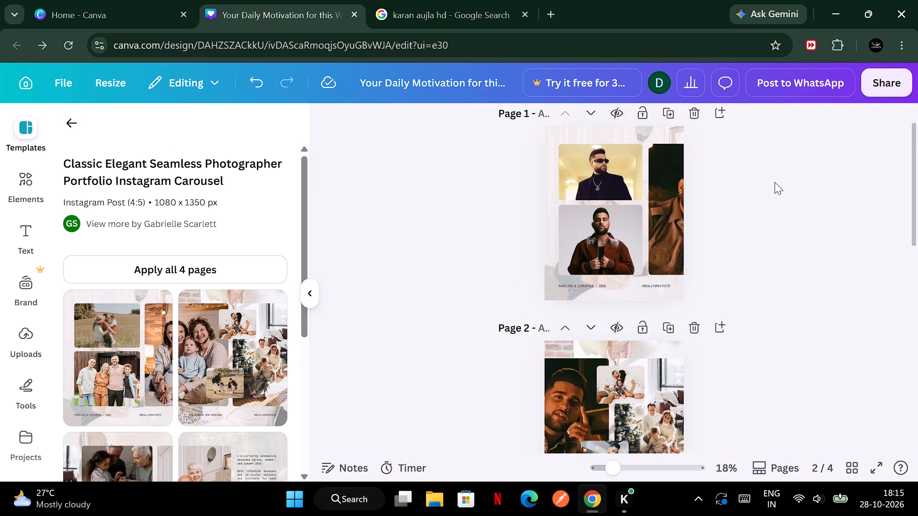
scroll(775, 182, up, 2)
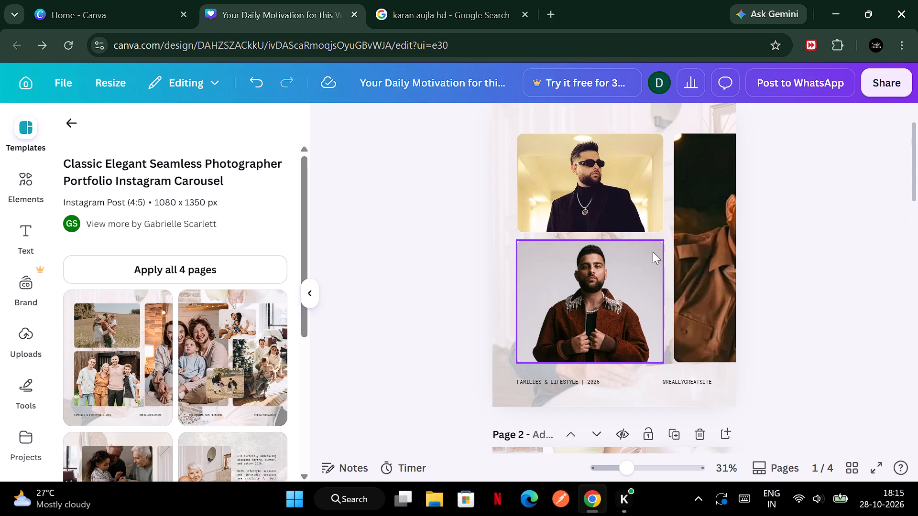
click(906, 280)
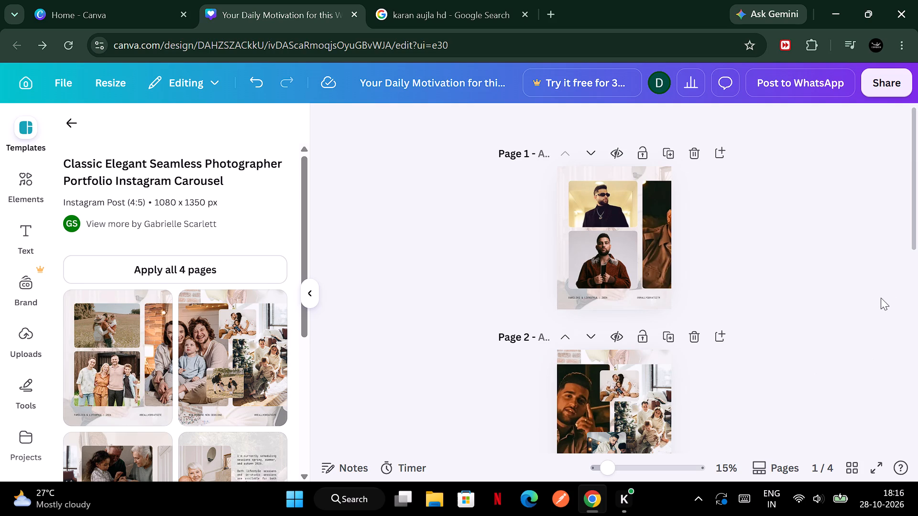
click(623, 385)
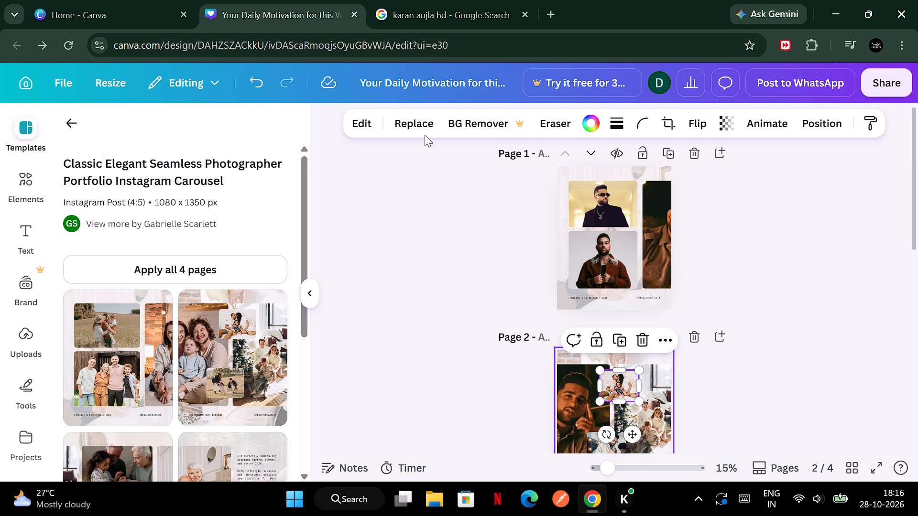
click(416, 122)
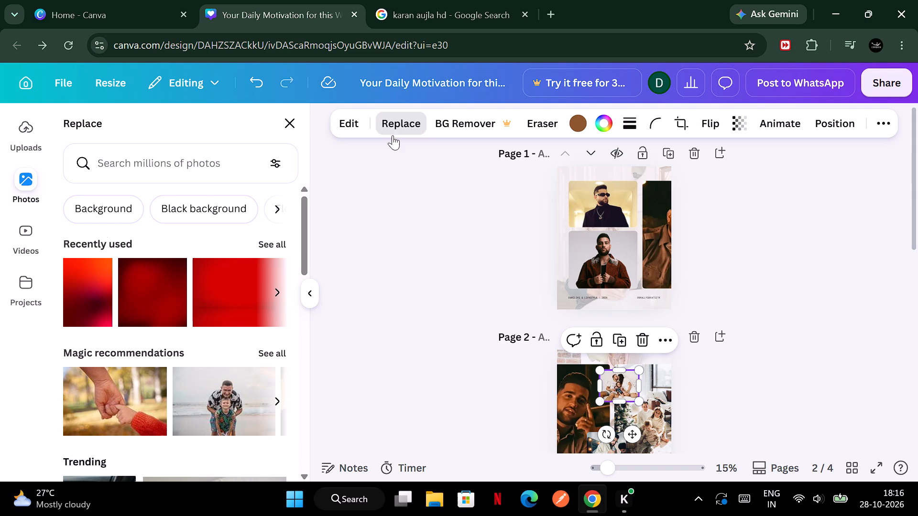
click(24, 137)
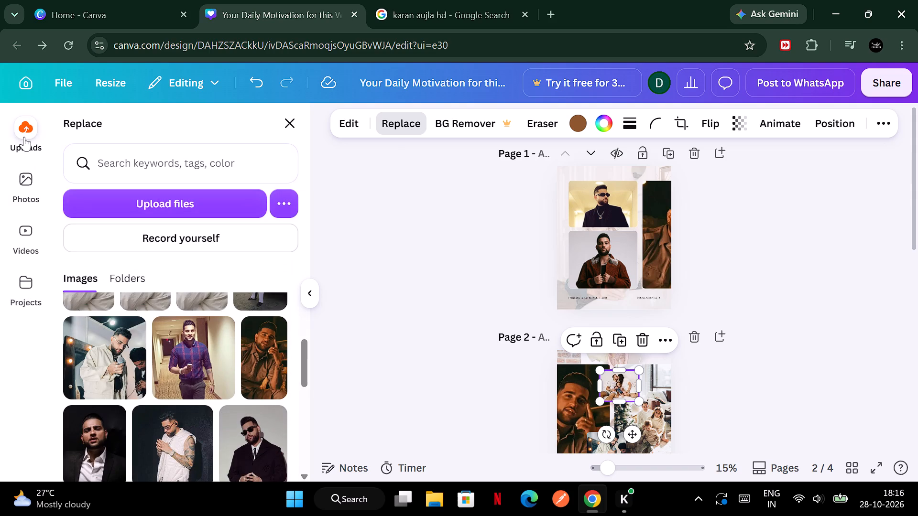
scroll(171, 307, up, 2)
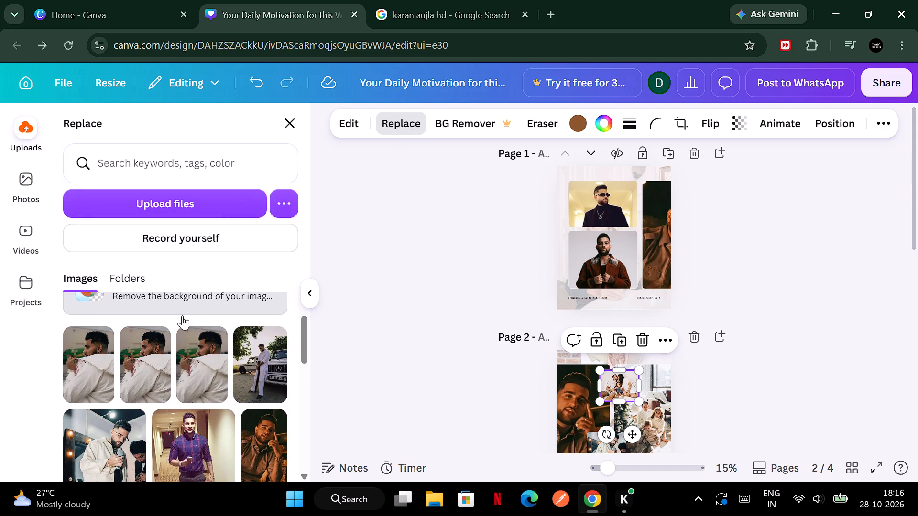
click(208, 359)
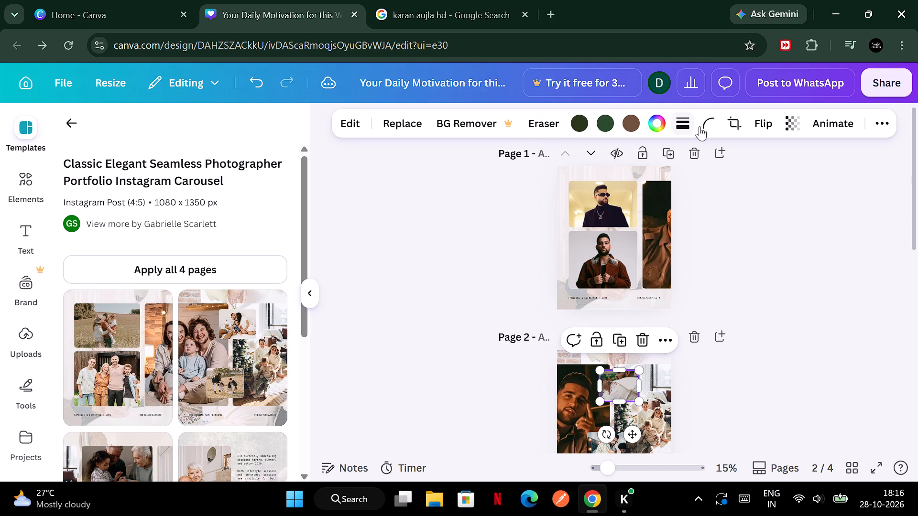
Move the white-hoodie photo on page 2 down within its crop frame so the man's whole head shows.
click(736, 127)
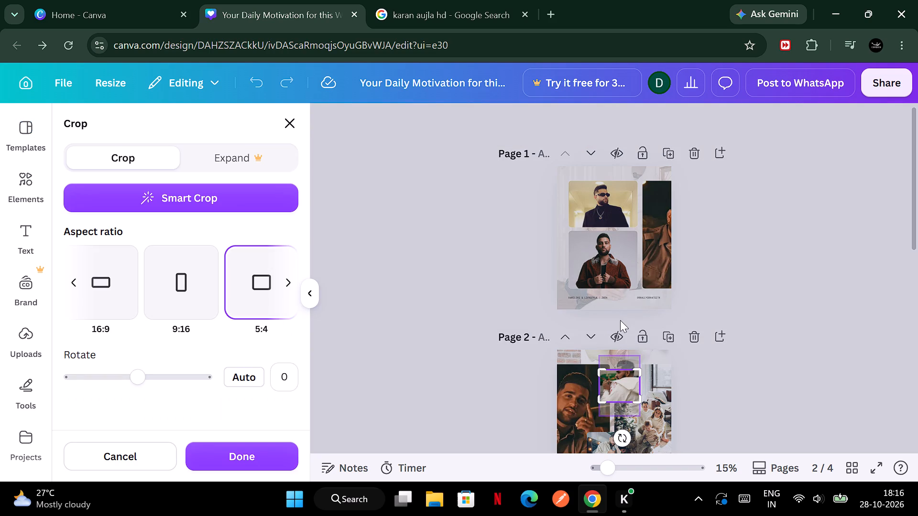
drag(617, 387, 618, 407)
click(793, 366)
click(793, 366)
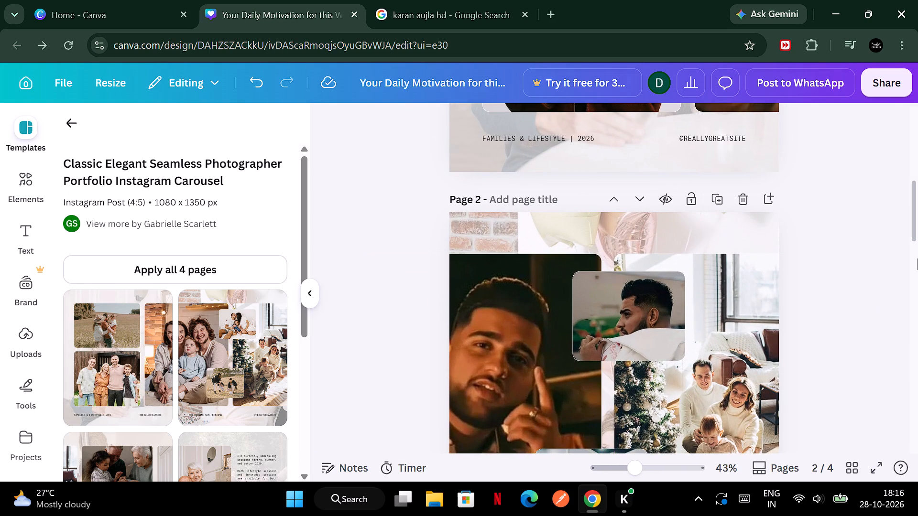
click(886, 252)
Replace the large Christmas-tree family photo on page 2 with the uploaded photo of the man in white standing beside the Mercedes SUV.
scroll(886, 252, up, 1)
scroll(888, 371, down, 1)
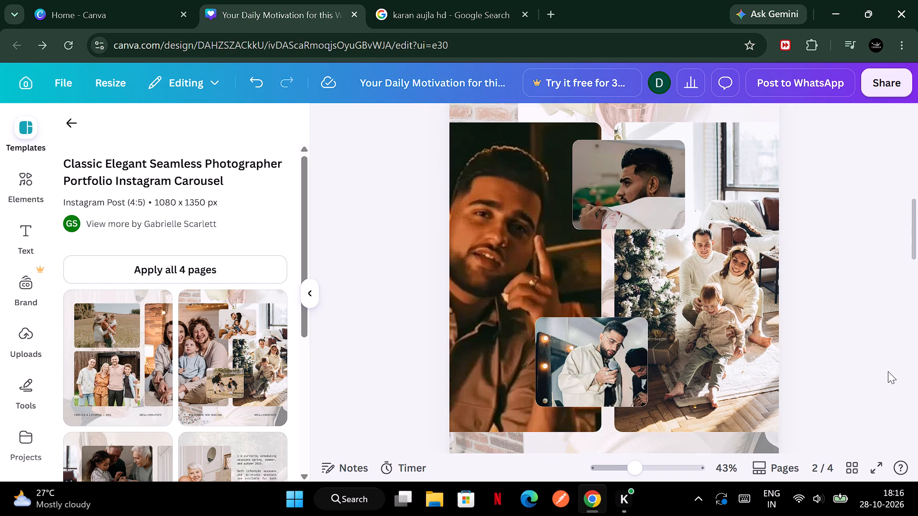
scroll(888, 371, down, 1)
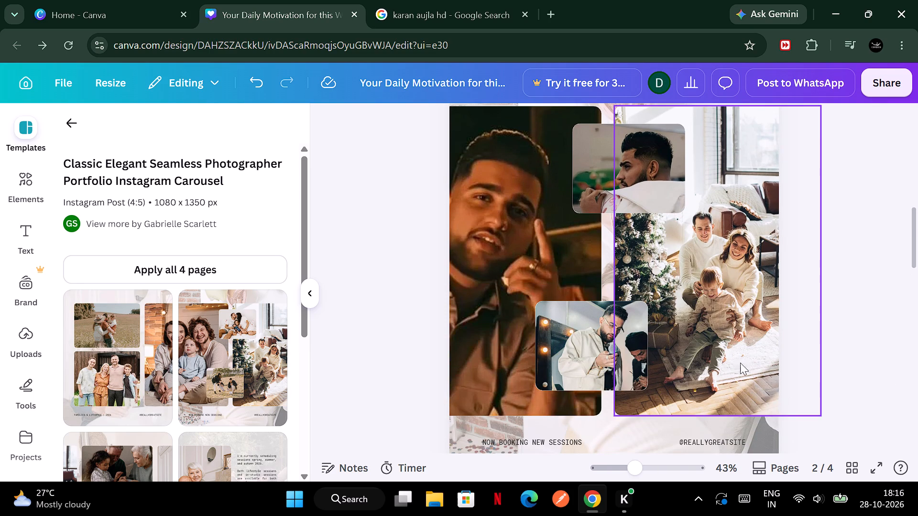
click(710, 322)
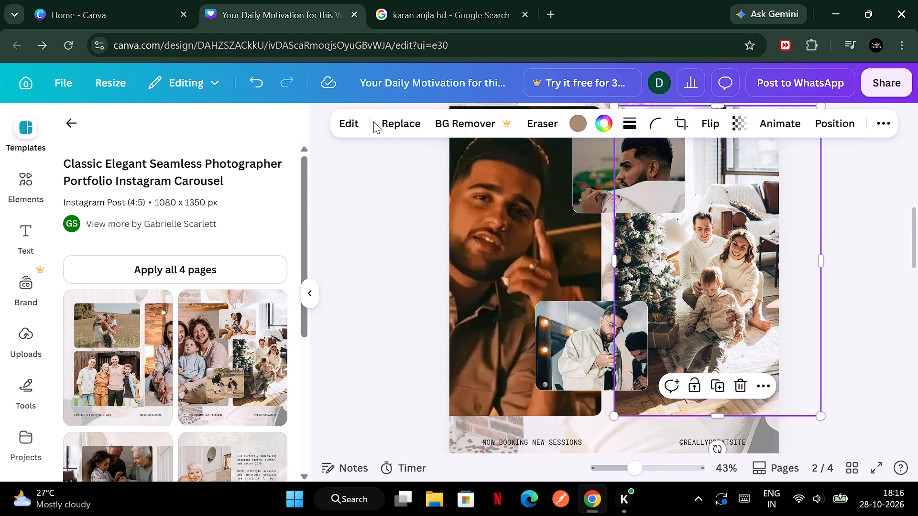
click(391, 124)
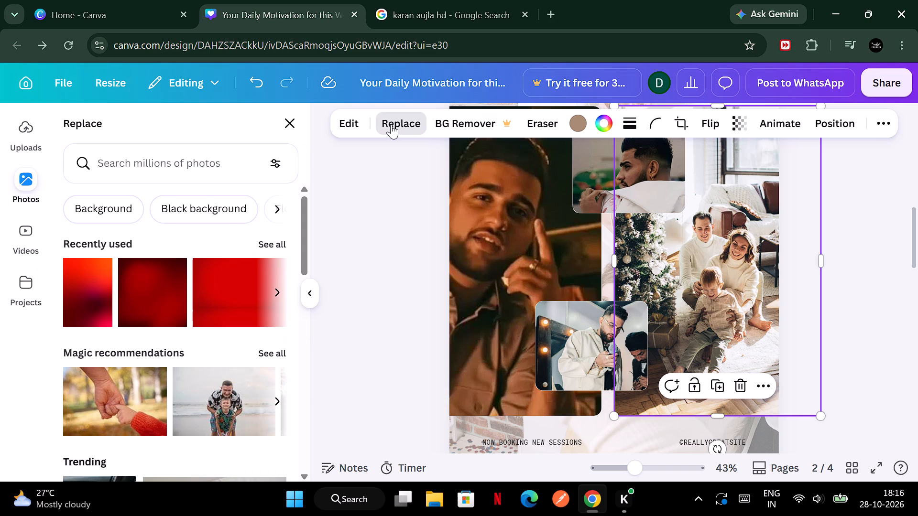
click(26, 140)
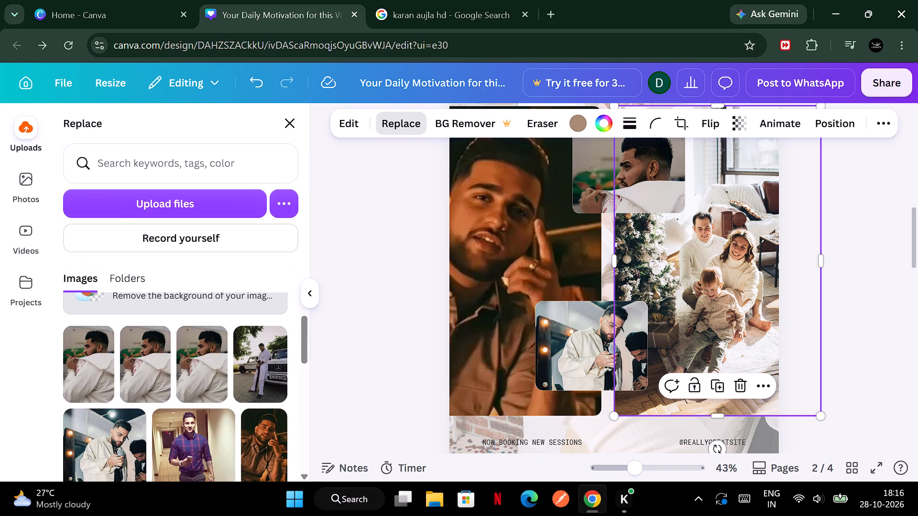
scroll(118, 215, down, 1)
scroll(164, 300, down, 1)
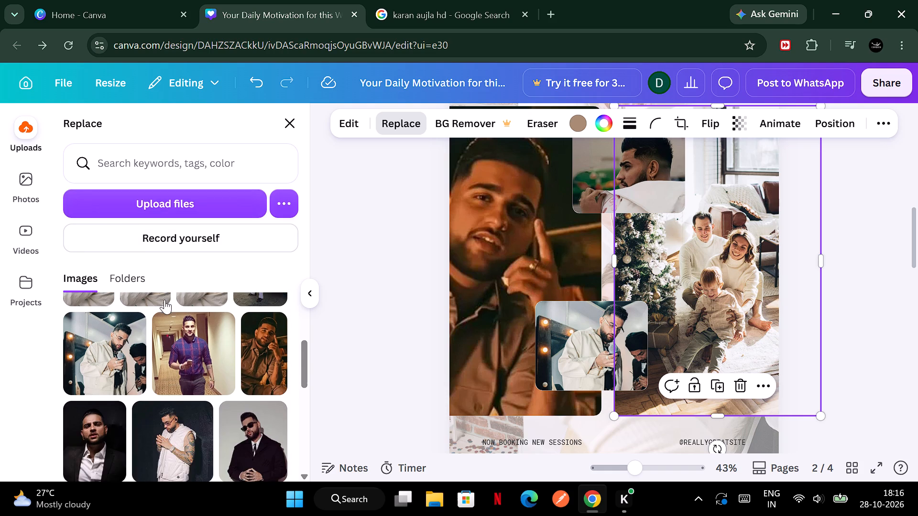
scroll(164, 300, down, 1)
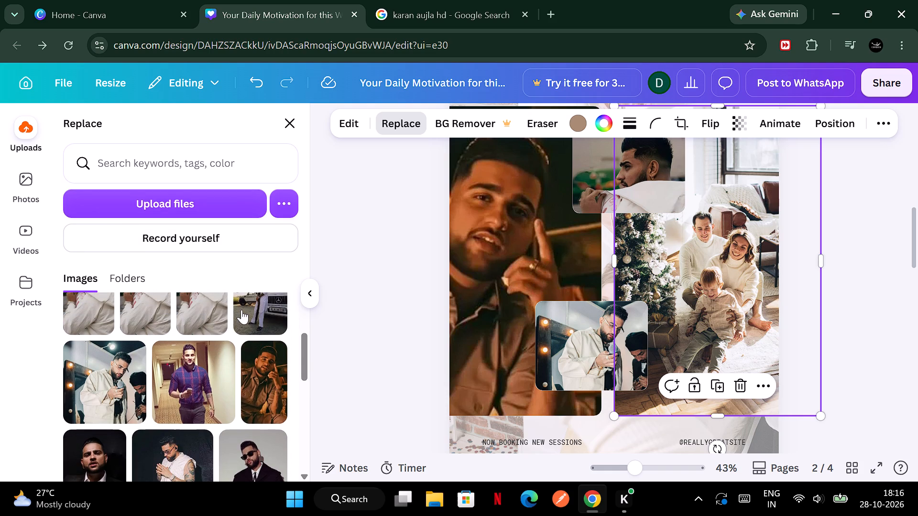
click(241, 310)
click(869, 280)
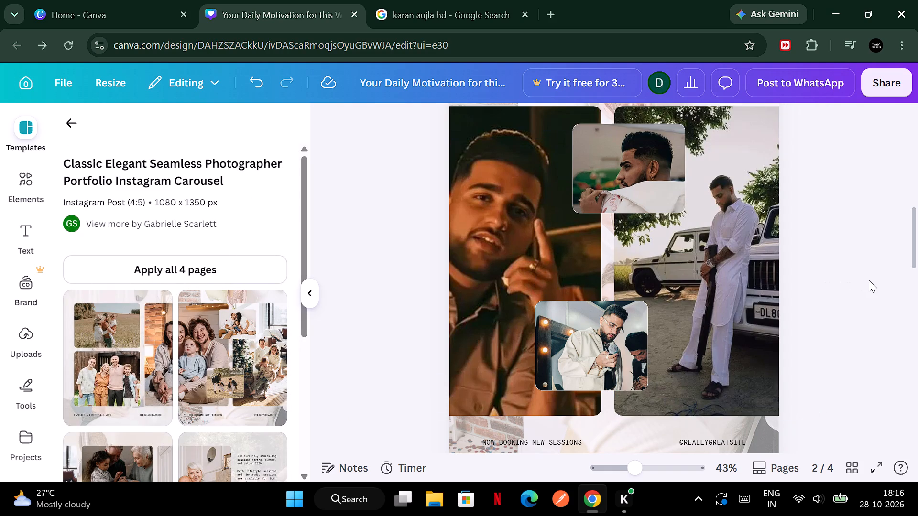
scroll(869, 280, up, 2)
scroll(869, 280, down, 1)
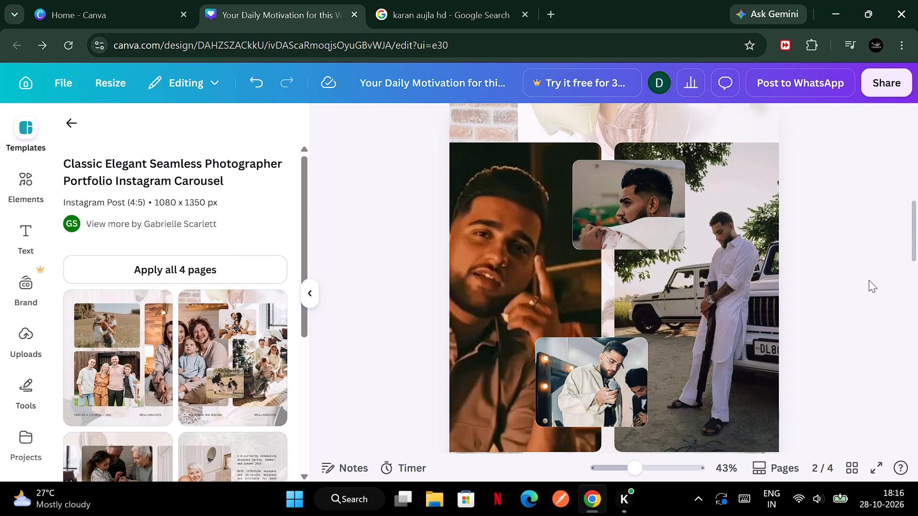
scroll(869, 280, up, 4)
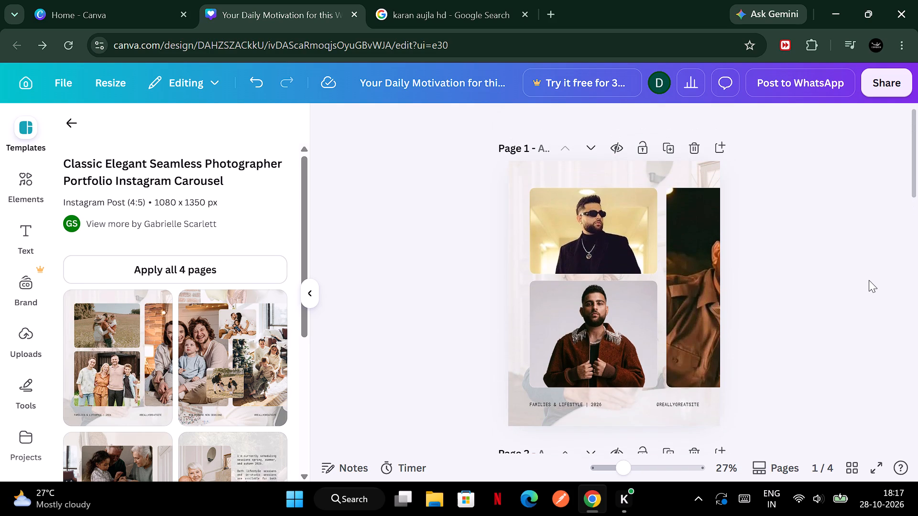
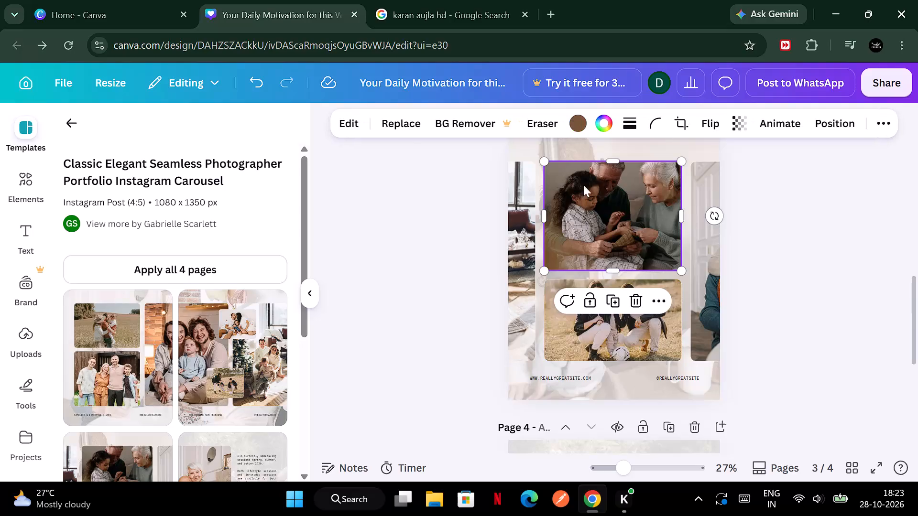
Replace the upper grandparents photo on page 3 with the uploaded photo of the man in a brown shirt with a raised finger.
click(402, 123)
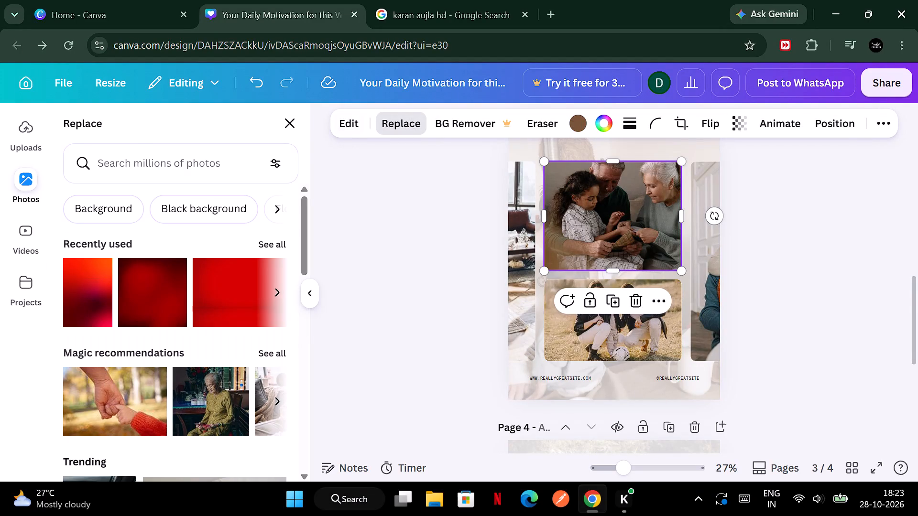
click(24, 139)
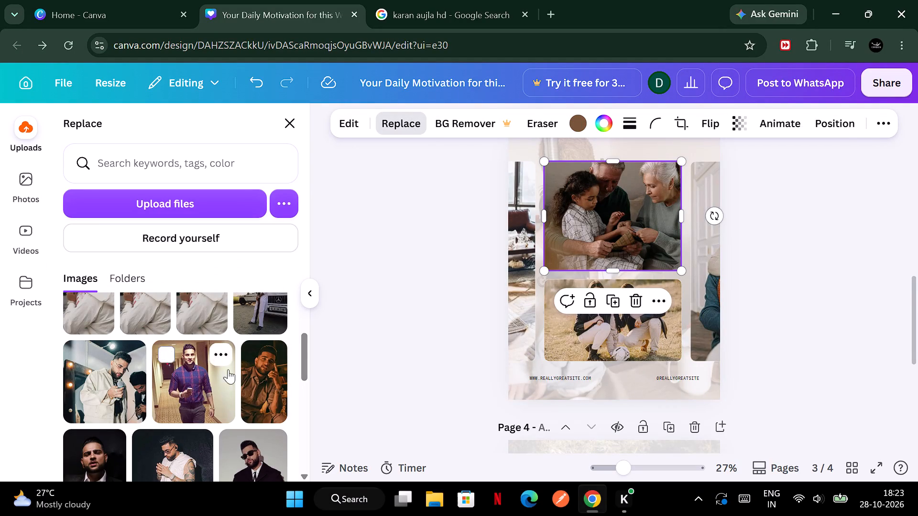
click(257, 377)
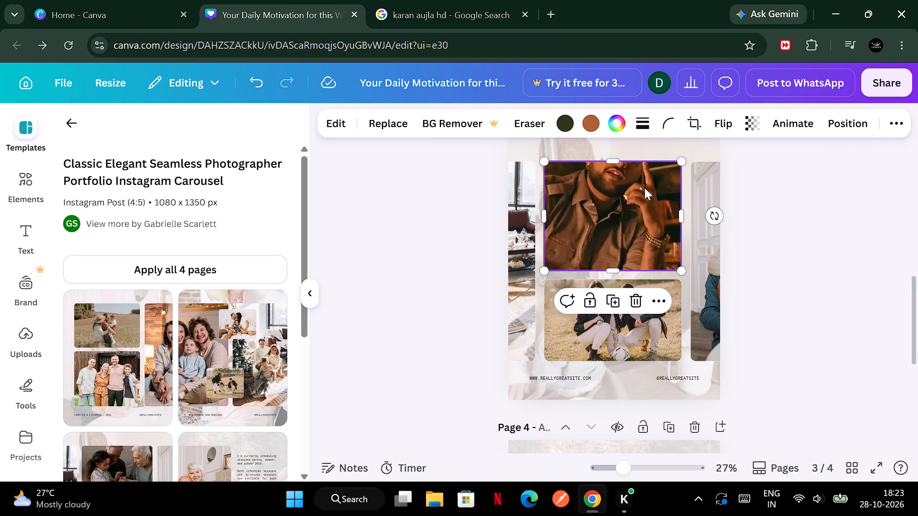
Move the brown-shirt photo on page 3 down within its crop frame so the man's whole head shows.
click(702, 120)
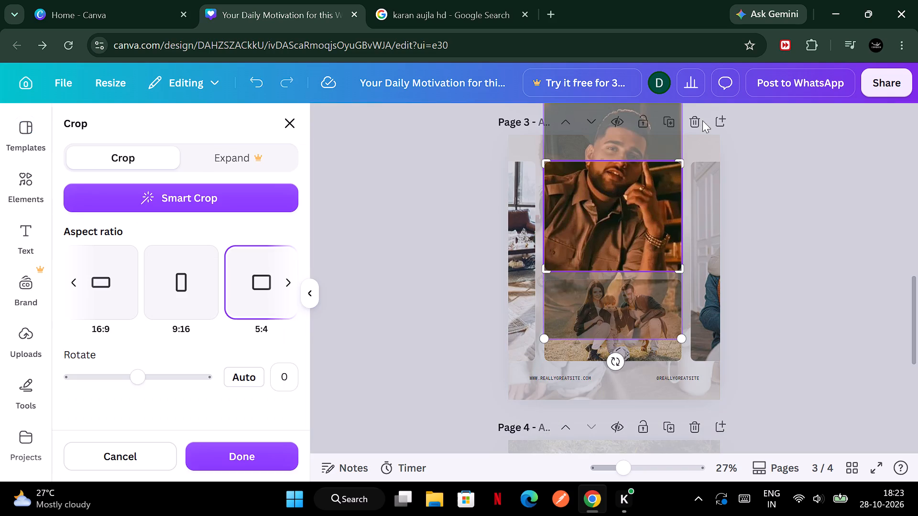
drag(637, 202, 638, 276)
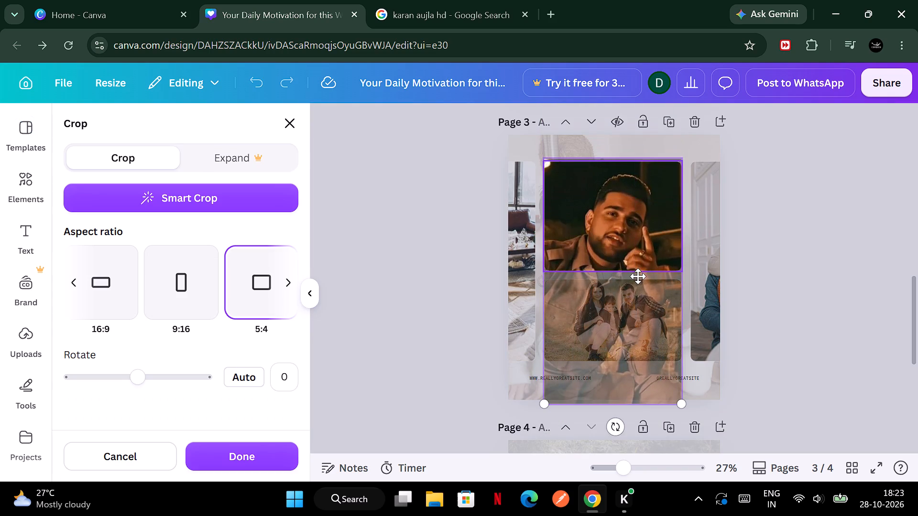
click(776, 274)
click(649, 214)
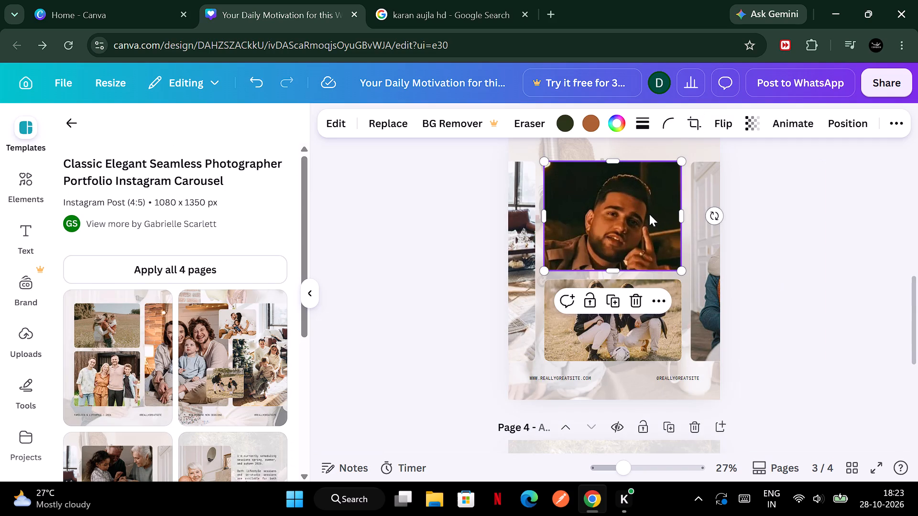
click(831, 290)
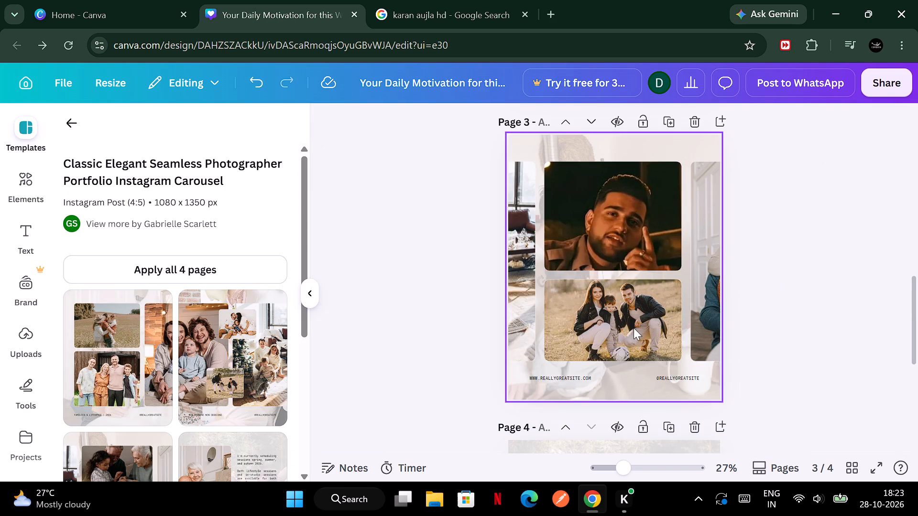
Replace the lower photo of the family crouching in a field on page 3 with the uploaded plaid-shirt hallway photo.
click(634, 328)
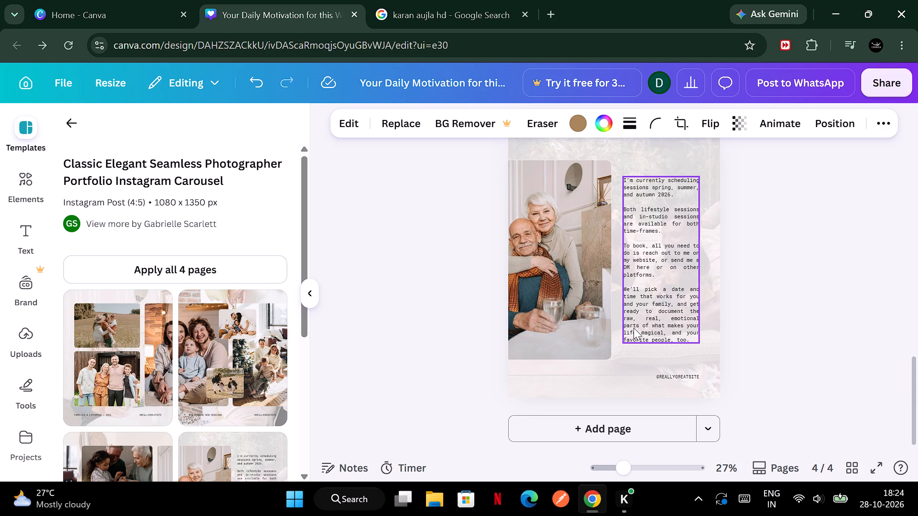
scroll(575, 262, up, 4)
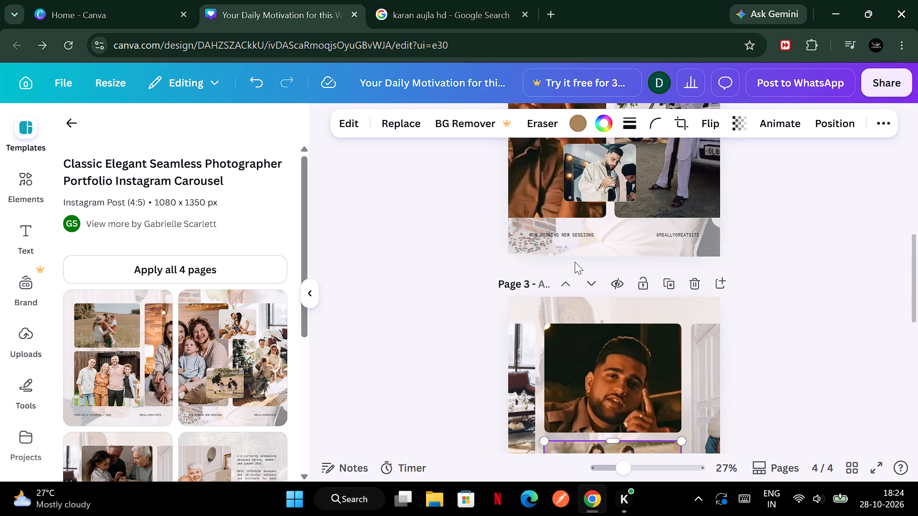
scroll(590, 315, down, 2)
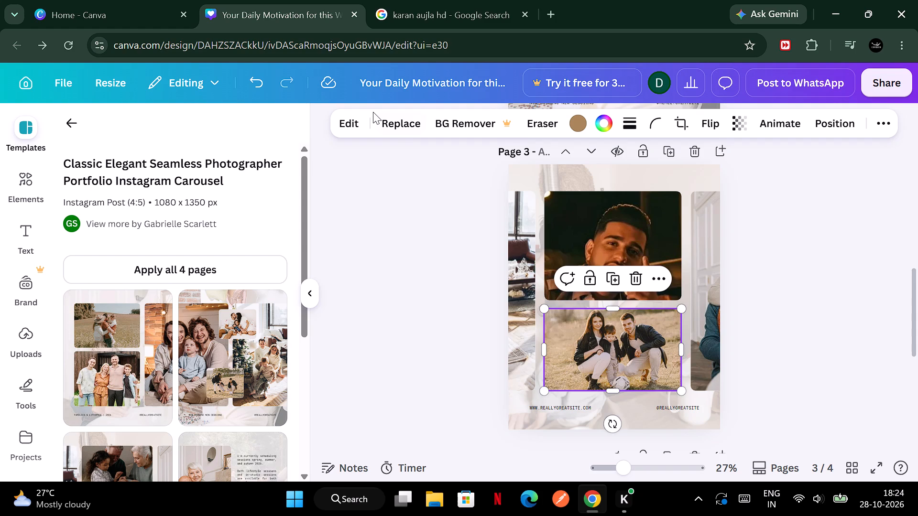
click(402, 121)
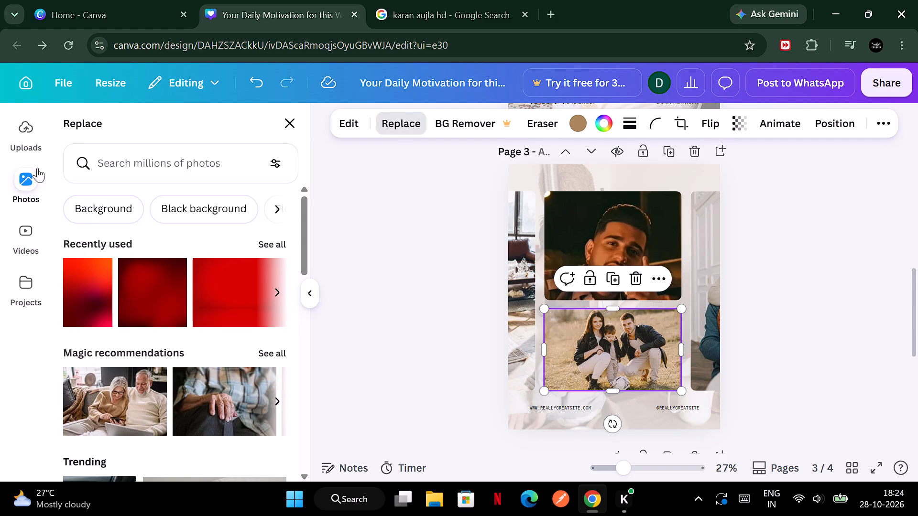
click(33, 155)
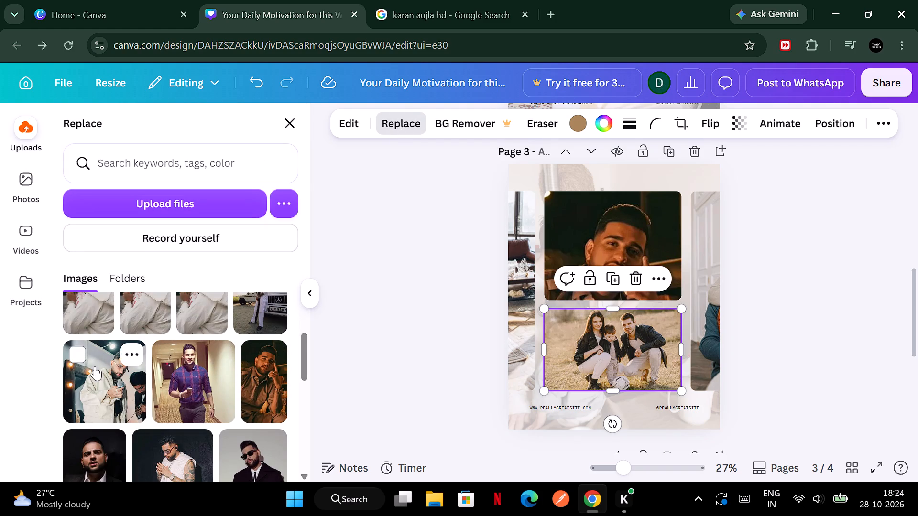
click(178, 384)
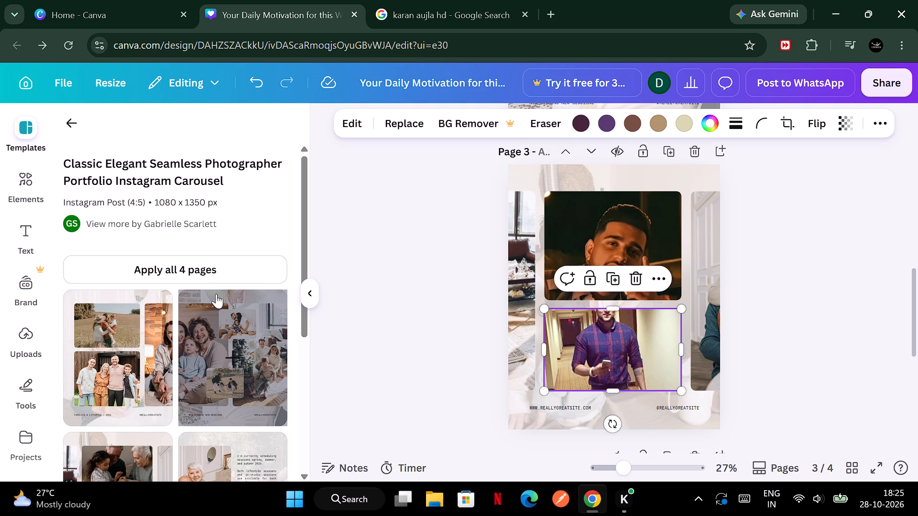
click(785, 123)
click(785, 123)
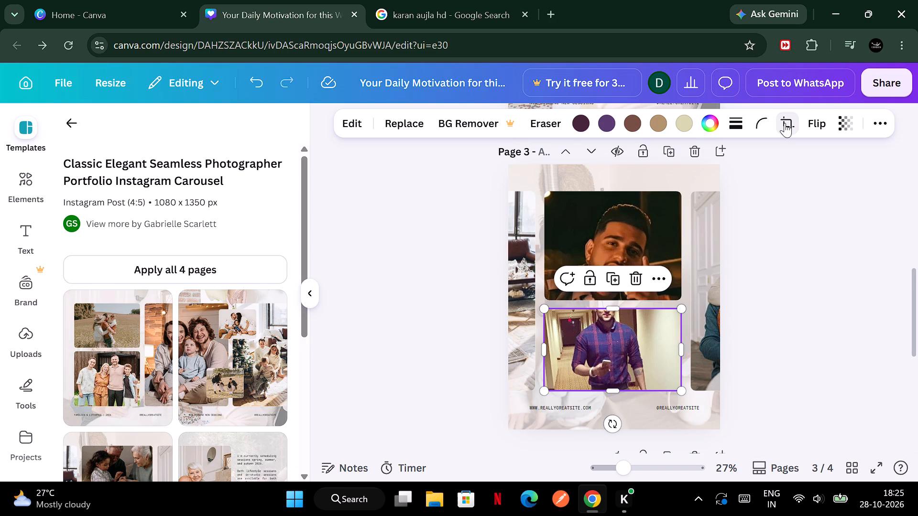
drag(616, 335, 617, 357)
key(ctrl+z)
Move the plaid-shirt photo on page 3 down within its crop frame until its top edge meets the frame.
click(788, 123)
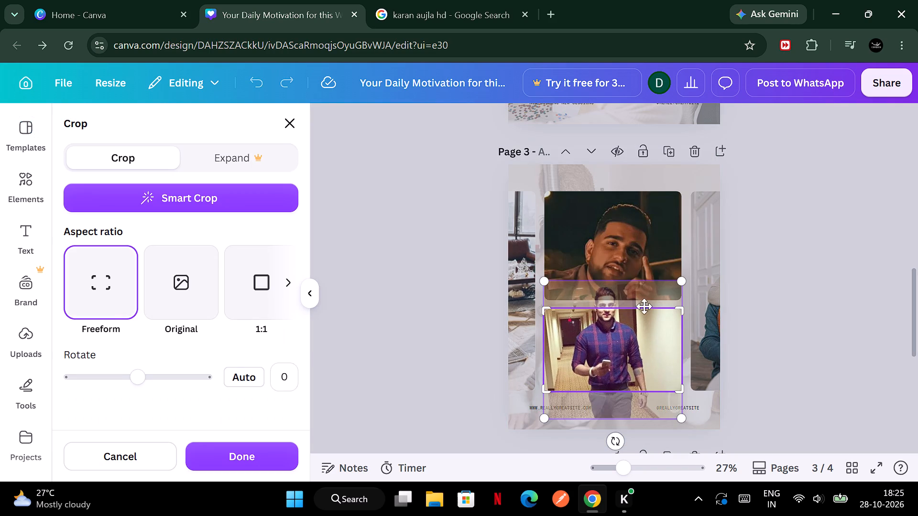
drag(617, 352, 612, 386)
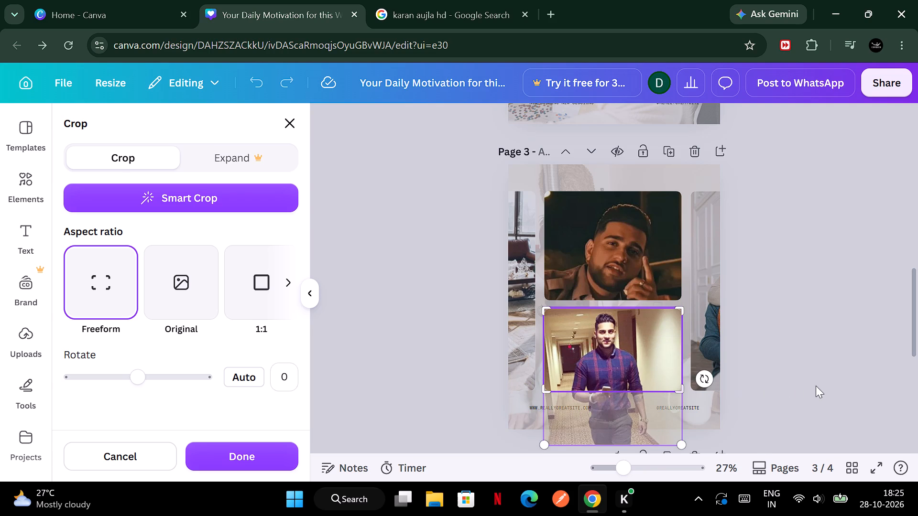
click(816, 386)
click(816, 386)
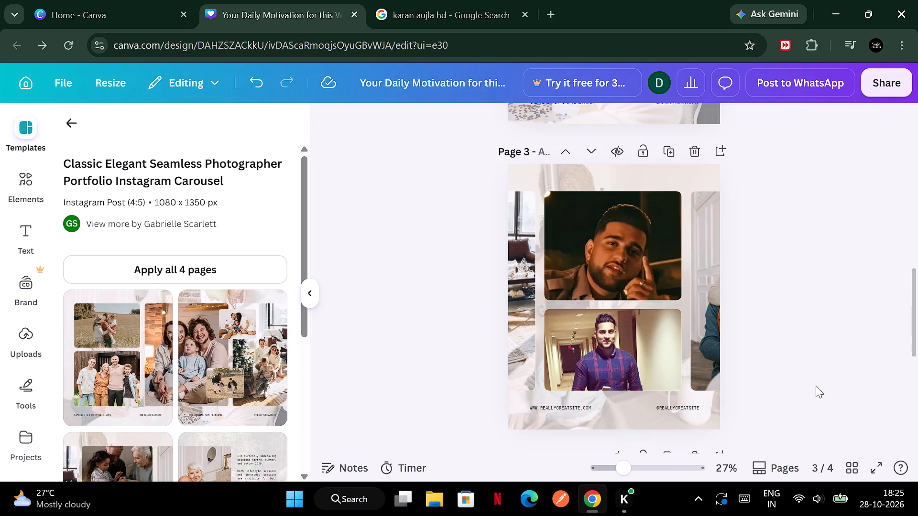
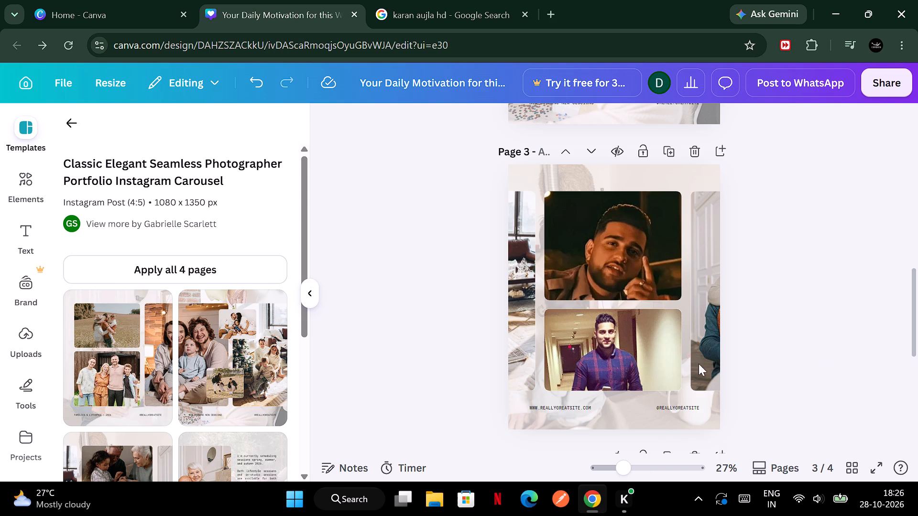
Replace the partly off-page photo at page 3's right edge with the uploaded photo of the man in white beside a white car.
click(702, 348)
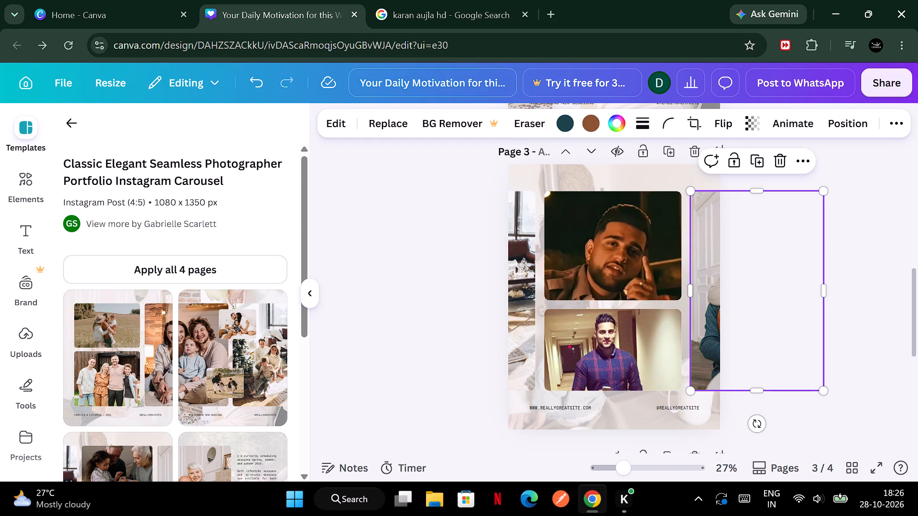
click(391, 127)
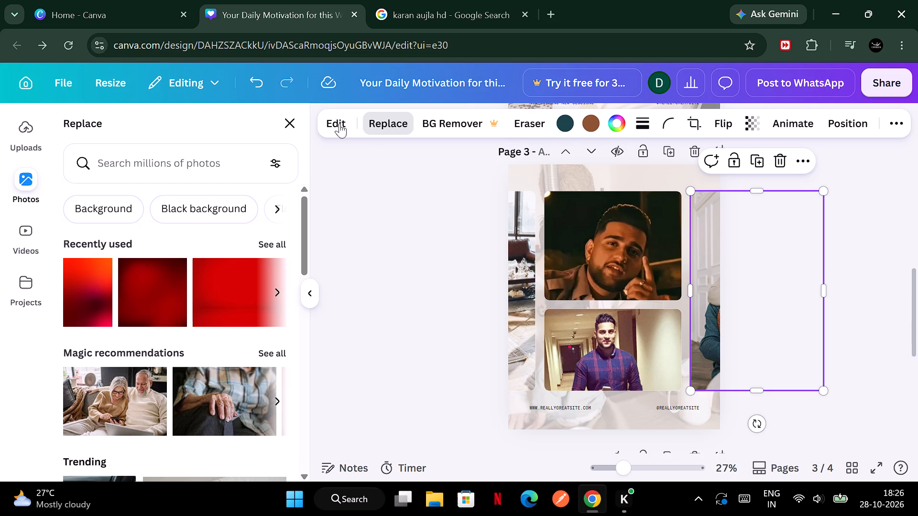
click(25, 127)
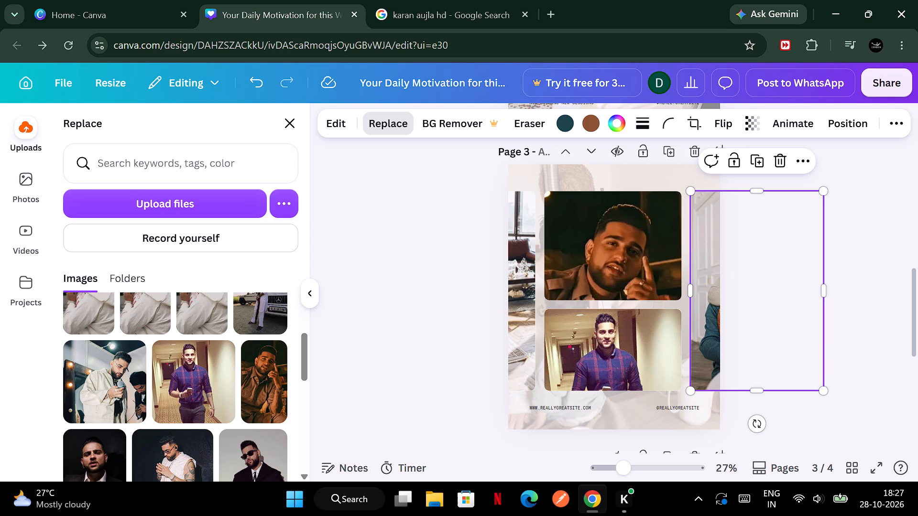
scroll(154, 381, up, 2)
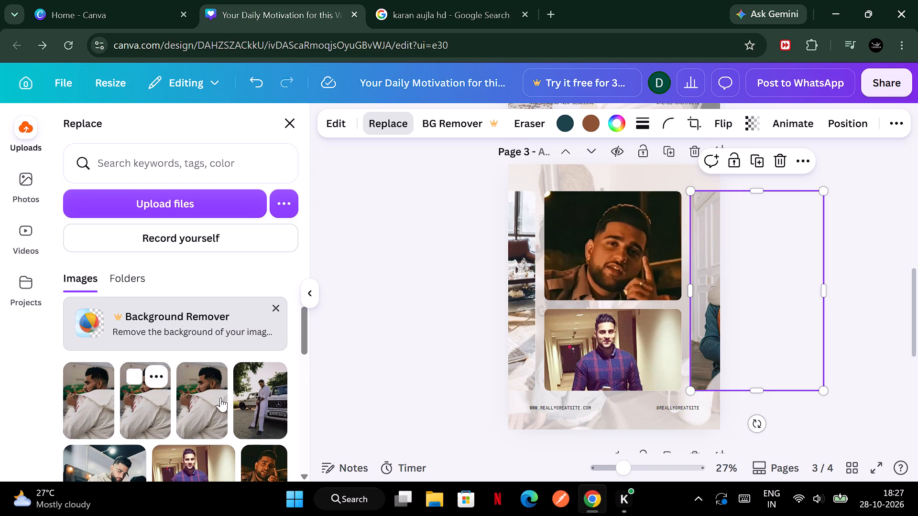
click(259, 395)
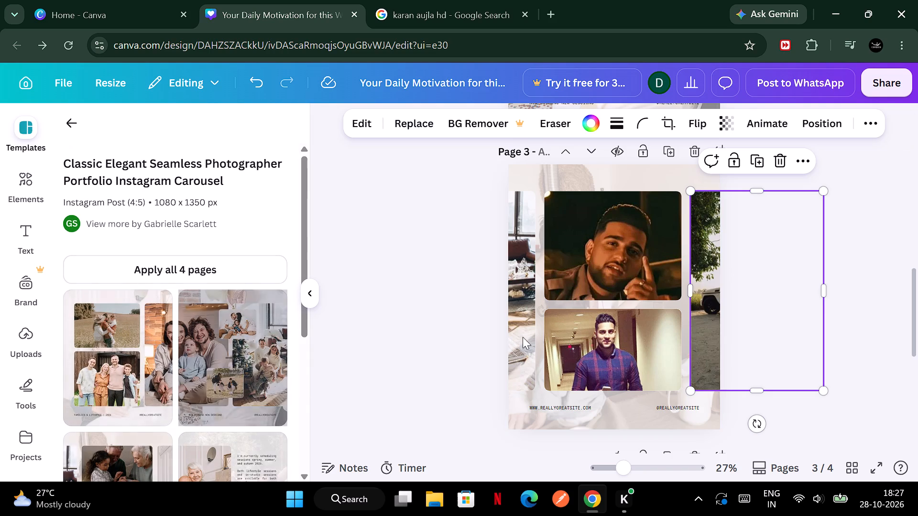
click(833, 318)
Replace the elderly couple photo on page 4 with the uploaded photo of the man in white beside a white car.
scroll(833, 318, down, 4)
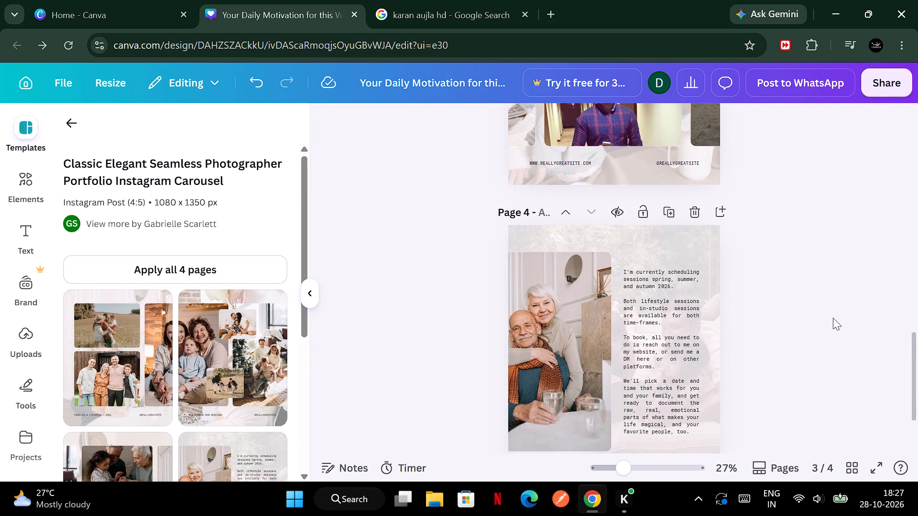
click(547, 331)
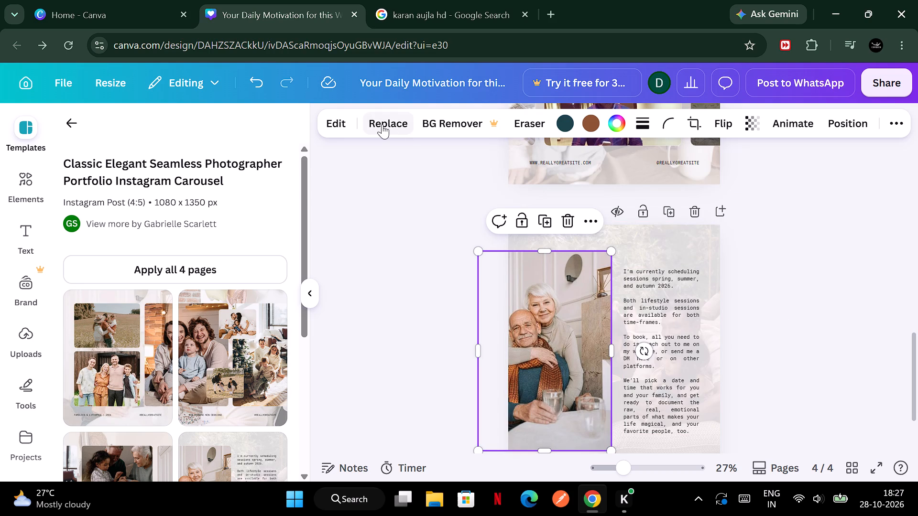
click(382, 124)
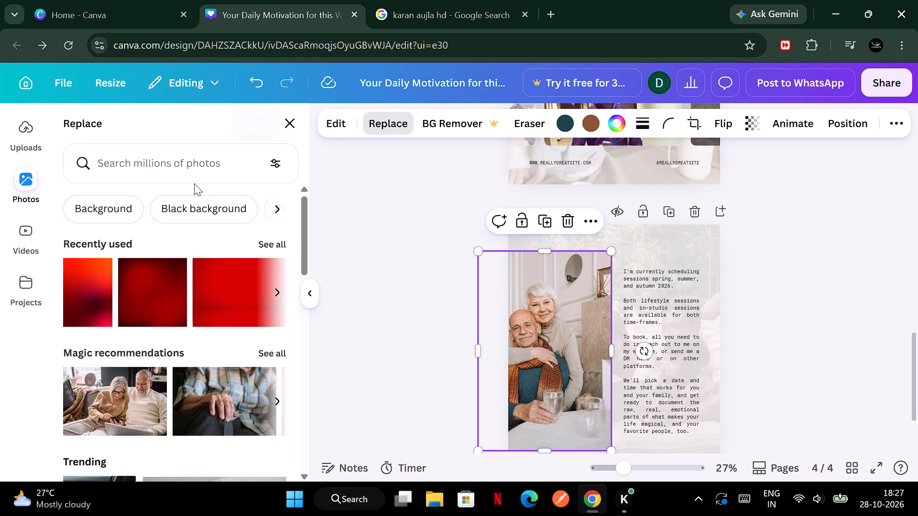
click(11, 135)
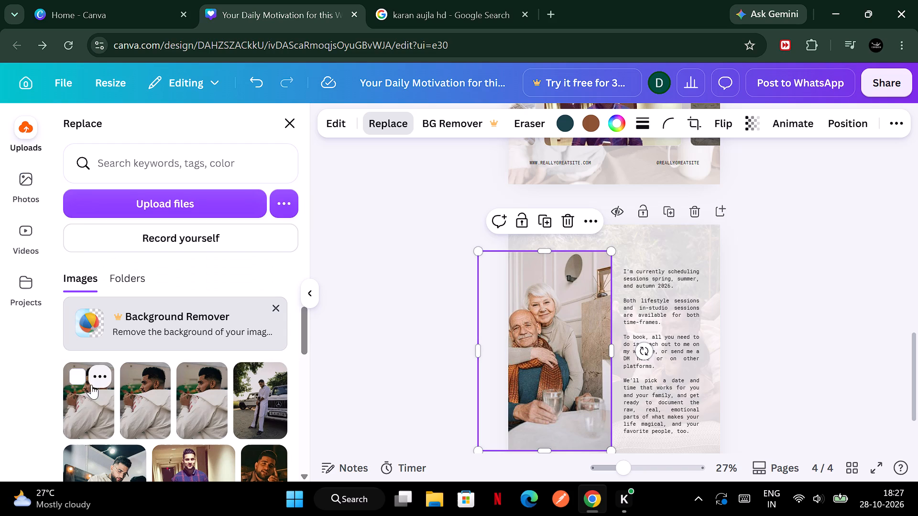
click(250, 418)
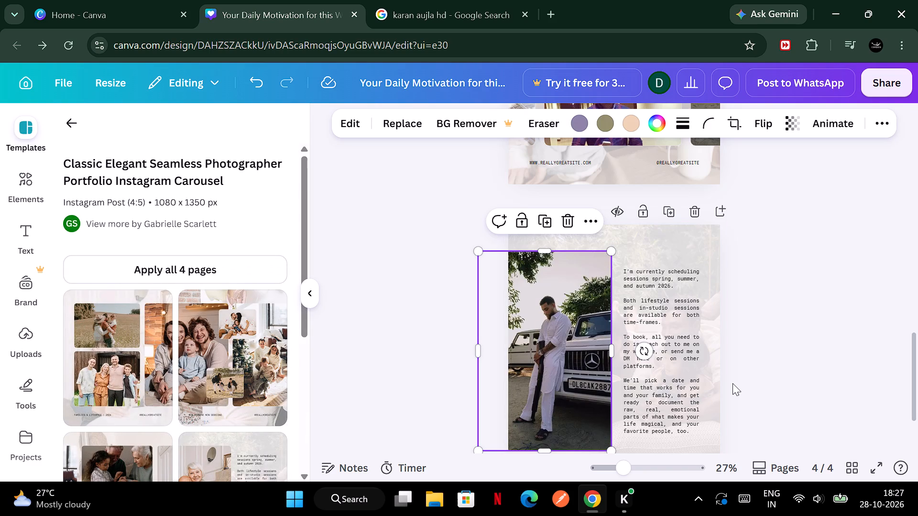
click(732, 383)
Look over the carousel pages to check the replaced photos.
scroll(619, 337, up, 6)
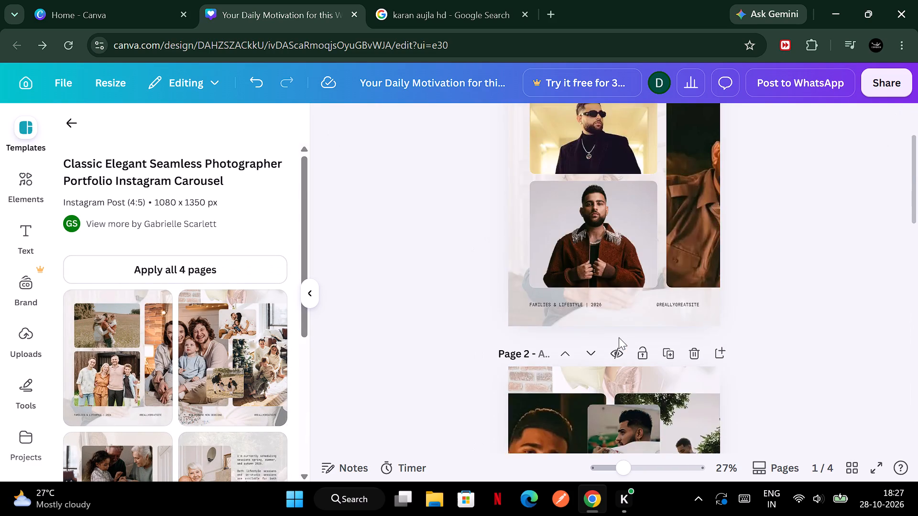
scroll(619, 337, up, 3)
scroll(619, 337, down, 4)
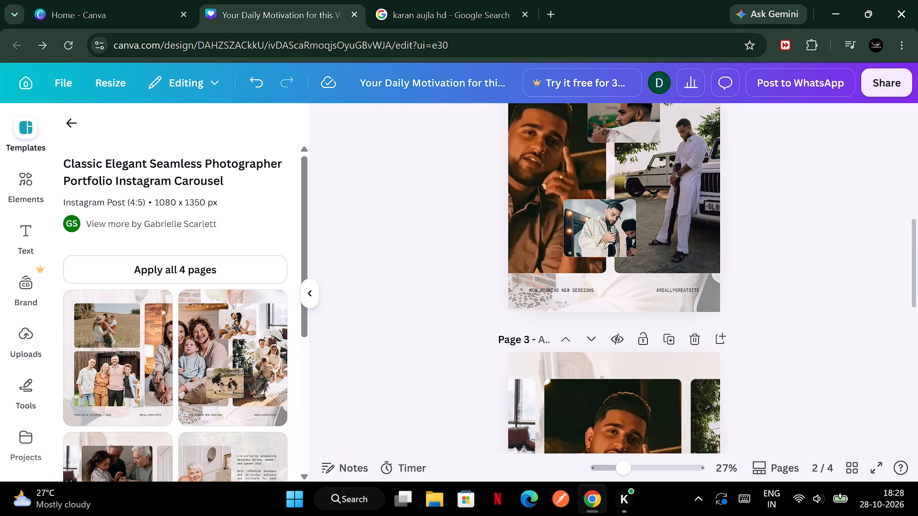
scroll(437, 425, down, 5)
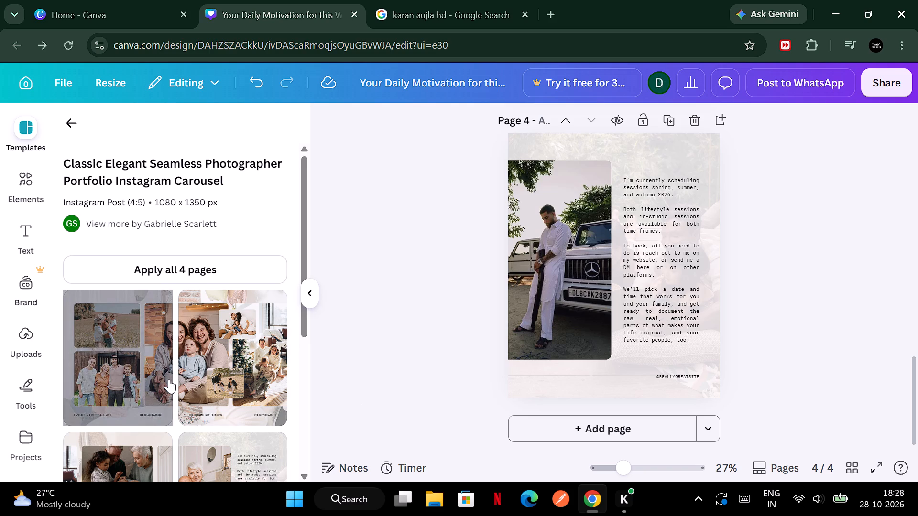
Apply all 4 pages of the Minimal Simple Photo Centric Collage Seamless Instagram Carousel template to the design.
scroll(169, 379, down, 1)
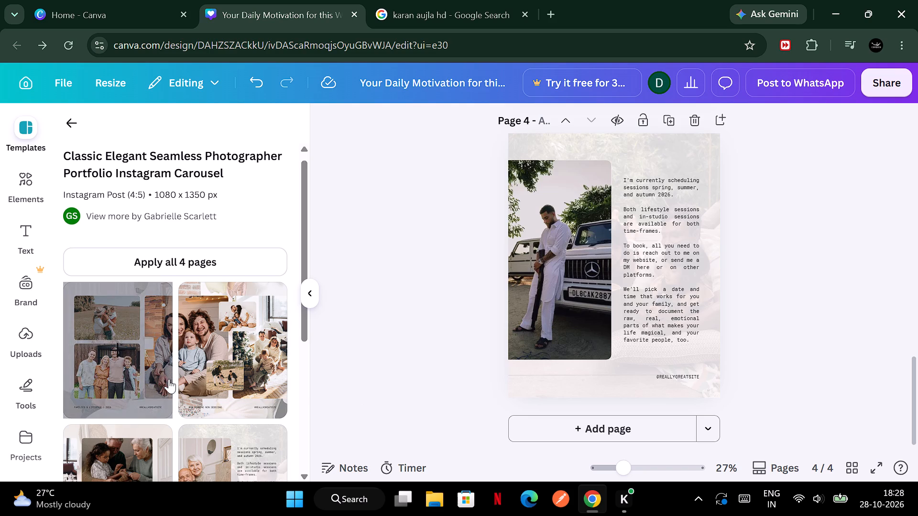
scroll(169, 379, down, 1)
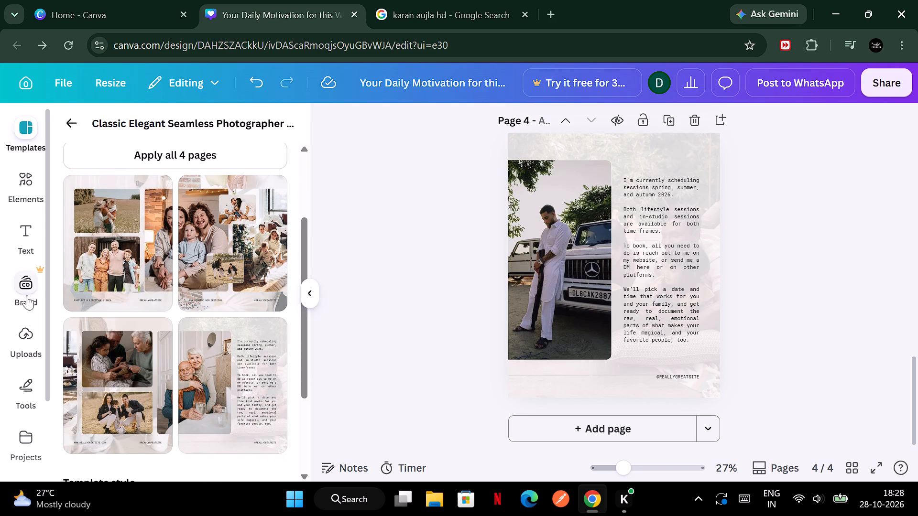
click(78, 123)
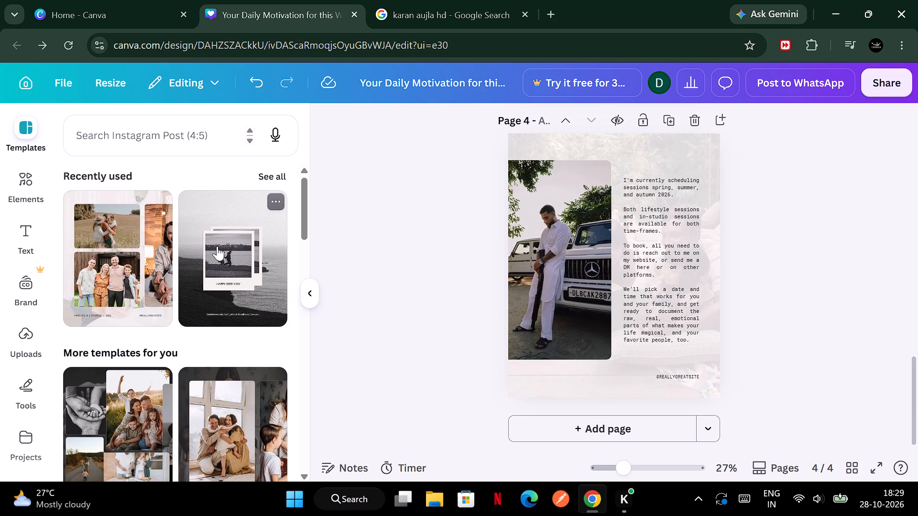
scroll(217, 246, down, 4)
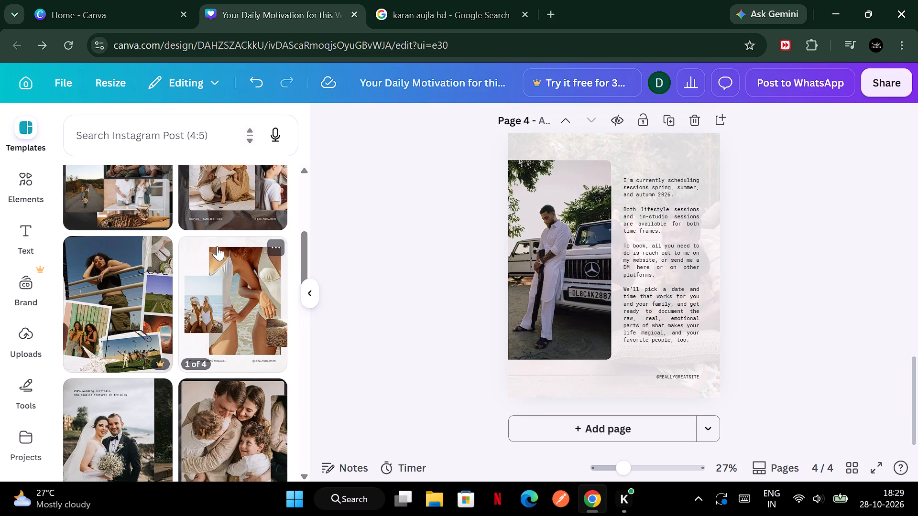
click(223, 291)
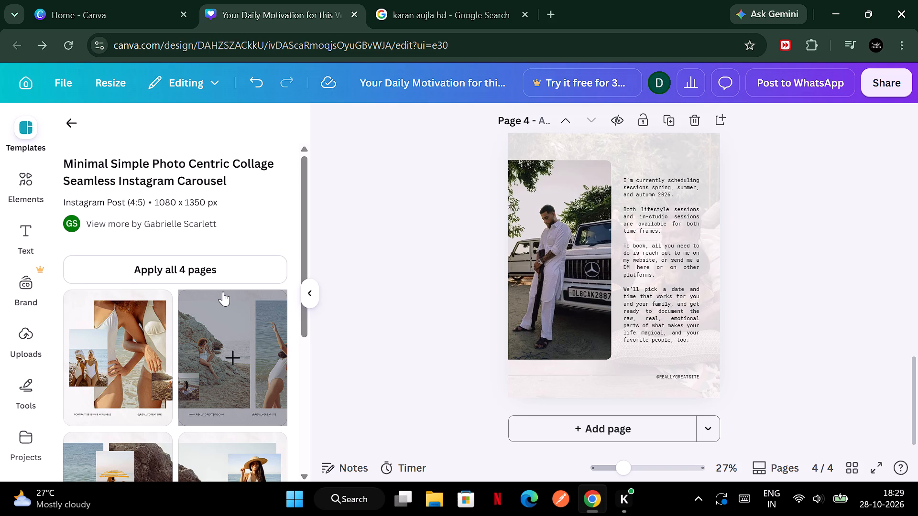
scroll(103, 283, down, 1)
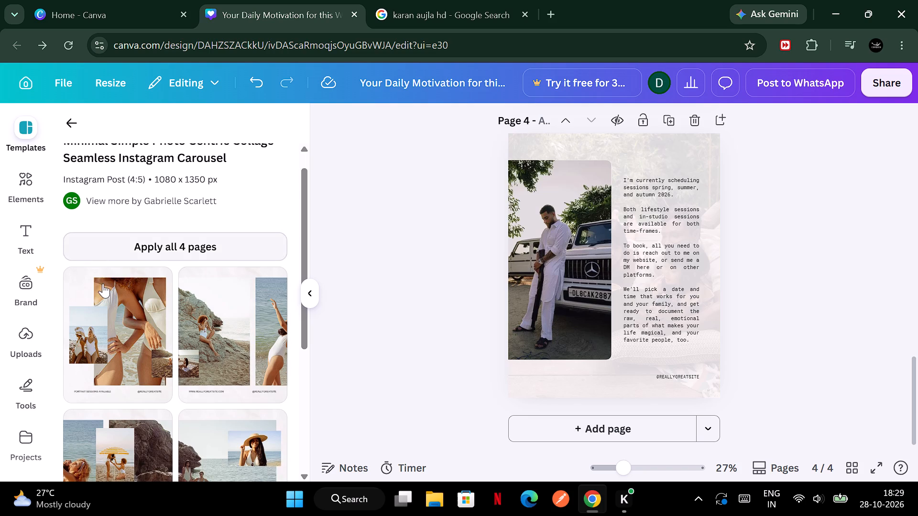
scroll(103, 283, down, 1)
scroll(455, 266, down, 4)
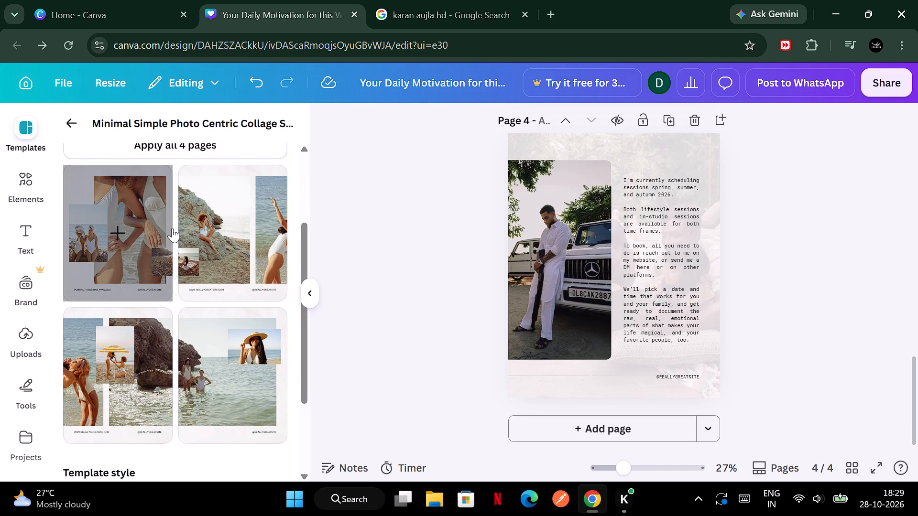
scroll(136, 206, up, 1)
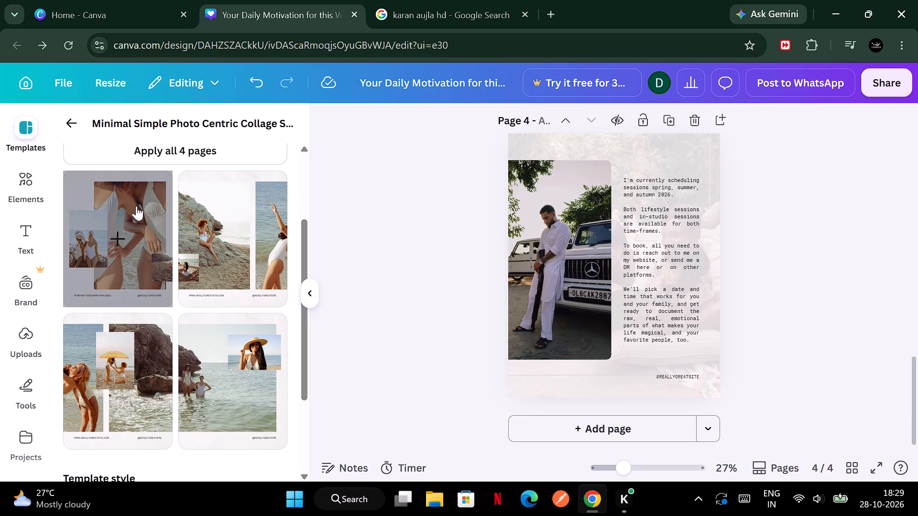
scroll(136, 206, up, 1)
click(168, 265)
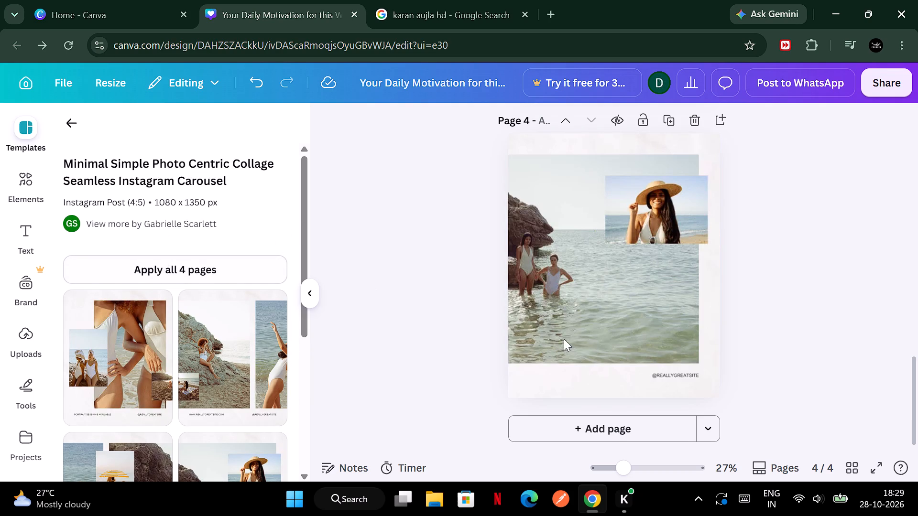
Replace the large swimsuit close-up on page 1 with the uploaded photo of the man in a white hooded jacket.
scroll(706, 321, up, 10)
click(646, 257)
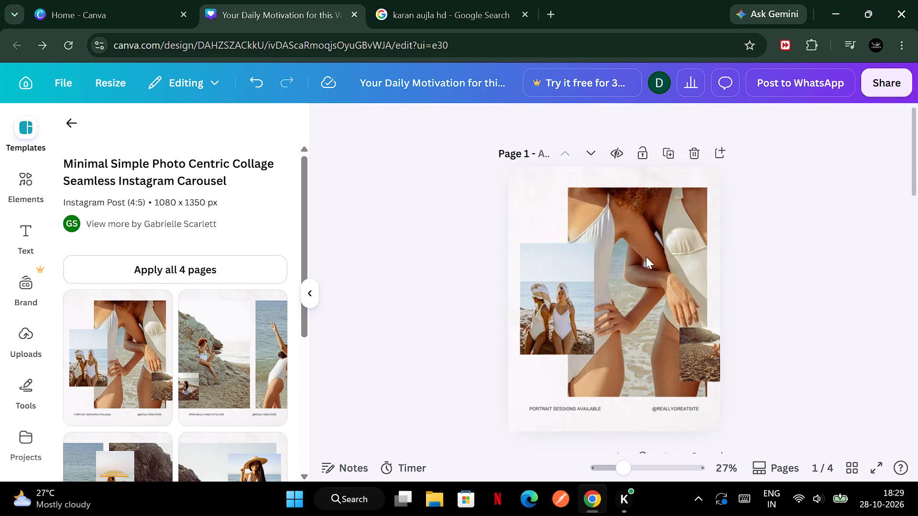
click(646, 257)
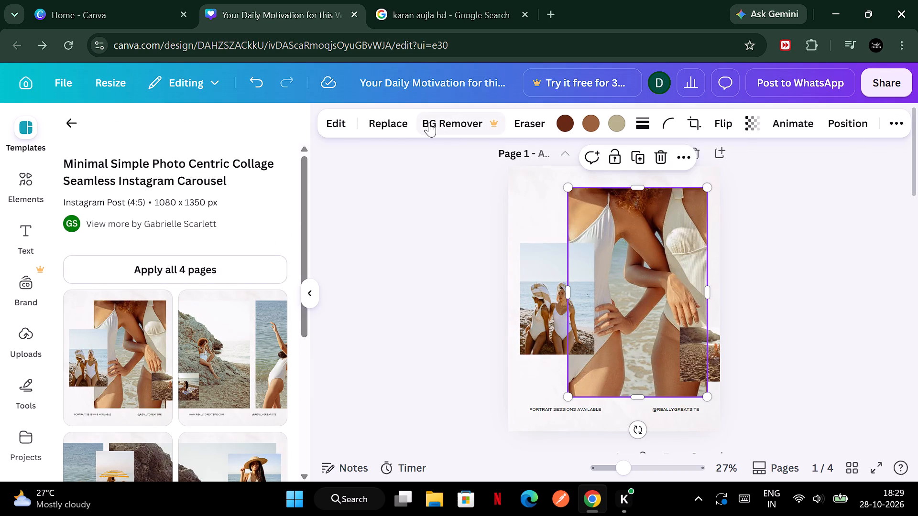
click(345, 131)
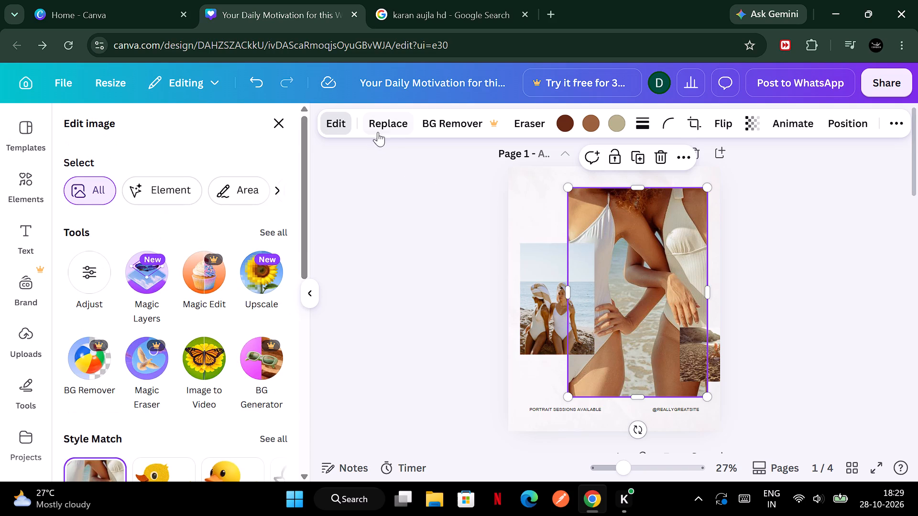
click(391, 133)
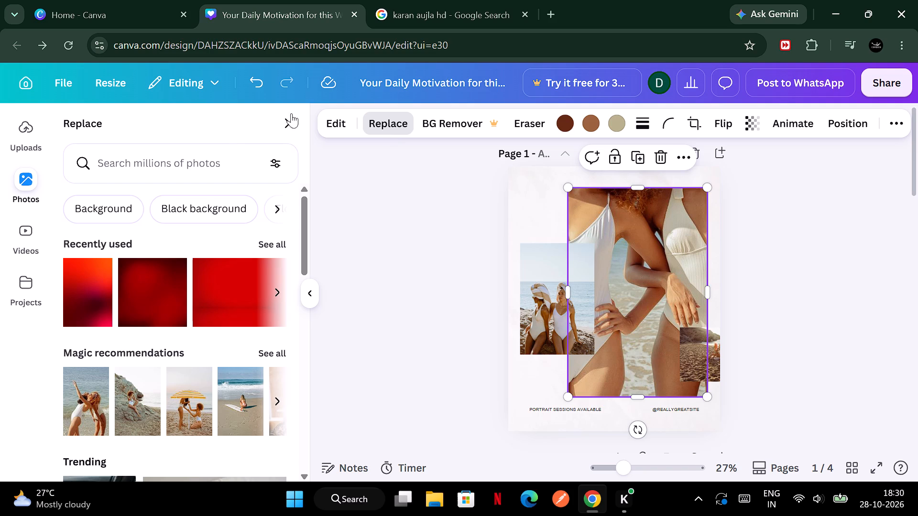
click(30, 142)
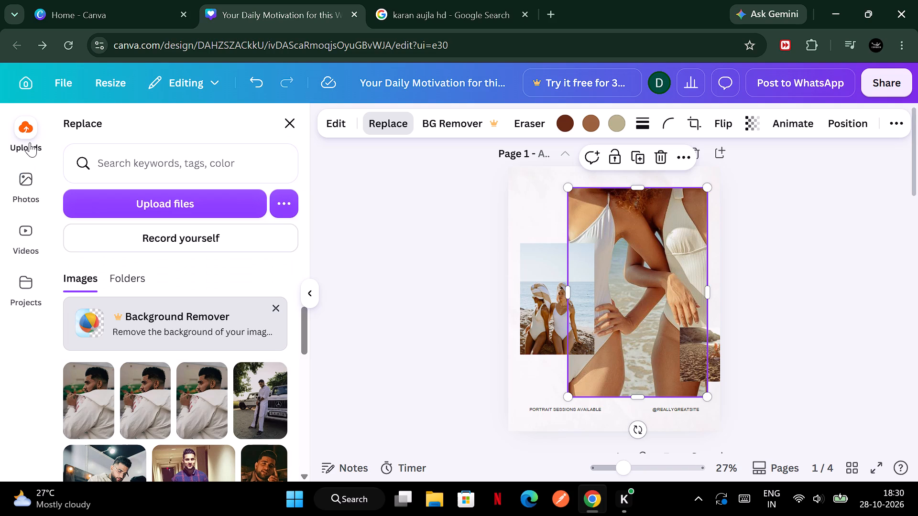
click(75, 392)
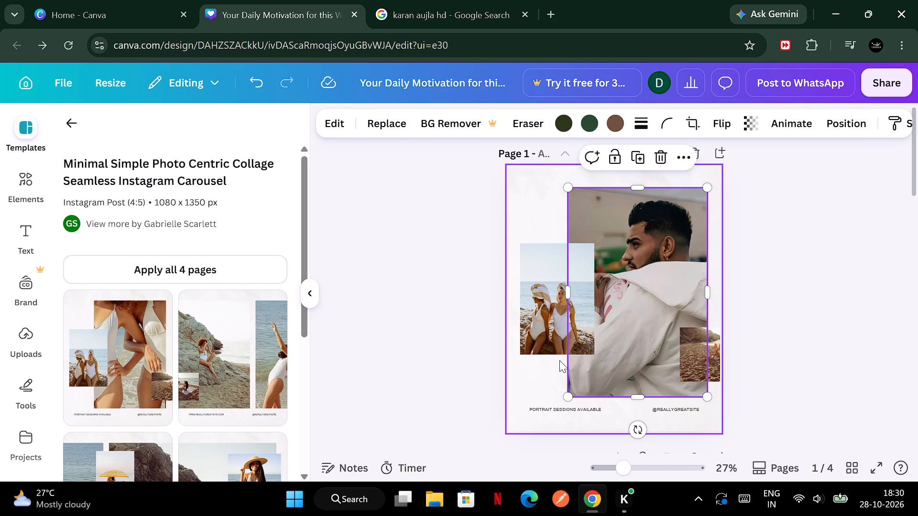
click(809, 323)
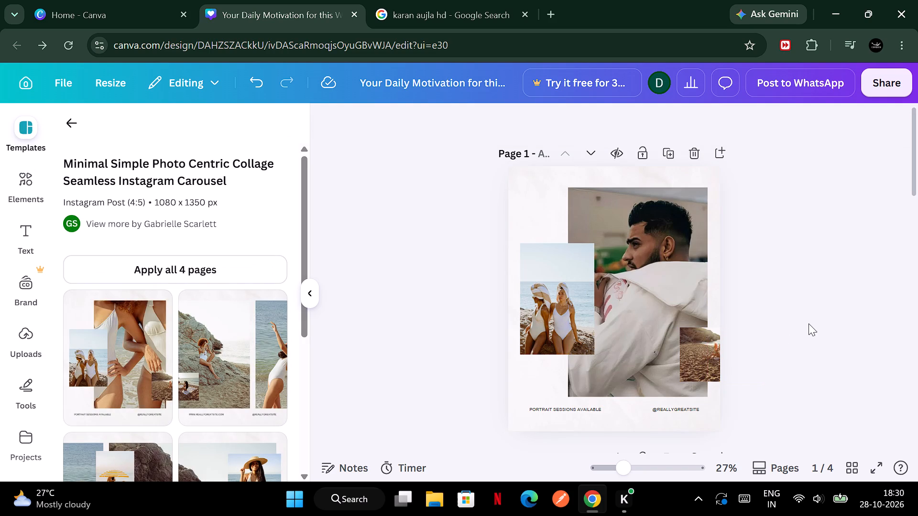
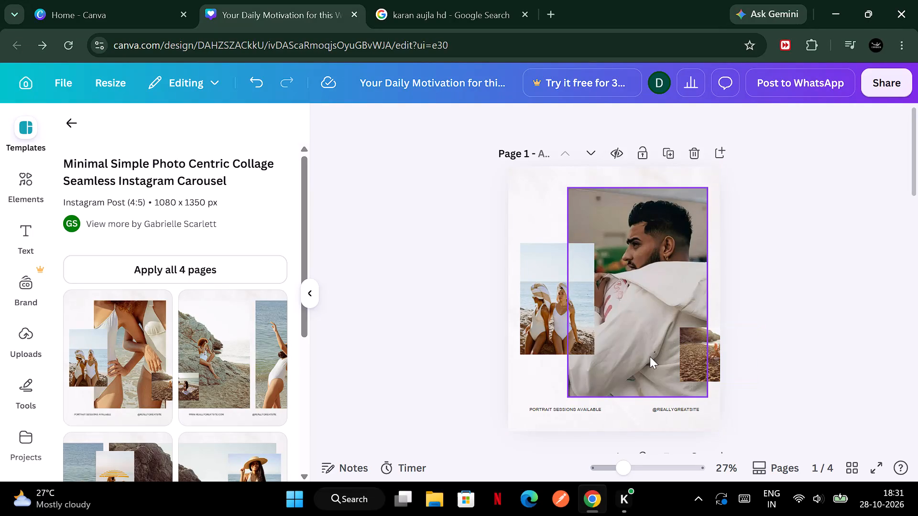
Replace the photo of two women on the beach on page 1 with the uploaded photo of the man beside a white car.
click(576, 322)
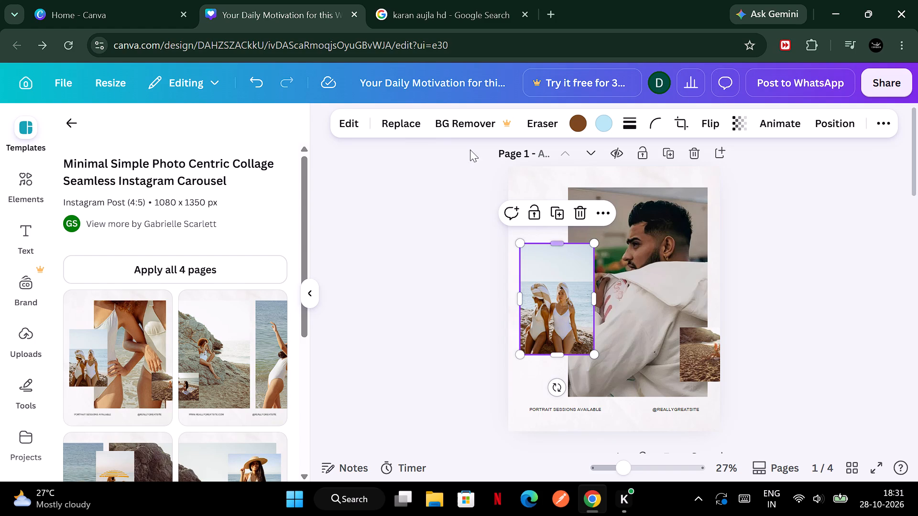
click(415, 125)
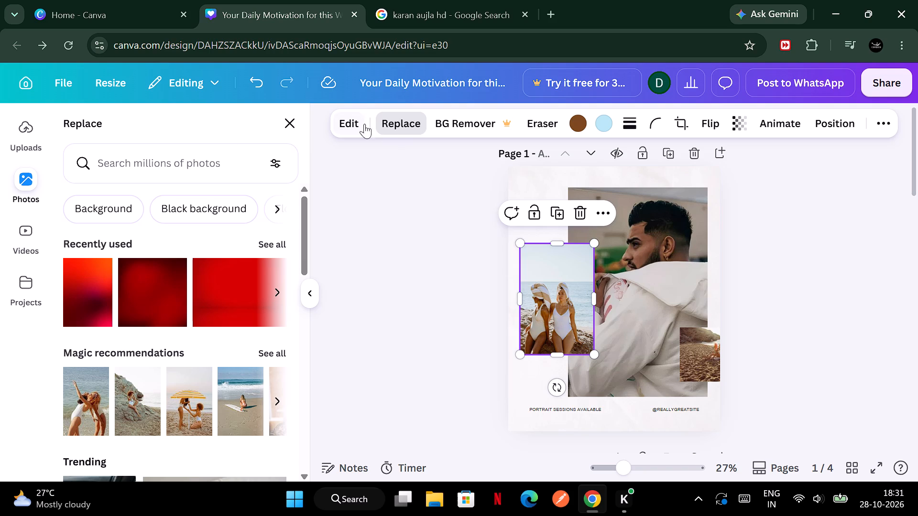
click(44, 147)
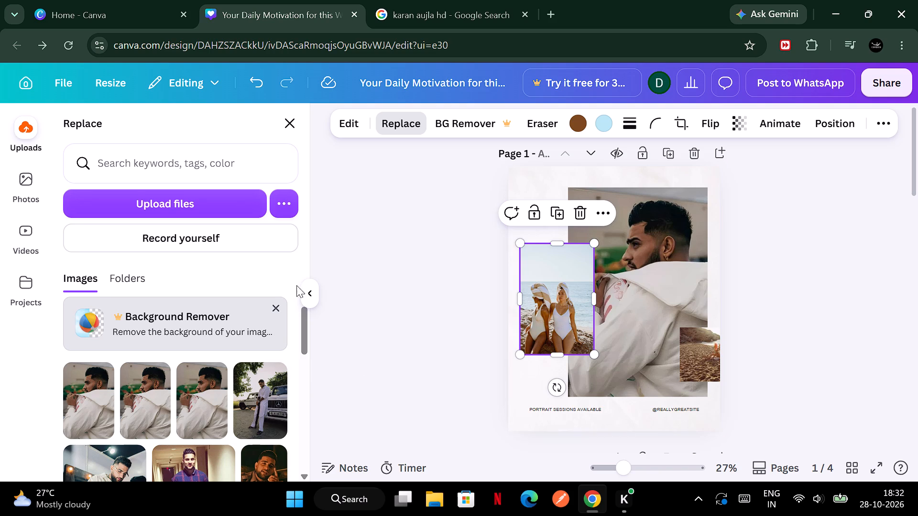
scroll(139, 393, down, 2)
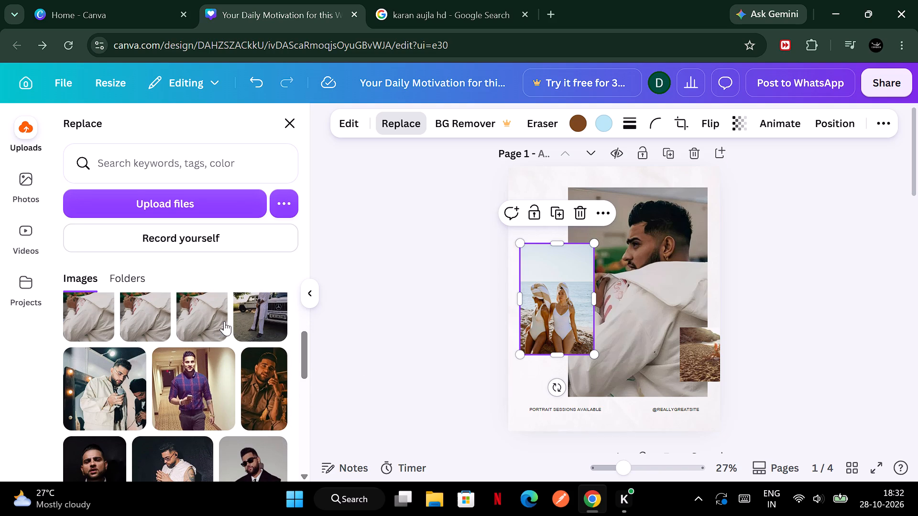
click(250, 317)
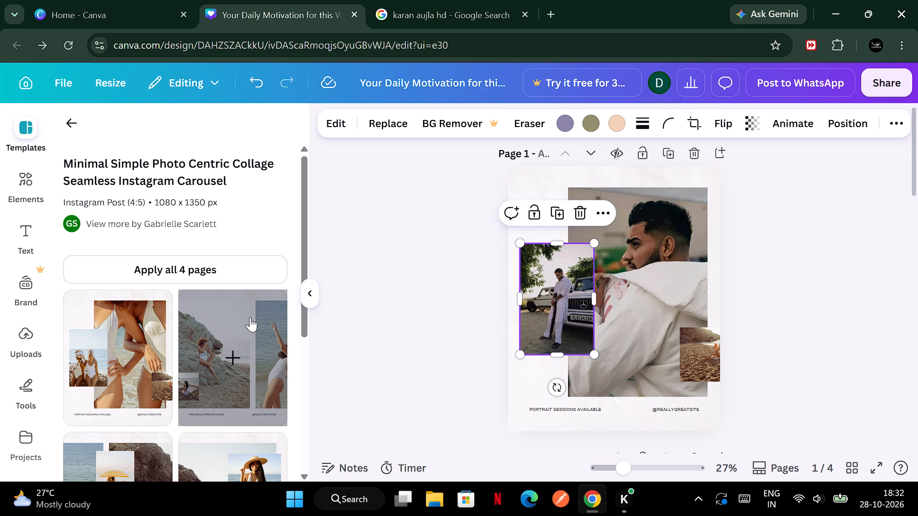
Start replacing the small pebble beach photo at the lower edge of the large portrait on page 1.
click(708, 355)
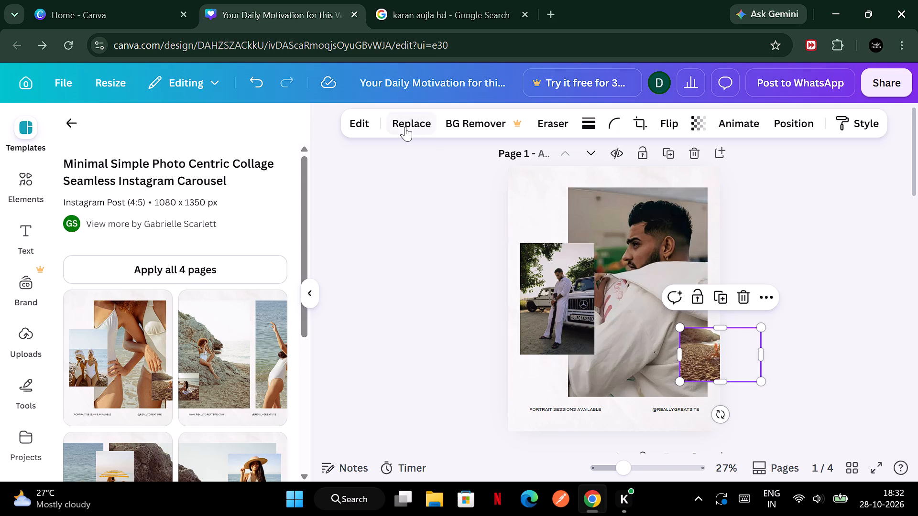
click(405, 127)
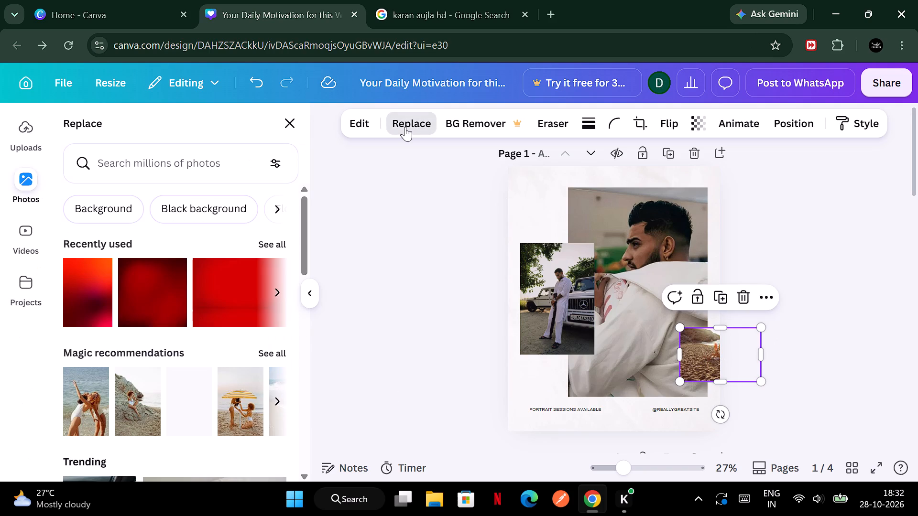
Replace the small pebble beach photo on page 1 with the uploaded dark portrait of the man in a black suit and white shirt.
click(405, 127)
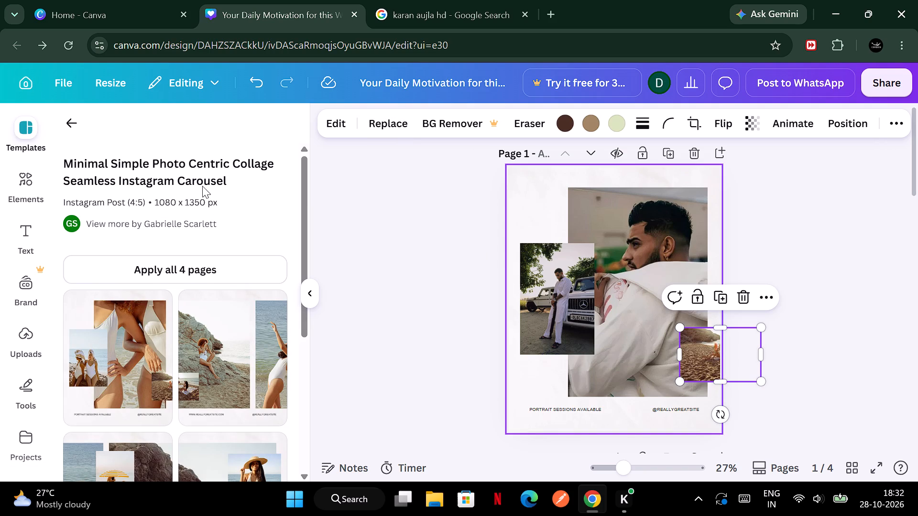
click(393, 134)
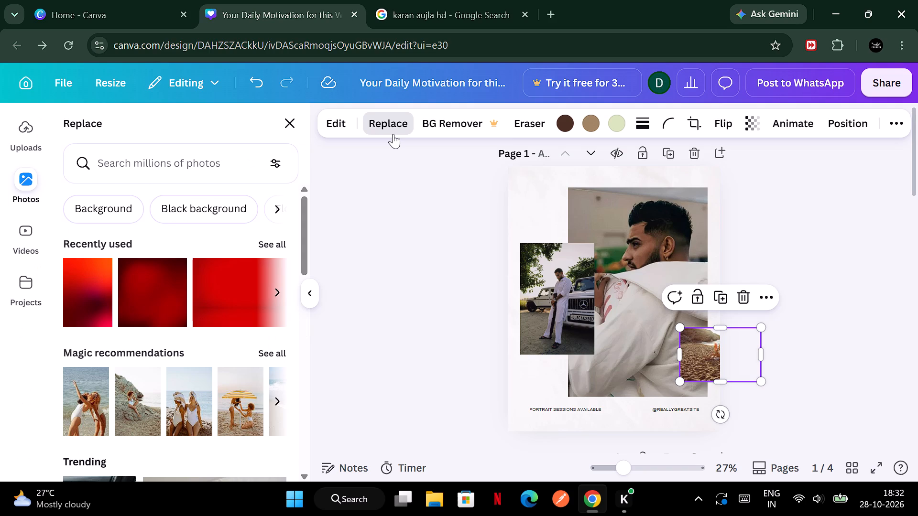
click(26, 125)
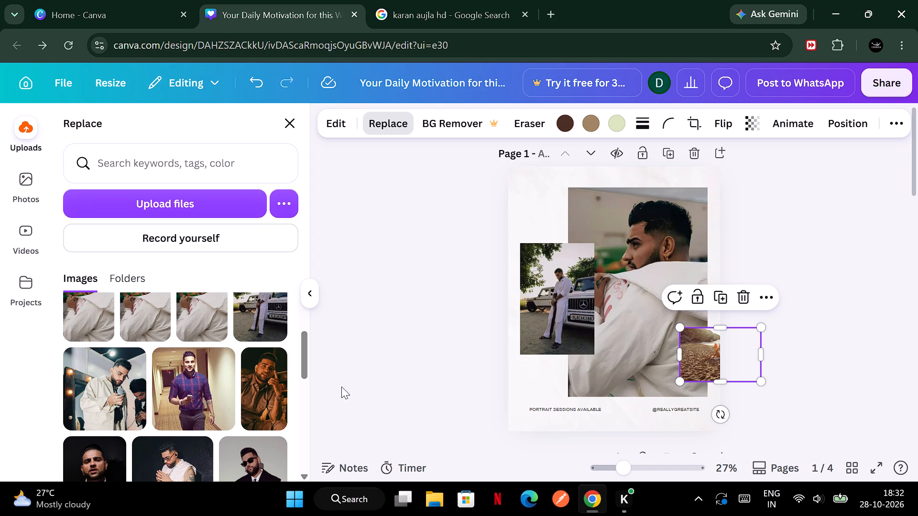
scroll(200, 387, down, 1)
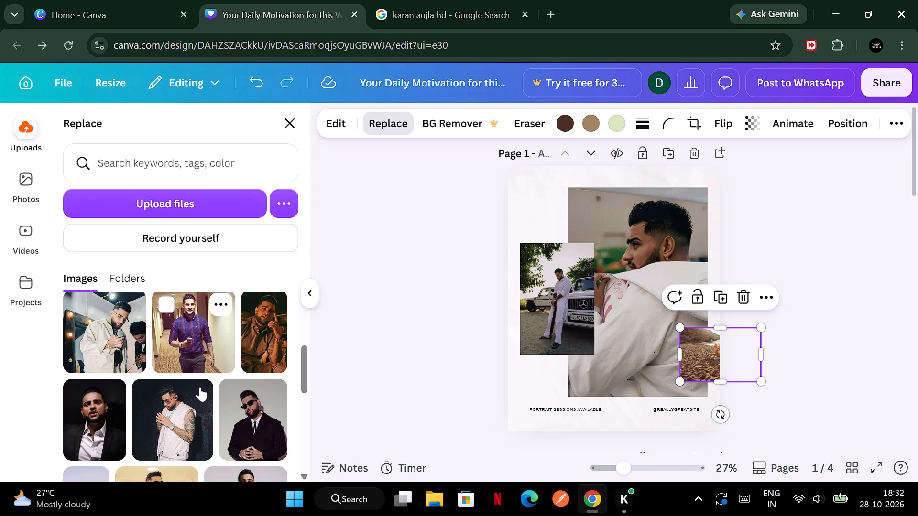
scroll(200, 387, down, 1)
click(109, 404)
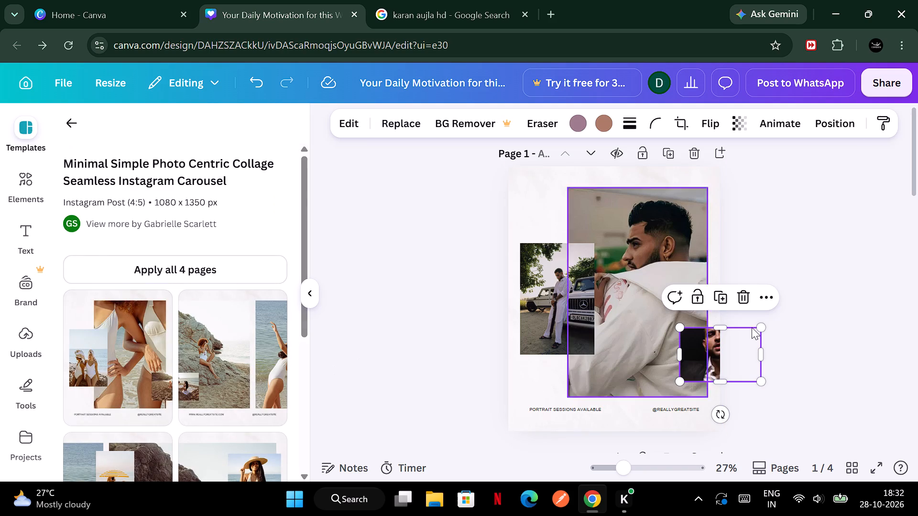
click(850, 312)
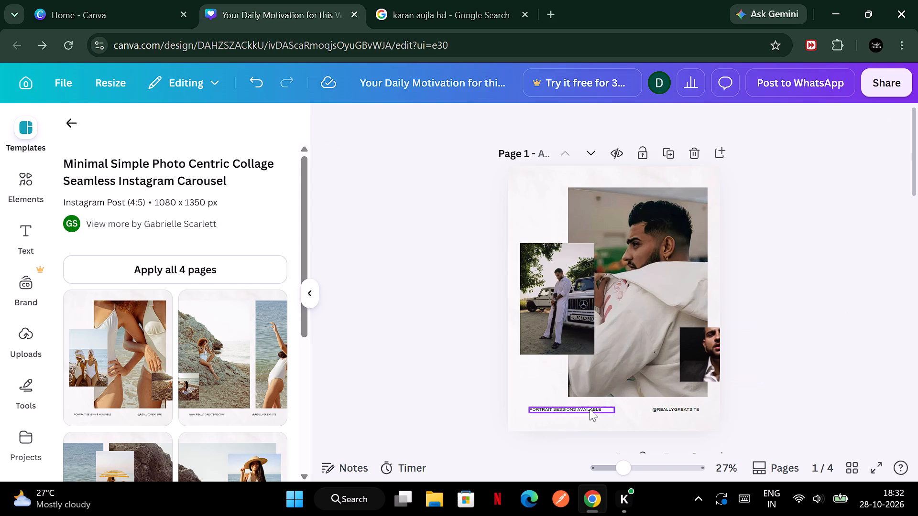
Move on to page 2 of the carousel to work on its beach photos.
scroll(617, 290, down, 2)
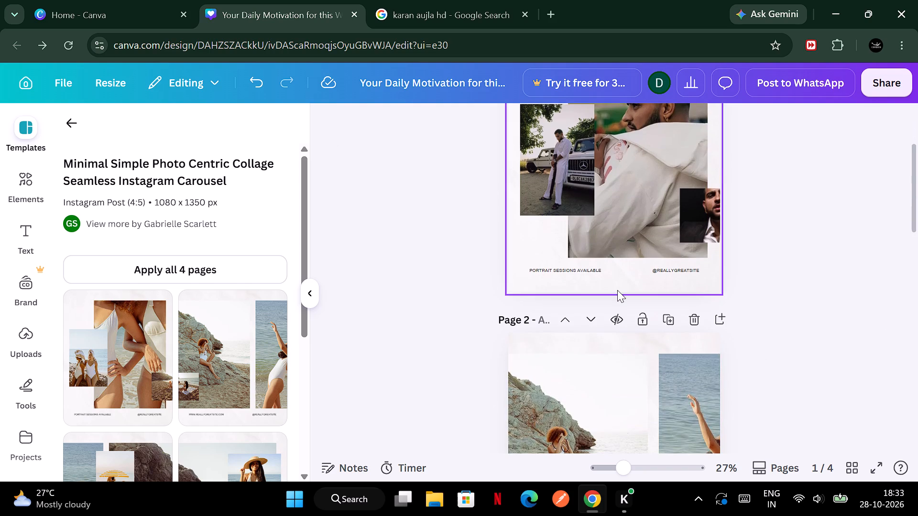
scroll(617, 290, down, 2)
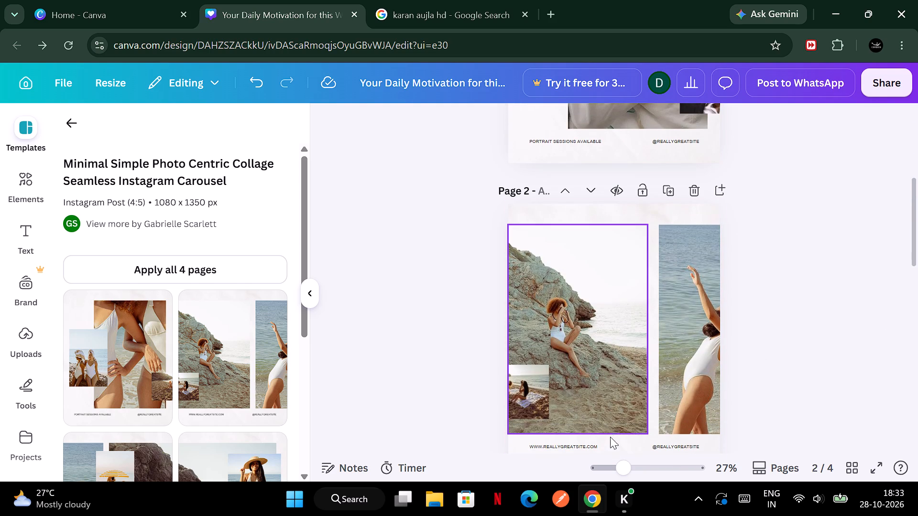
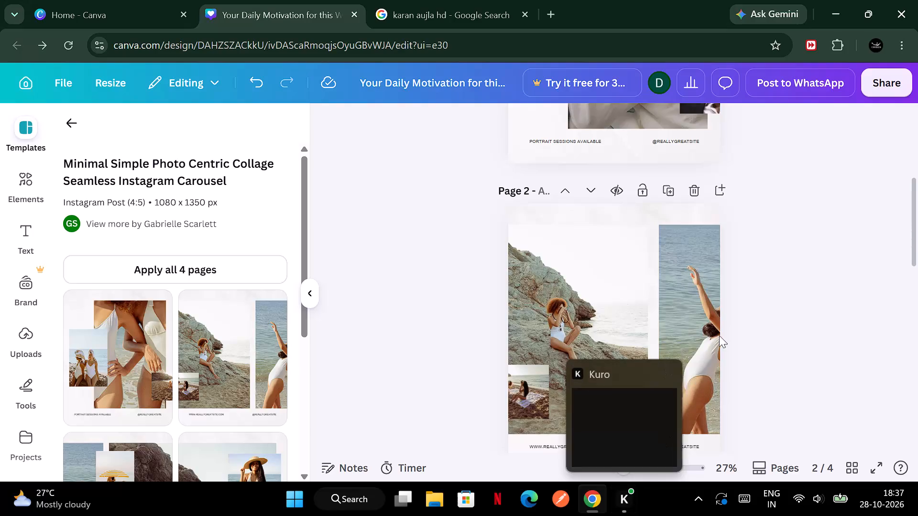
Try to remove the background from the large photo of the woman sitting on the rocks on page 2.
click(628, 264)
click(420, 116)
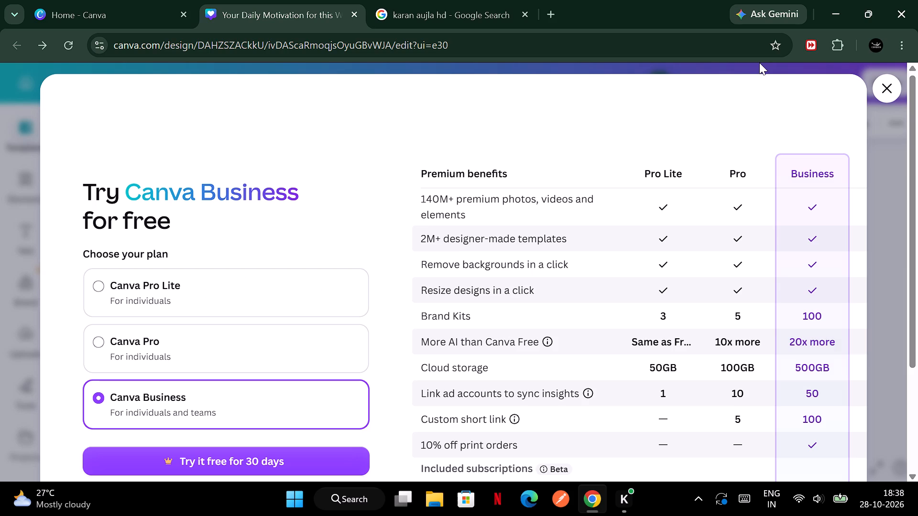
Dismiss the plan offer and replace the large rocky beach photo on page 2 with the uploaded photo of the man in the plaid shirt.
click(892, 89)
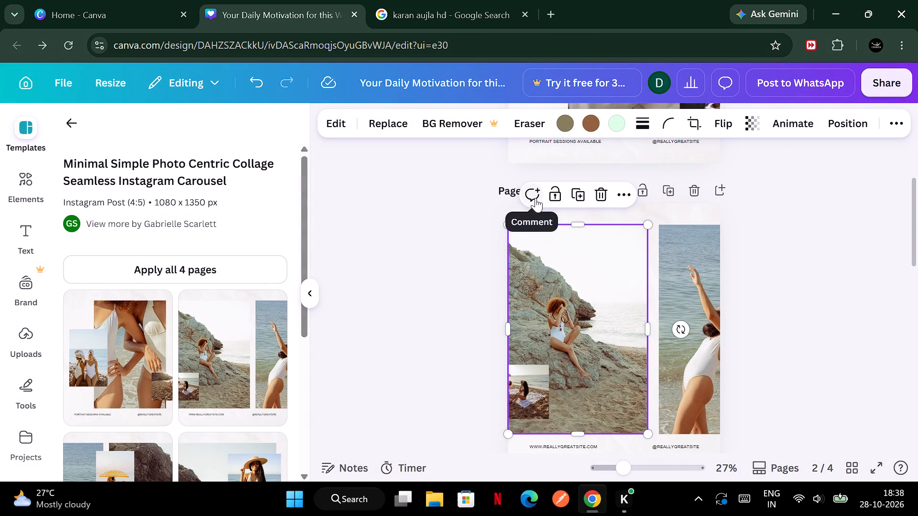
click(395, 115)
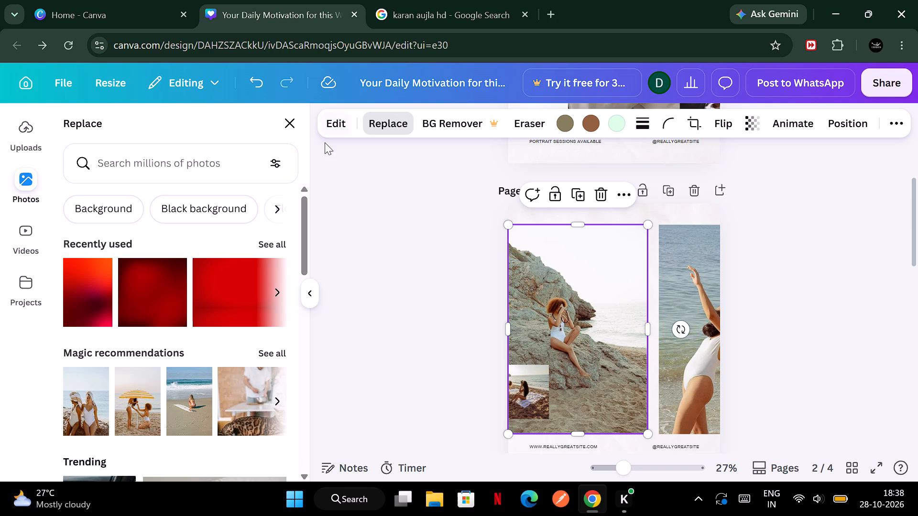
click(34, 118)
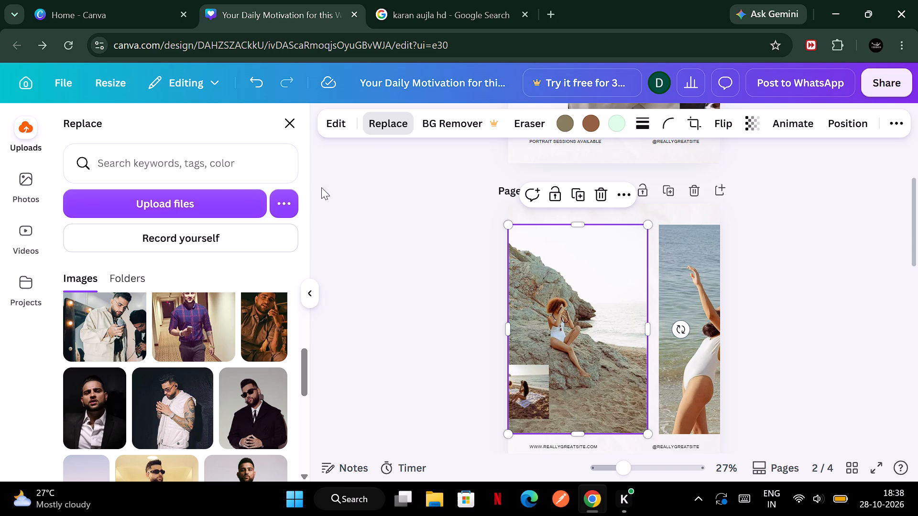
click(185, 204)
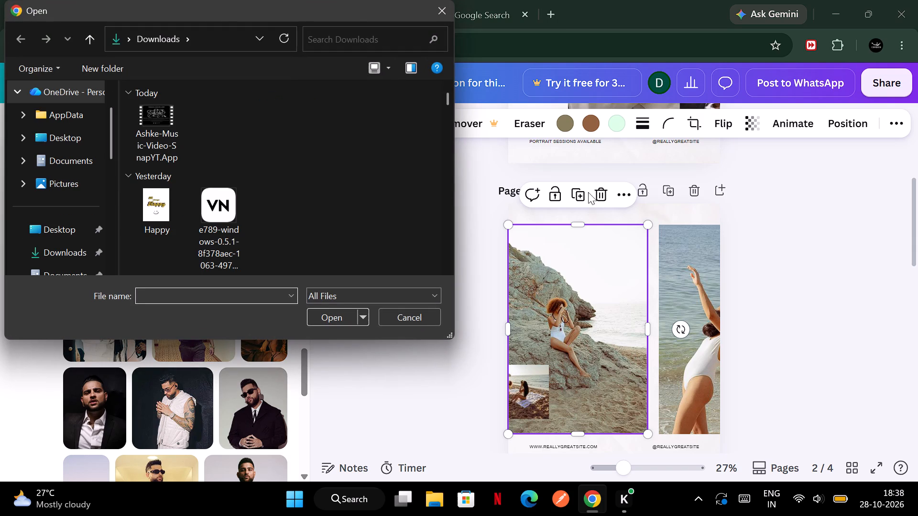
click(855, 296)
click(428, 312)
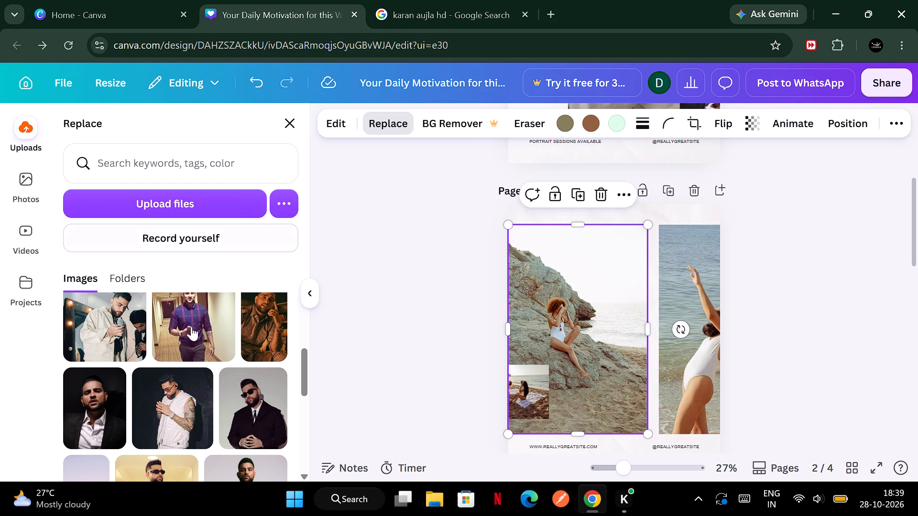
click(191, 345)
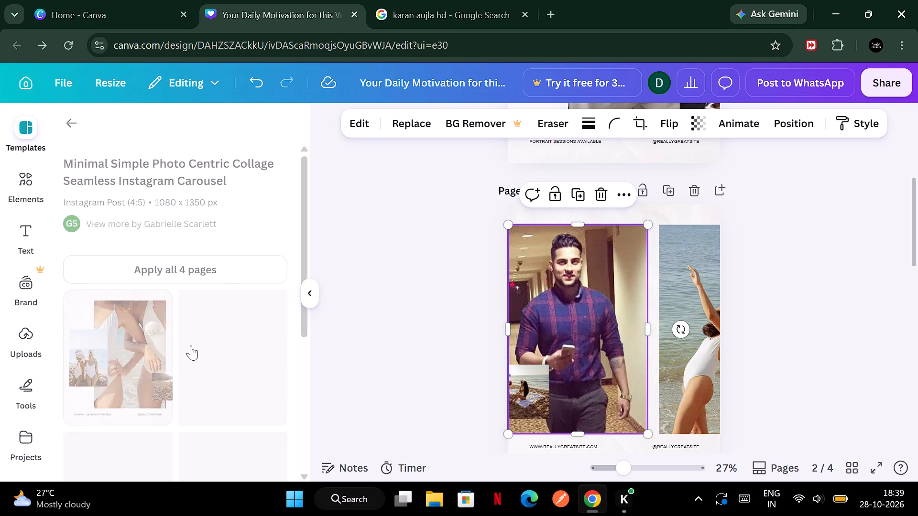
Replace the small beach picnic photo overlapping the large portrait on page 2 with the uploaded dark portrait of the man in a black suit.
click(522, 395)
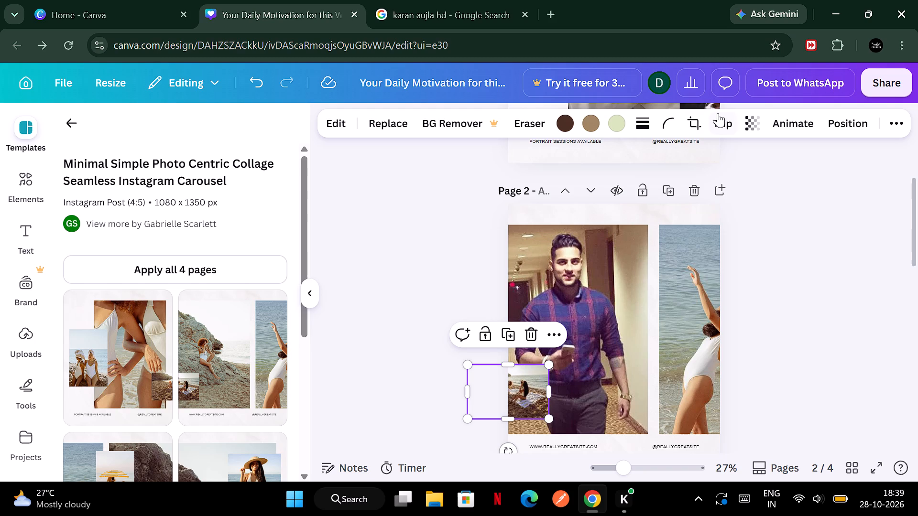
click(697, 126)
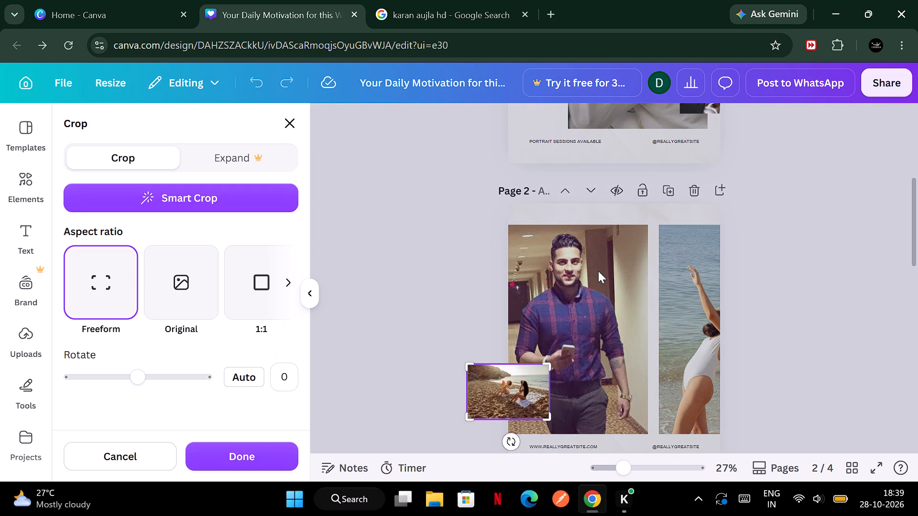
click(458, 227)
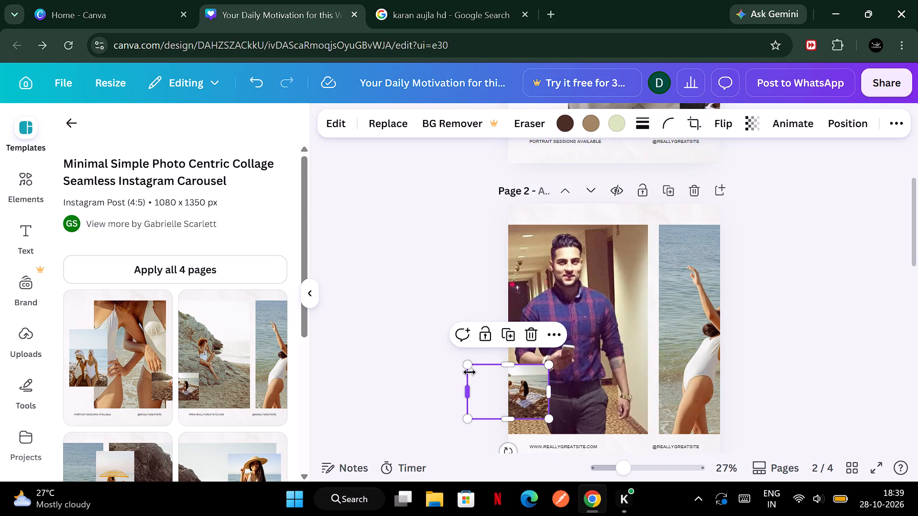
click(387, 124)
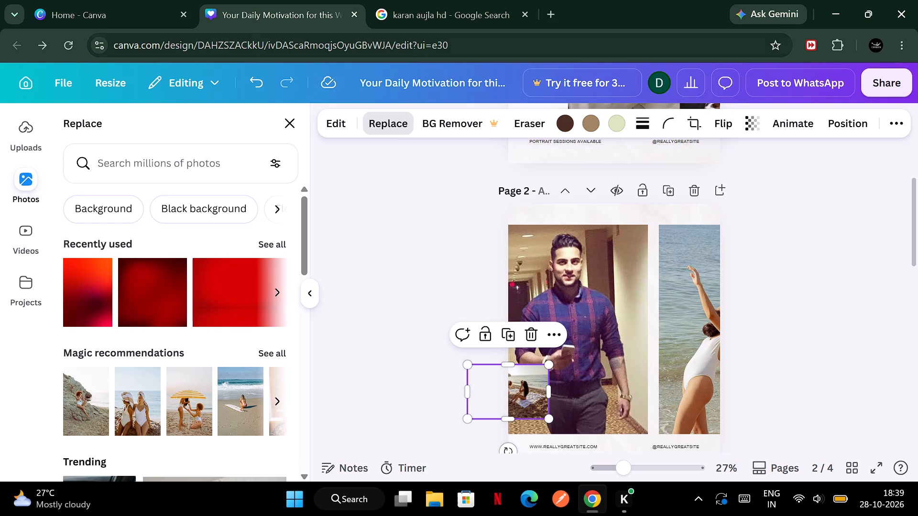
click(30, 140)
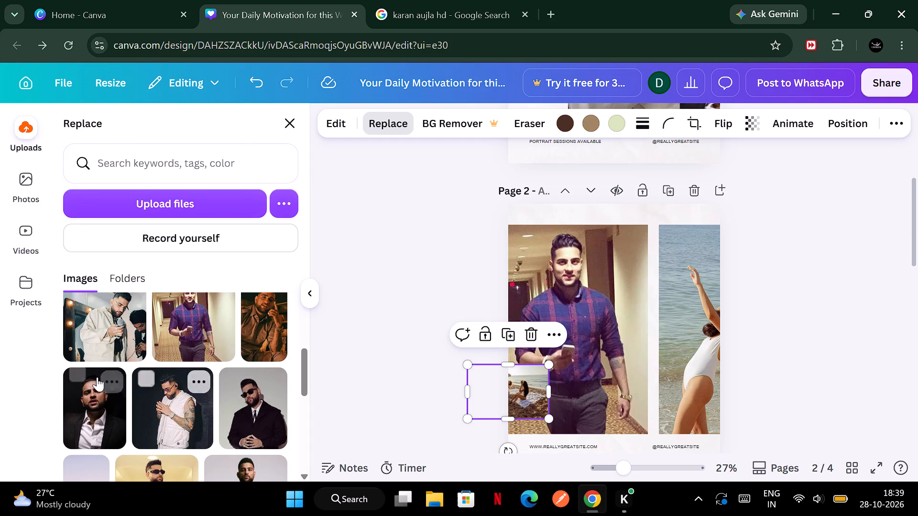
click(94, 413)
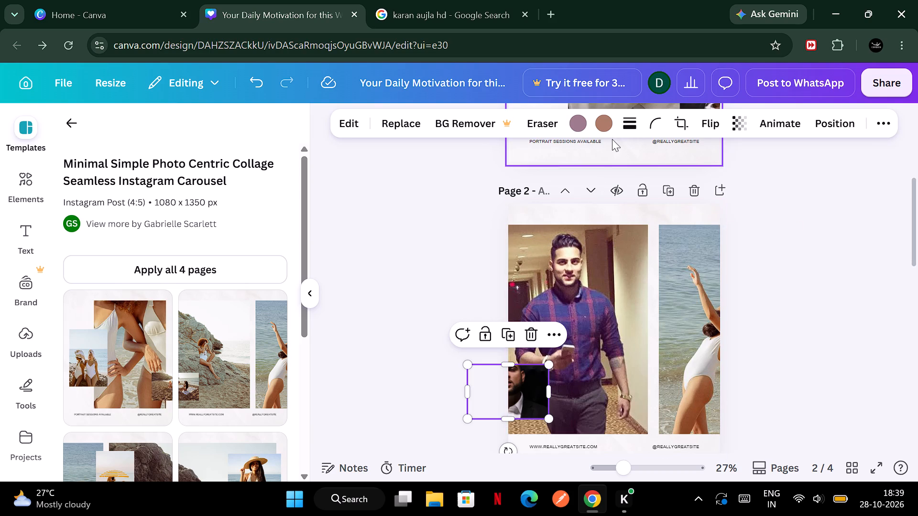
Reposition the dark portrait within its small crop frame on page 2 so the man's whole head fits inside.
click(677, 115)
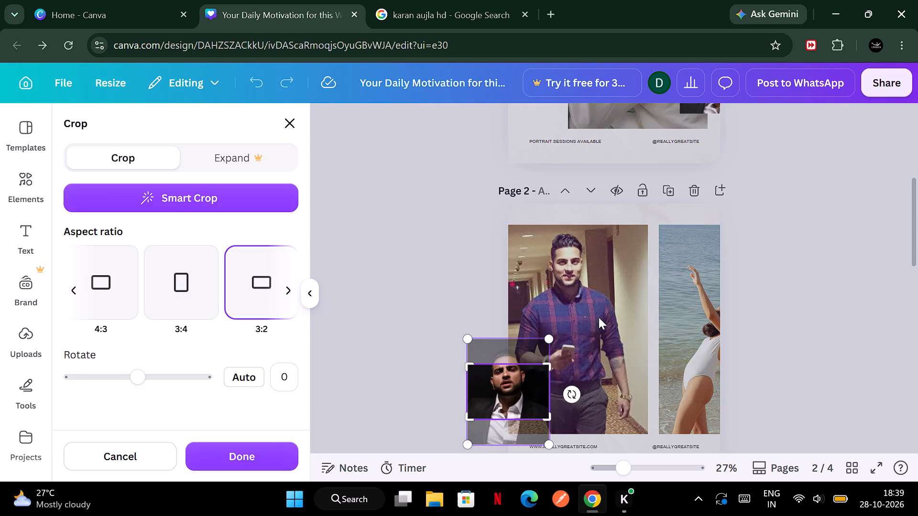
drag(526, 399, 525, 428)
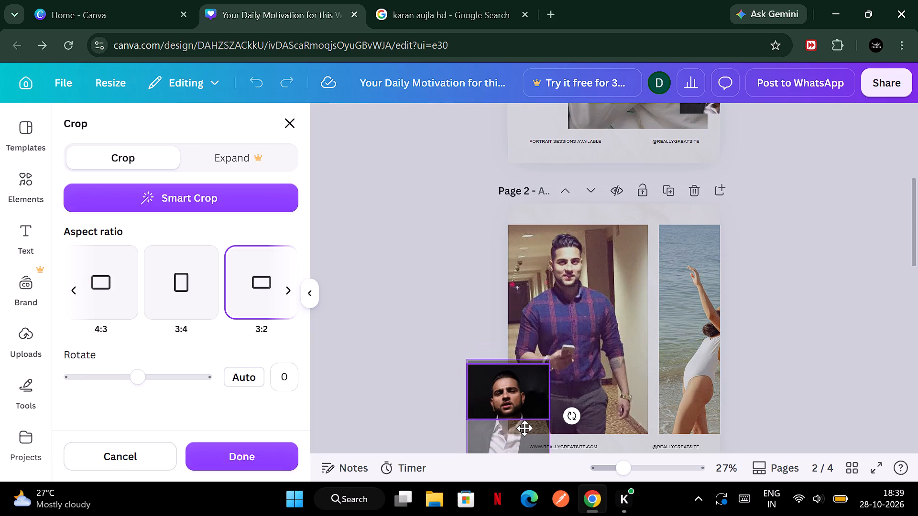
drag(516, 404, 513, 380)
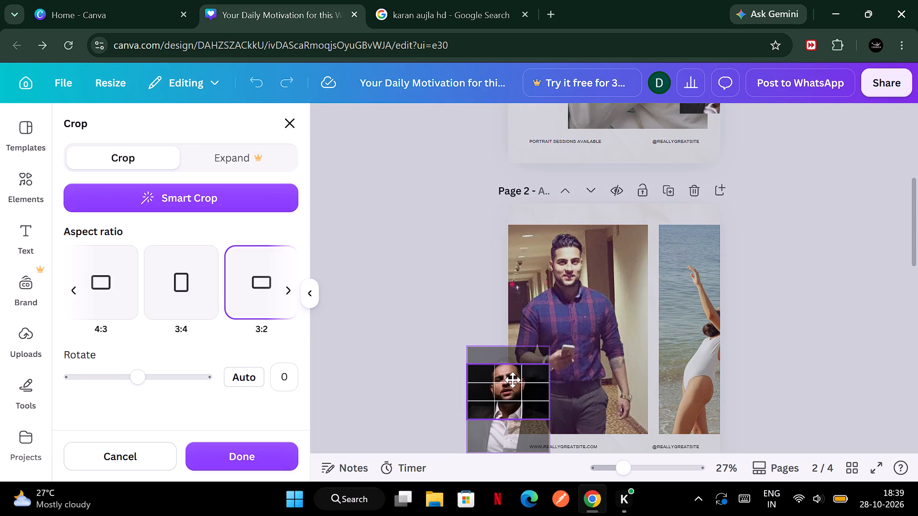
drag(513, 380, 515, 391)
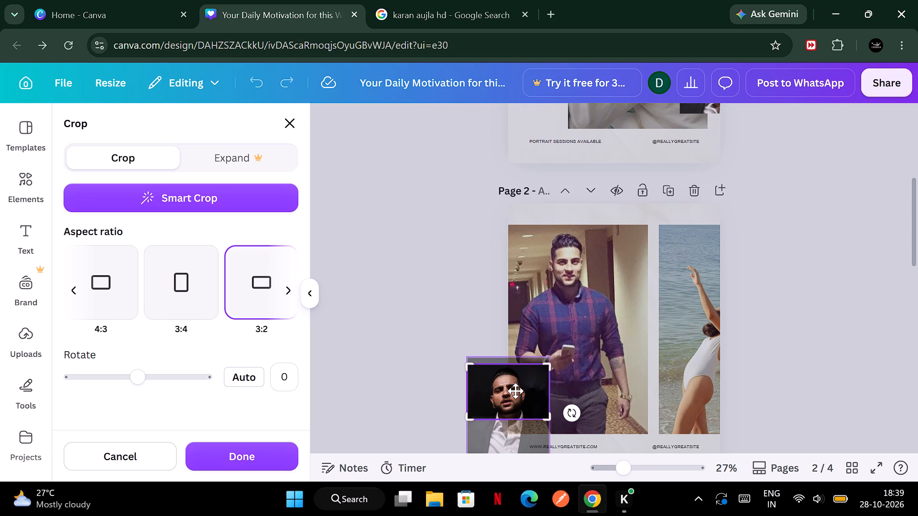
click(755, 295)
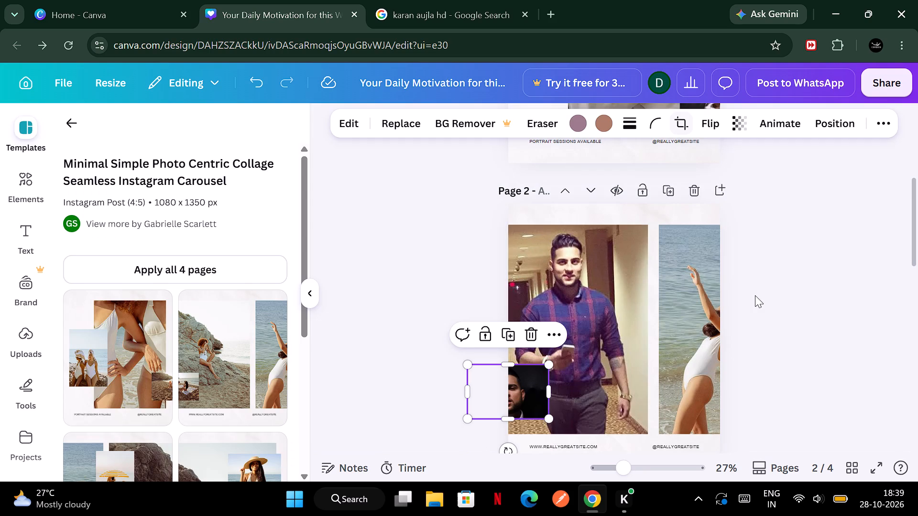
Replace the photo of the woman in a white swimsuit on page 2 with the uploaded photo of the man in a cream jacket.
double_click(699, 301)
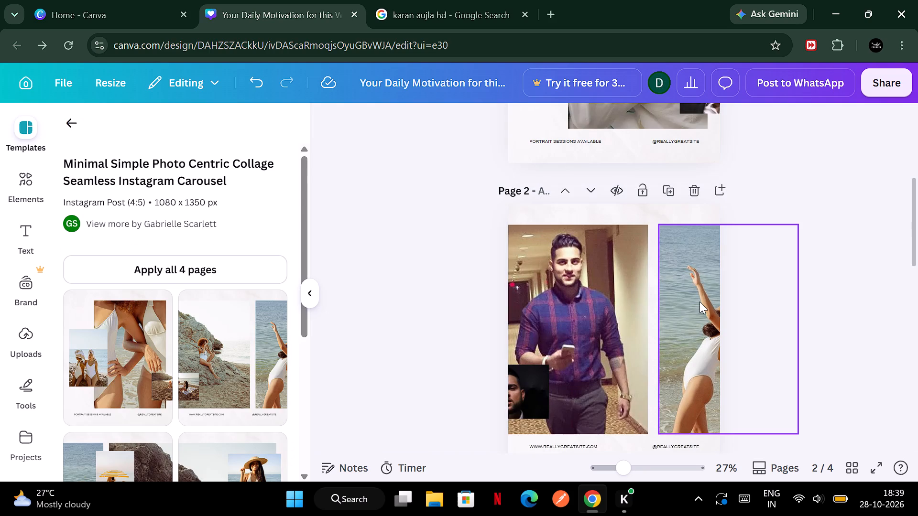
click(699, 301)
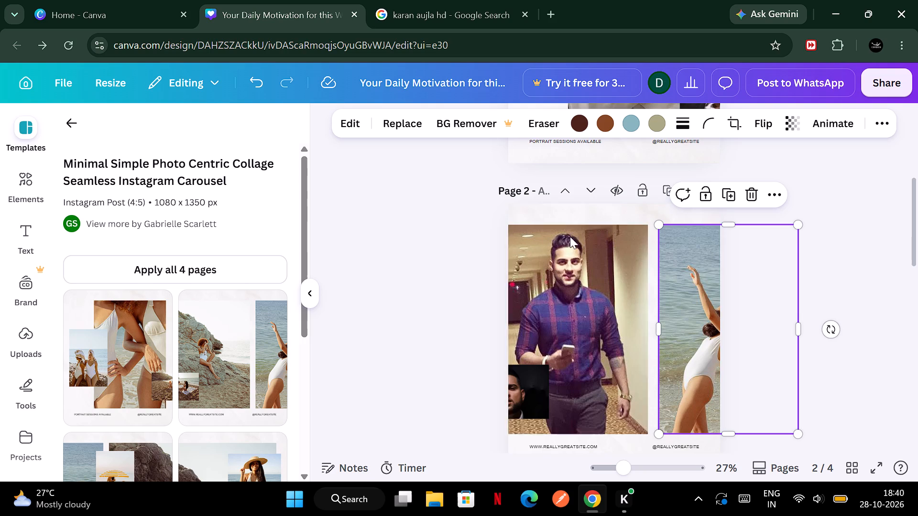
click(381, 121)
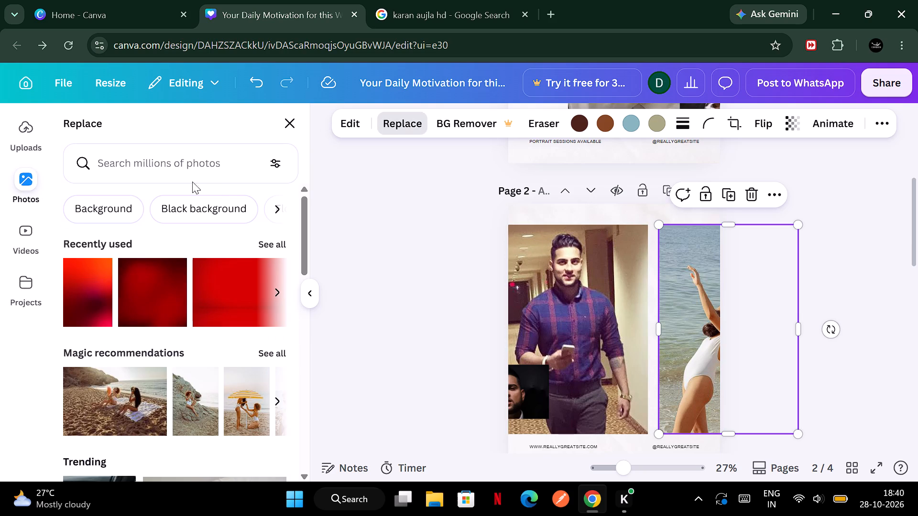
click(30, 126)
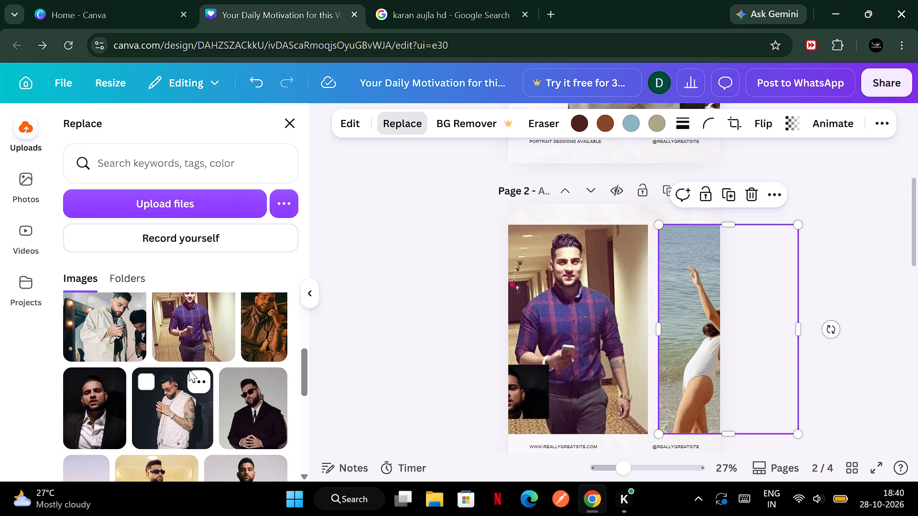
click(113, 336)
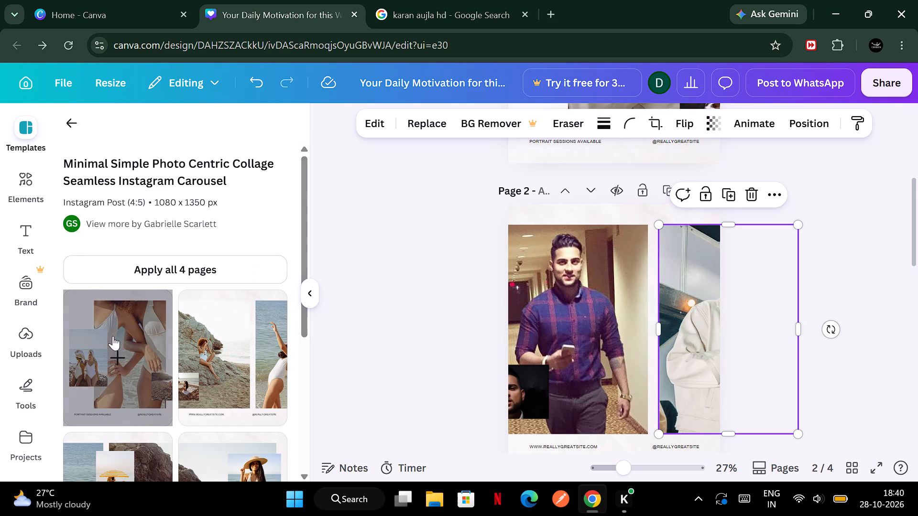
click(860, 257)
Replace the tall photo of the women by the sea on page 3 with the uploaded photo of the man in a white sleeveless vest.
scroll(860, 257, down, 2)
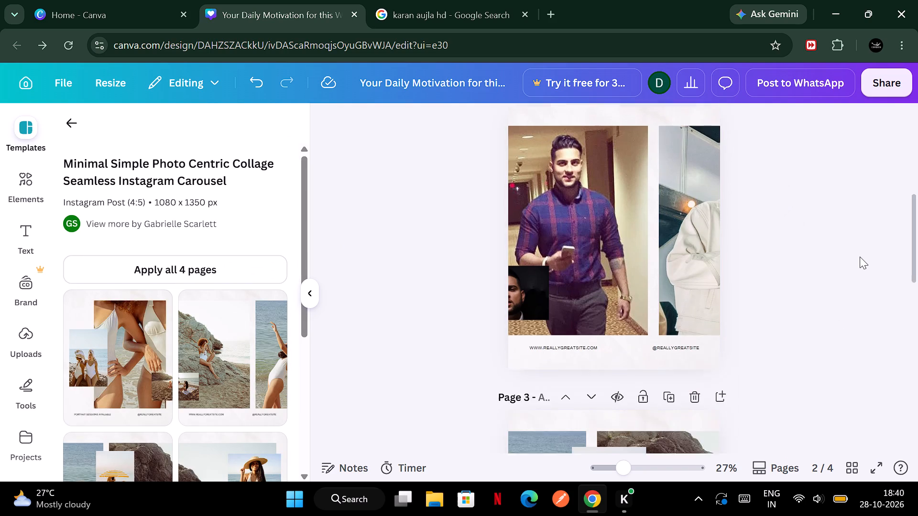
scroll(860, 257, down, 2)
click(520, 316)
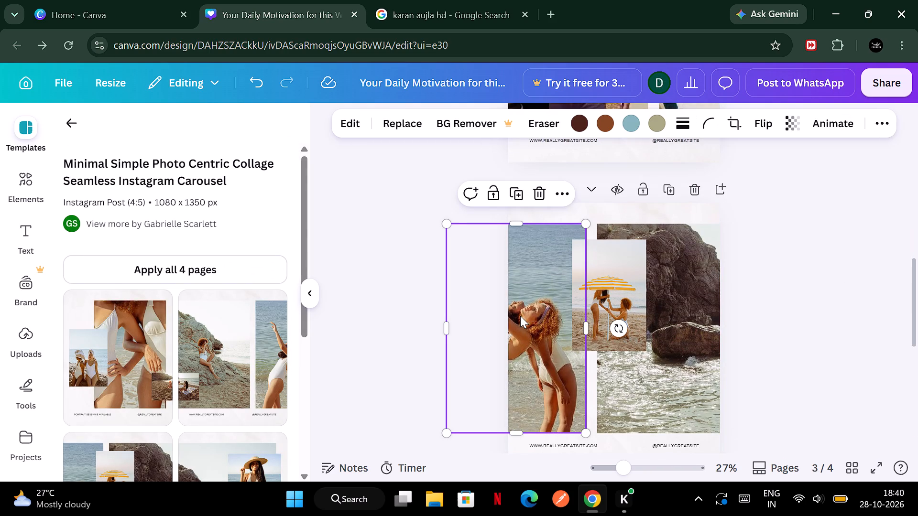
click(391, 132)
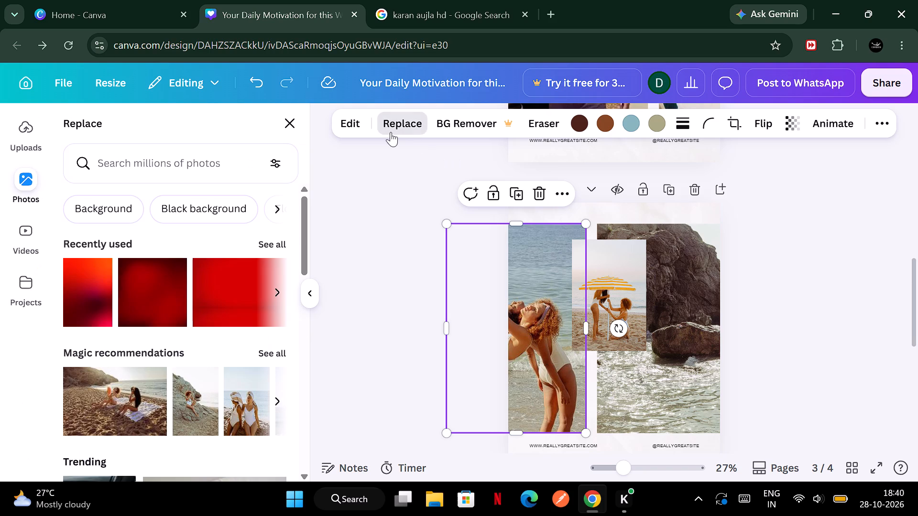
click(0, 117)
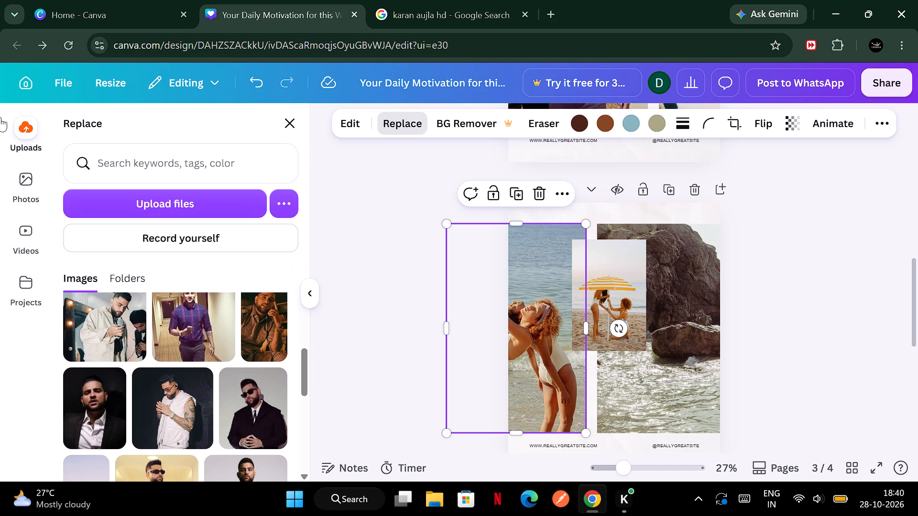
click(163, 407)
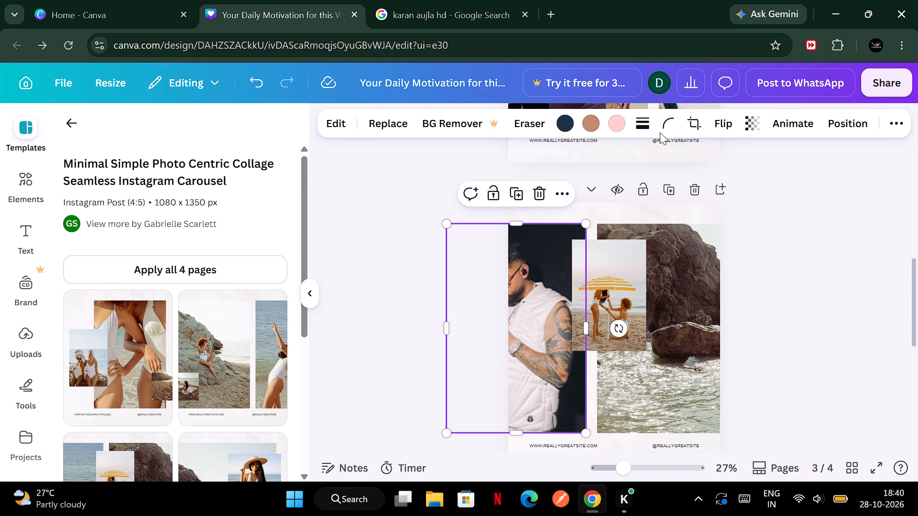
Shift the white-vest photo slightly to the right within its crop frame on page 3.
click(689, 116)
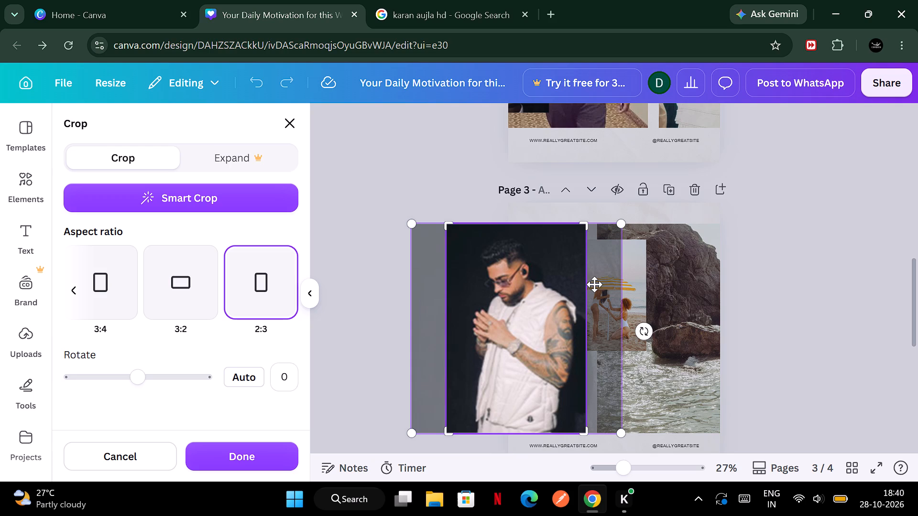
drag(525, 289, 537, 289)
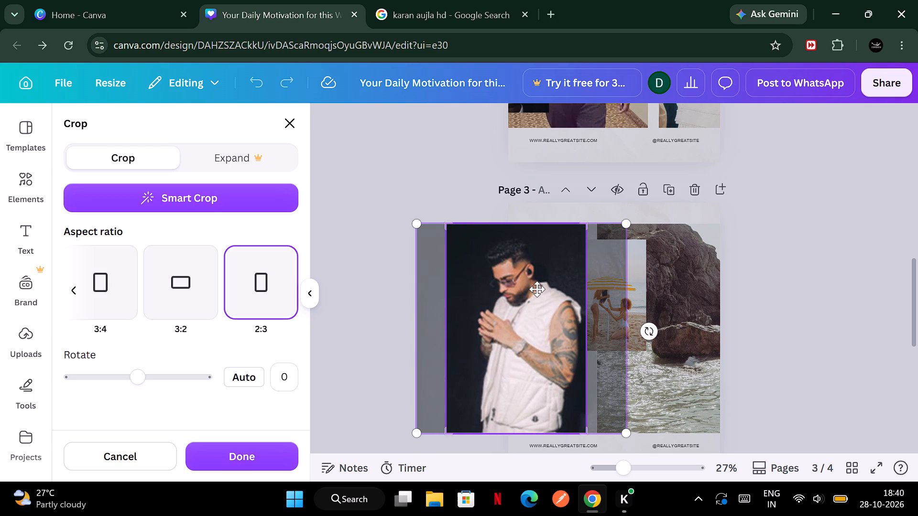
click(754, 275)
click(754, 275)
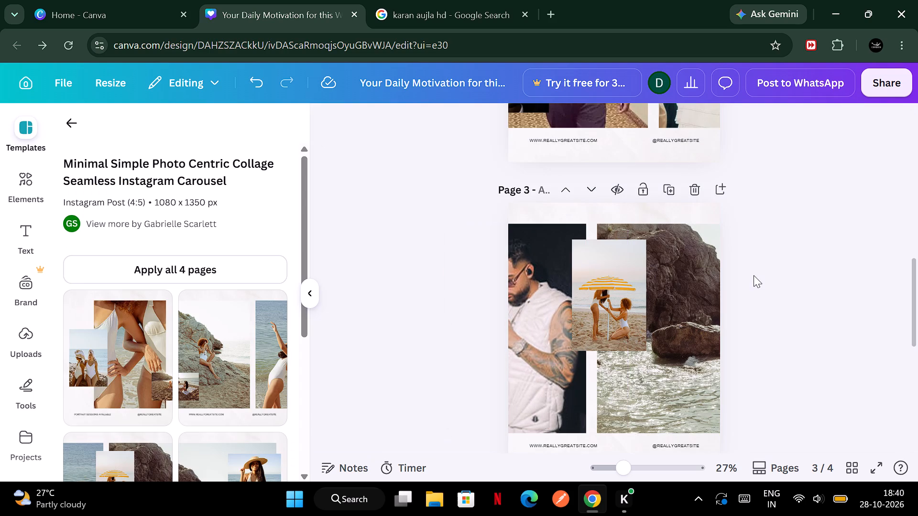
Replace the small yellow beach umbrella photo on page 3 with the uploaded photo of the man in a brown jacket.
click(618, 312)
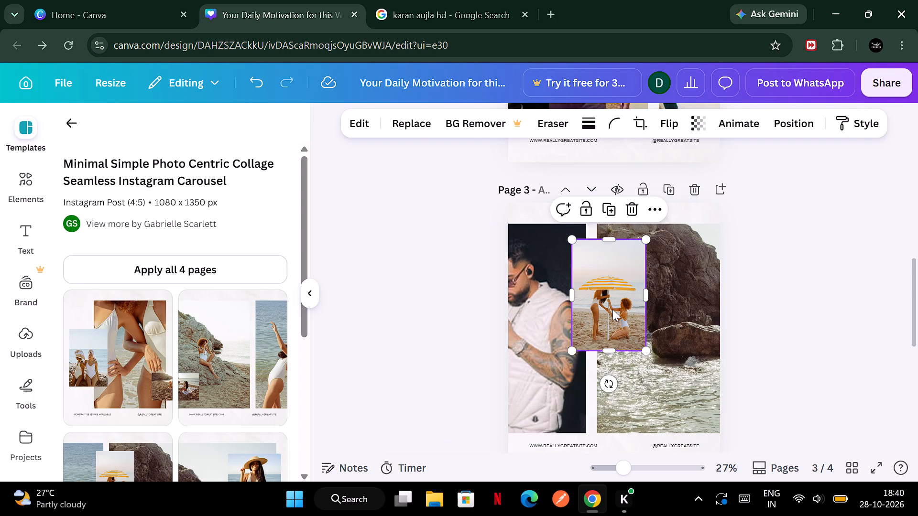
click(427, 134)
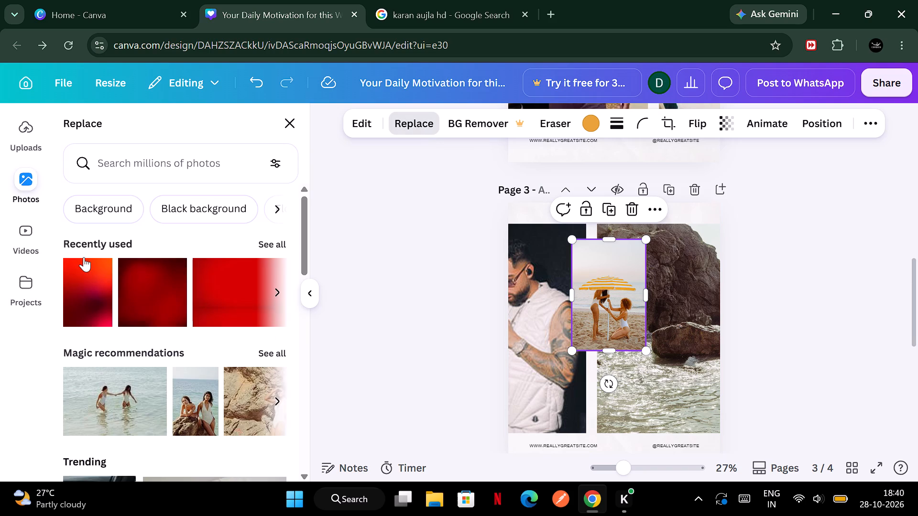
click(20, 118)
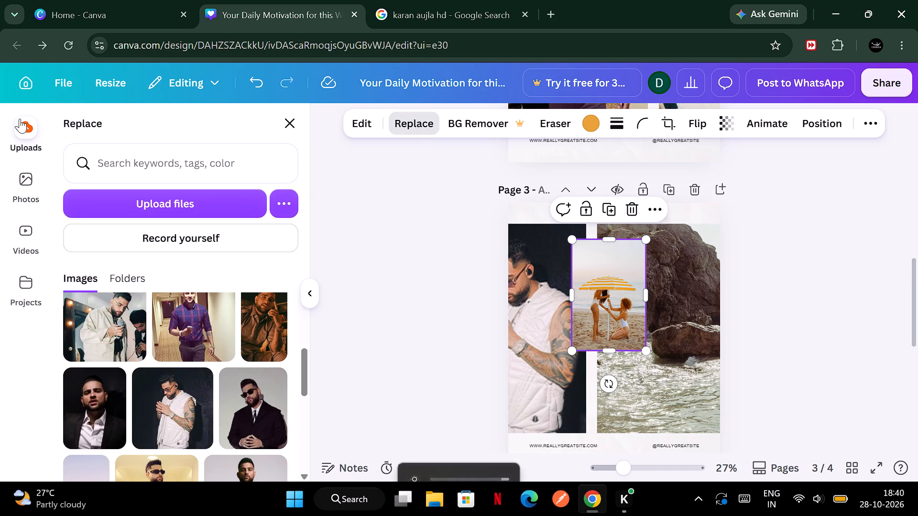
click(20, 118)
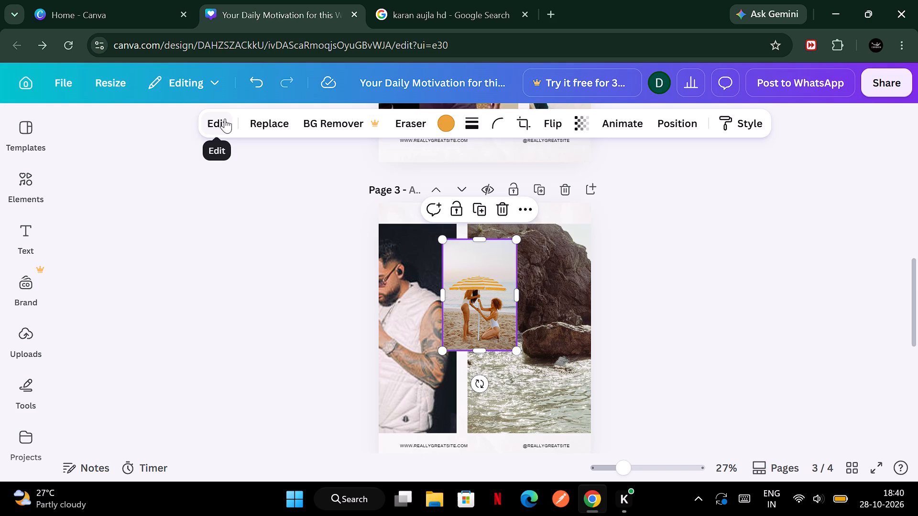
click(269, 118)
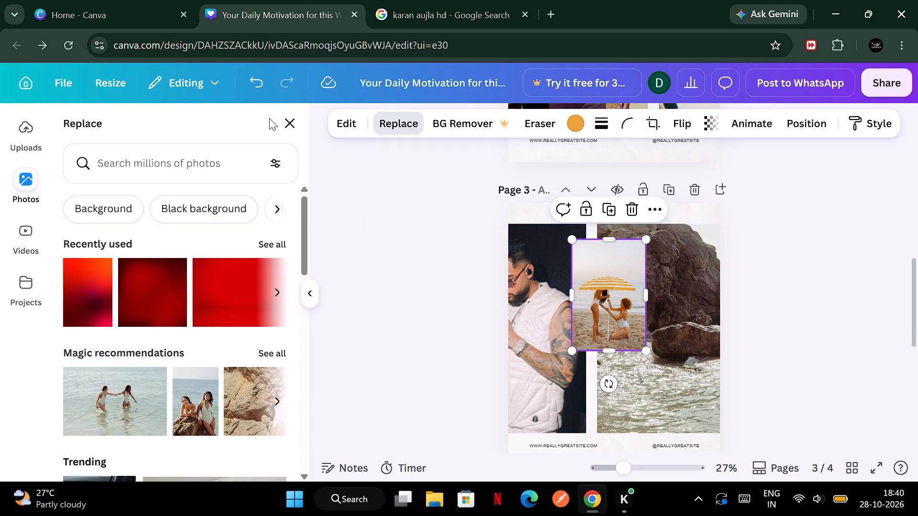
click(23, 146)
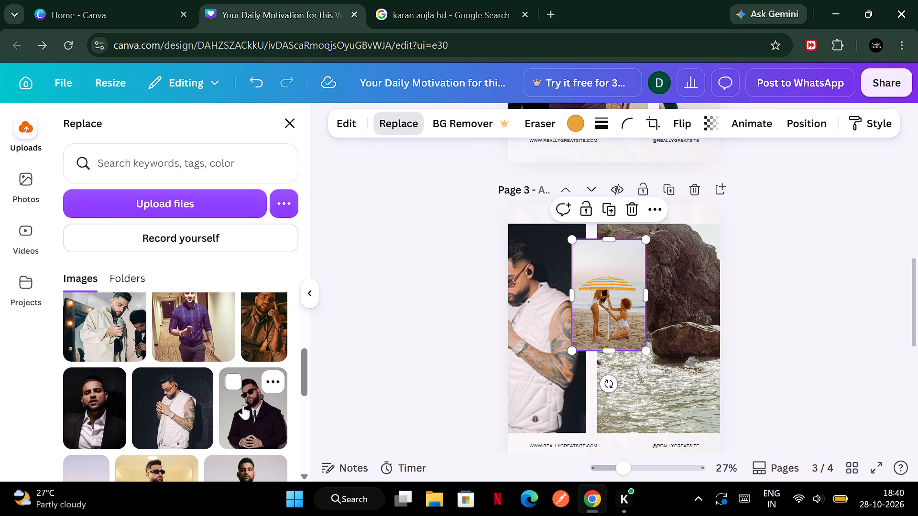
scroll(243, 405, down, 1)
click(242, 390)
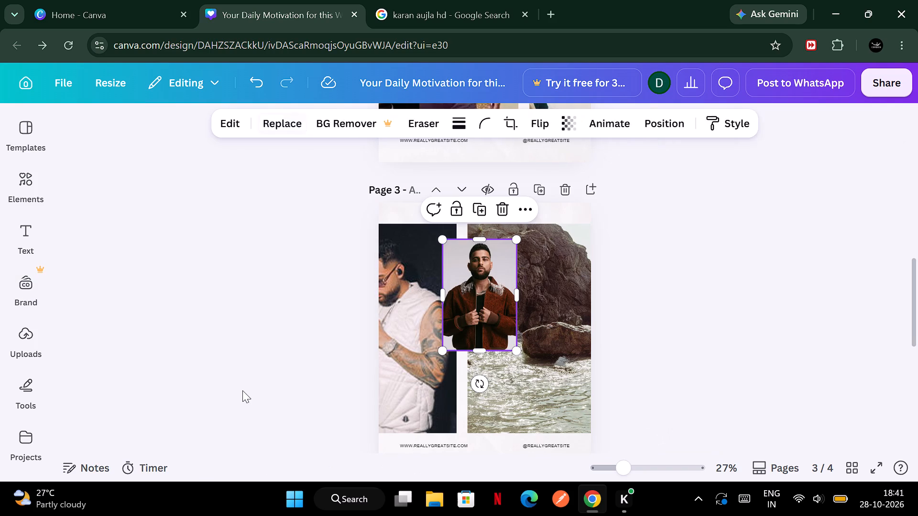
click(645, 286)
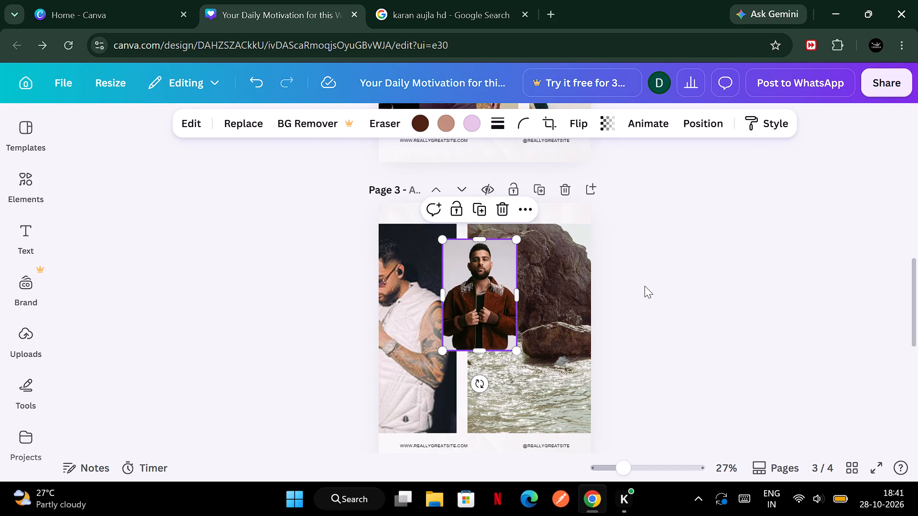
Replace the large rock and sea photo on page 3 with the uploaded photo of the man beside the white SUV.
click(561, 309)
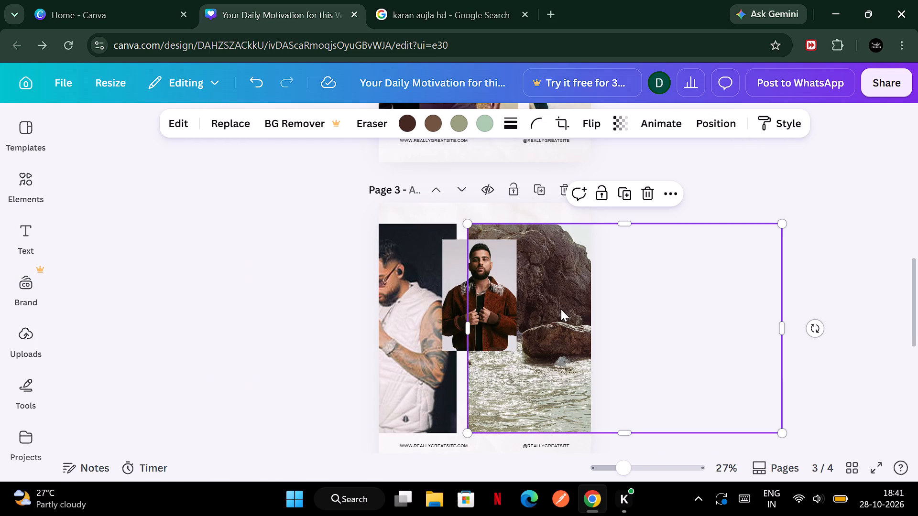
drag(229, 136, 229, 107)
drag(229, 107, 227, 125)
click(227, 125)
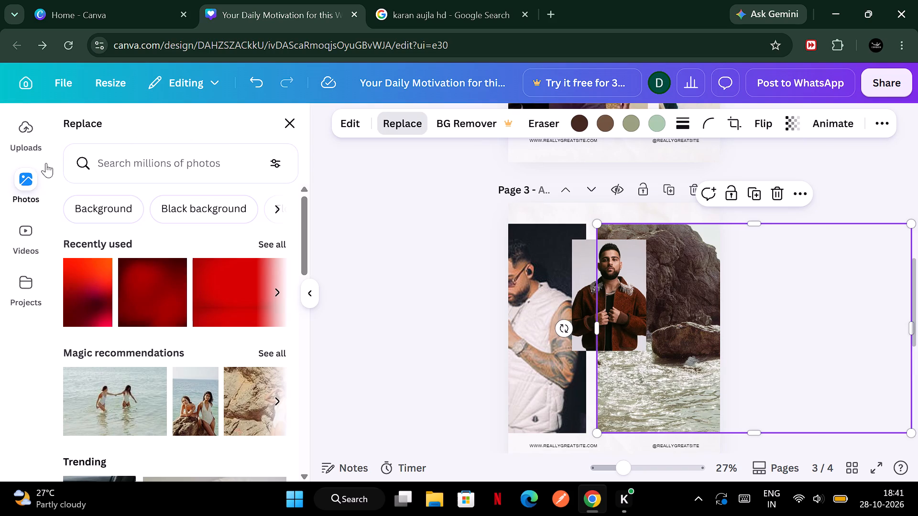
click(23, 139)
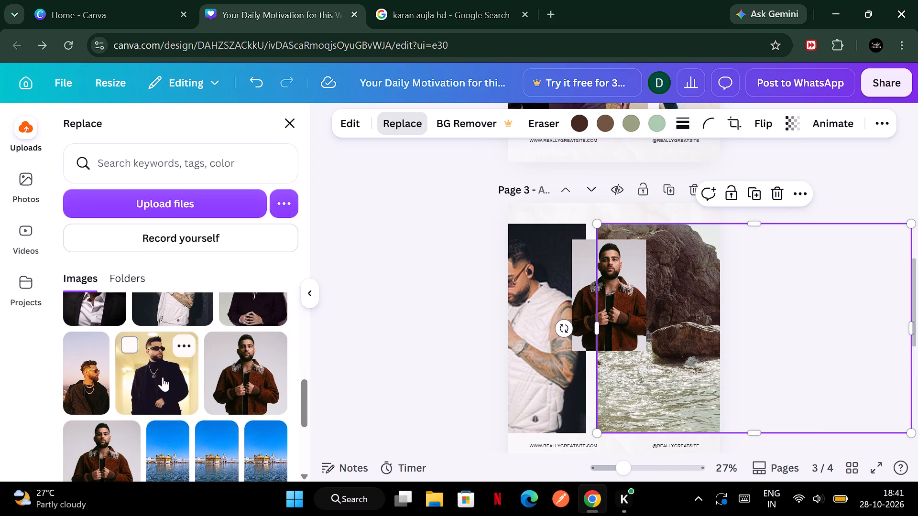
scroll(163, 377, up, 1)
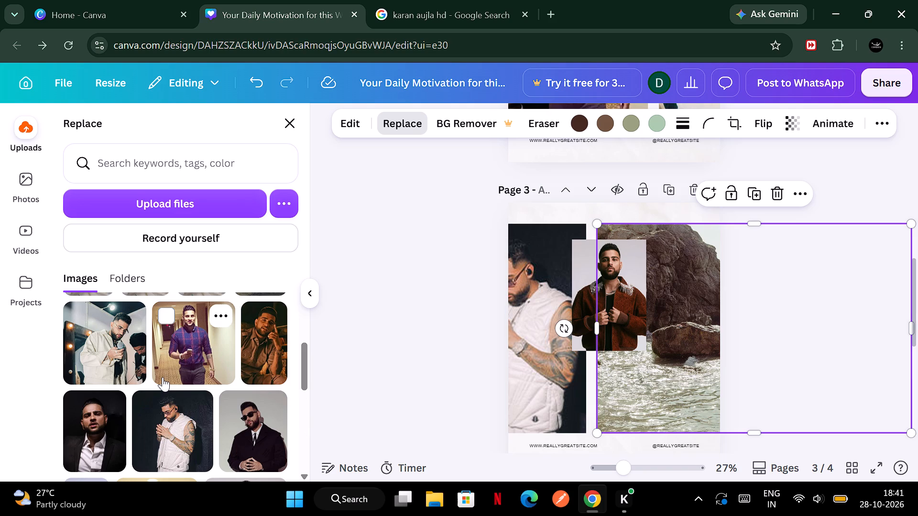
scroll(163, 377, up, 2)
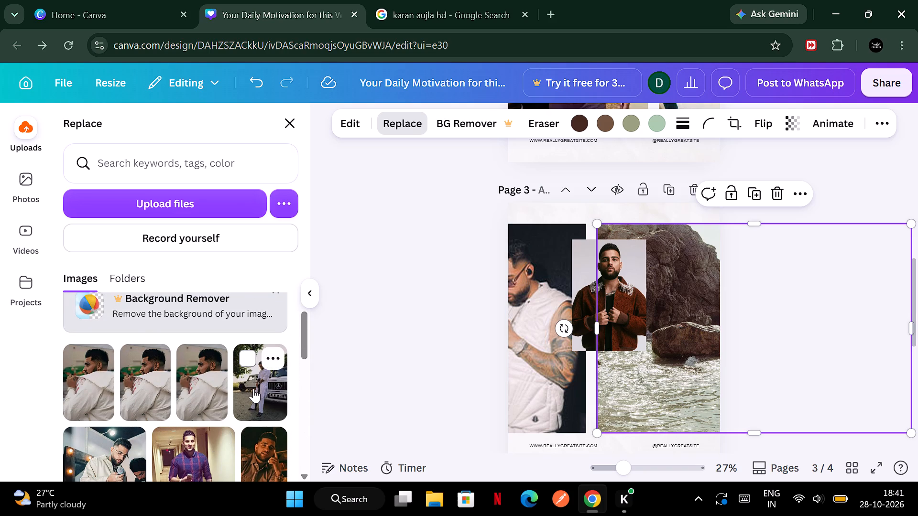
click(253, 388)
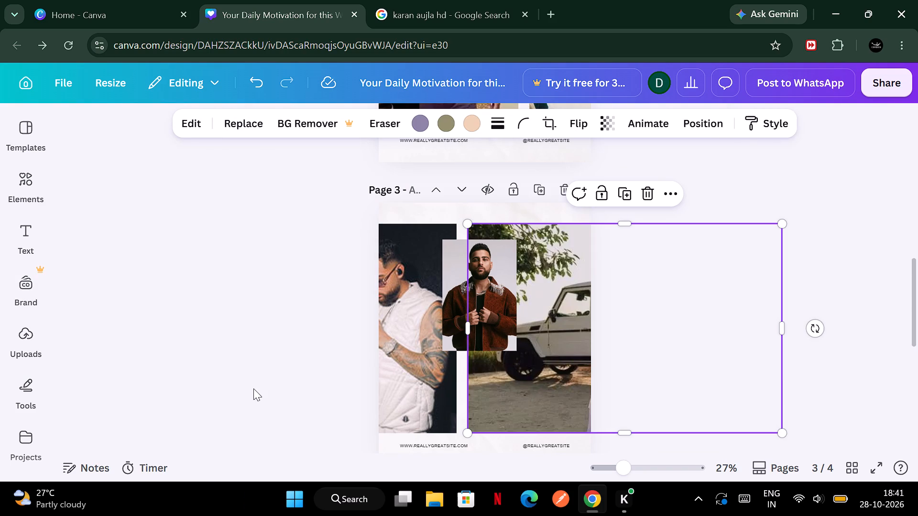
click(829, 236)
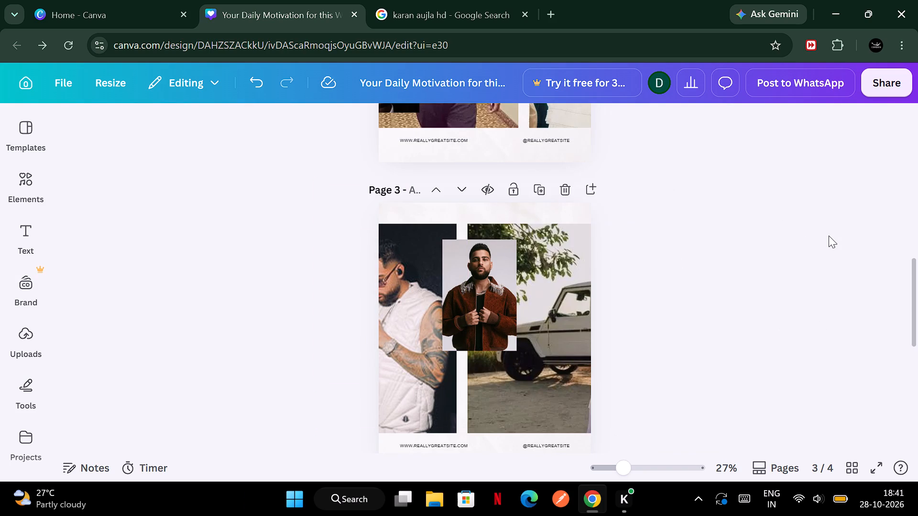
Replace the large photo of two women in the sea on page 4 with the uploaded white sleeveless vest photo.
scroll(829, 236, down, 4)
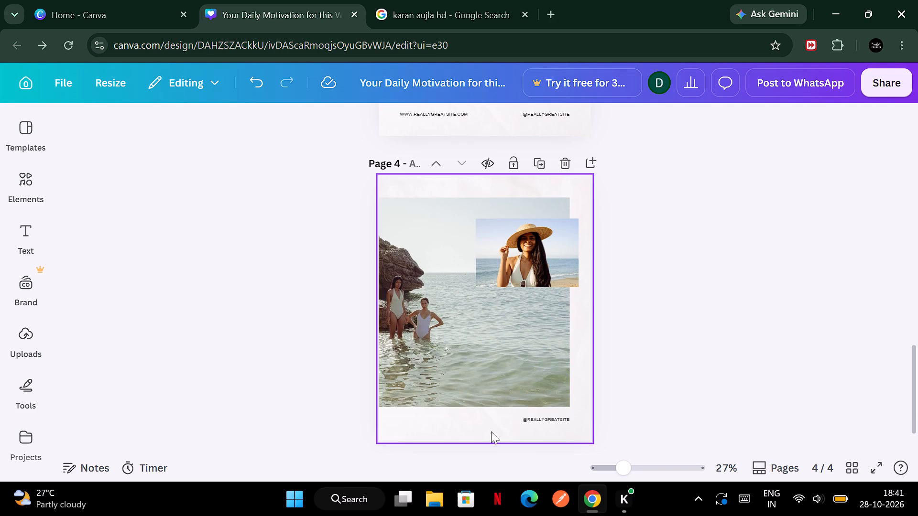
click(507, 360)
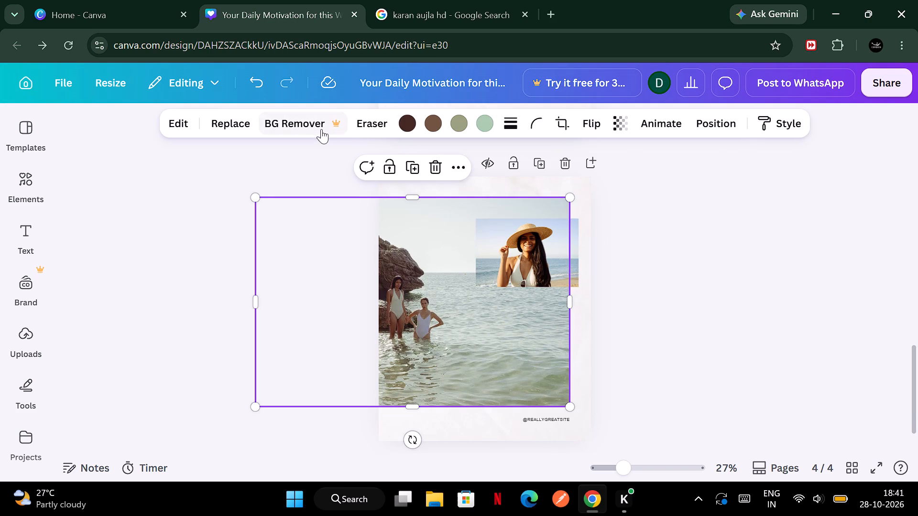
click(225, 125)
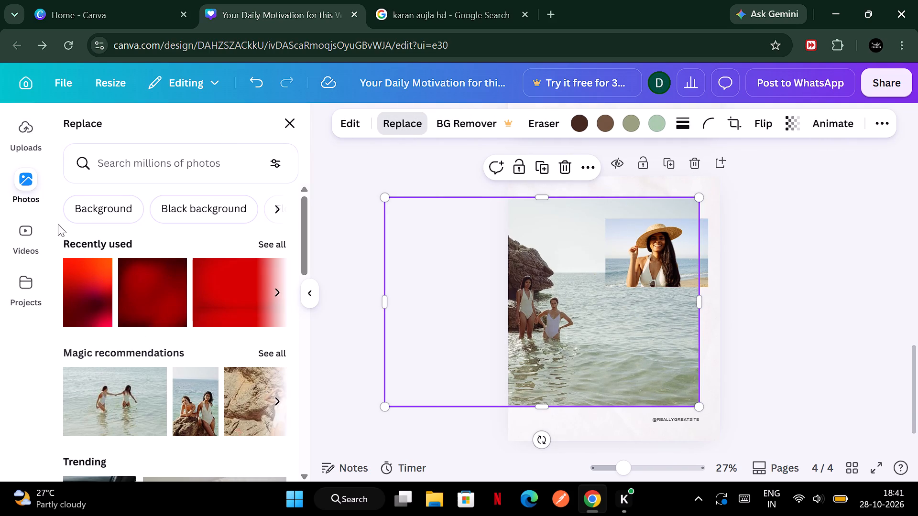
click(32, 122)
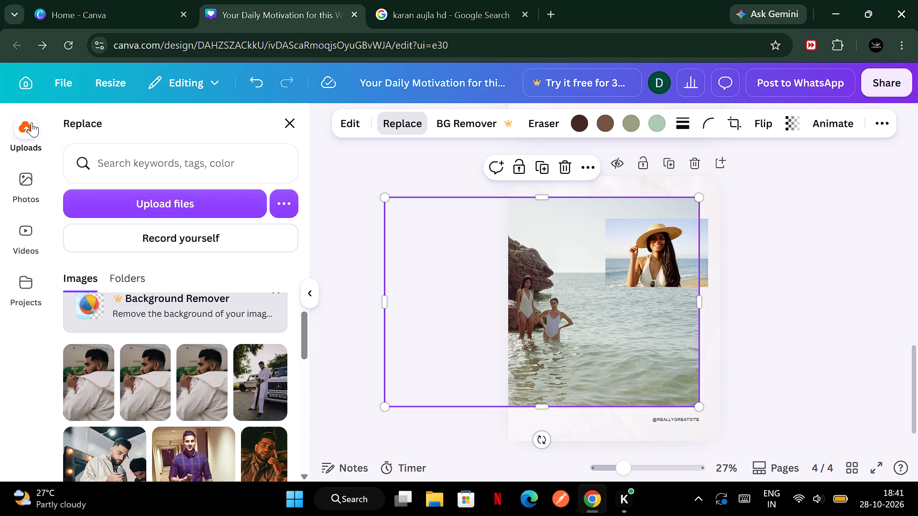
scroll(217, 445, down, 1)
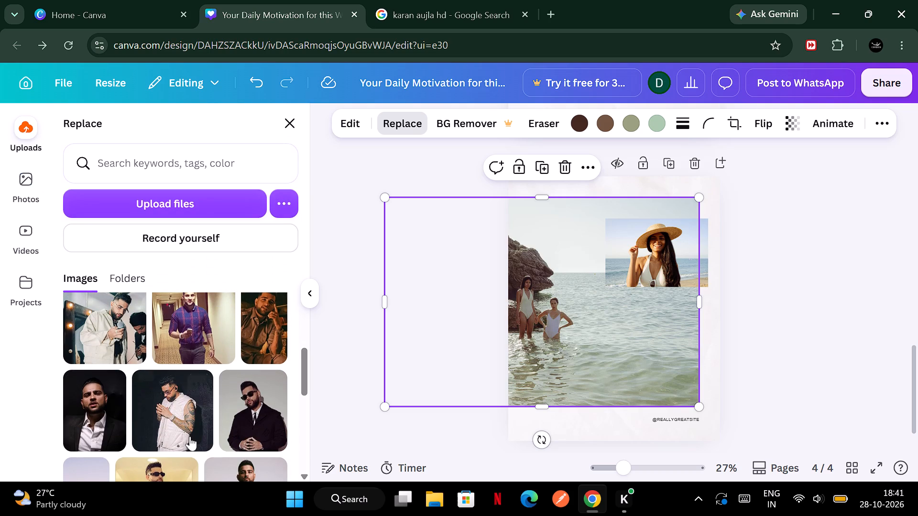
click(164, 430)
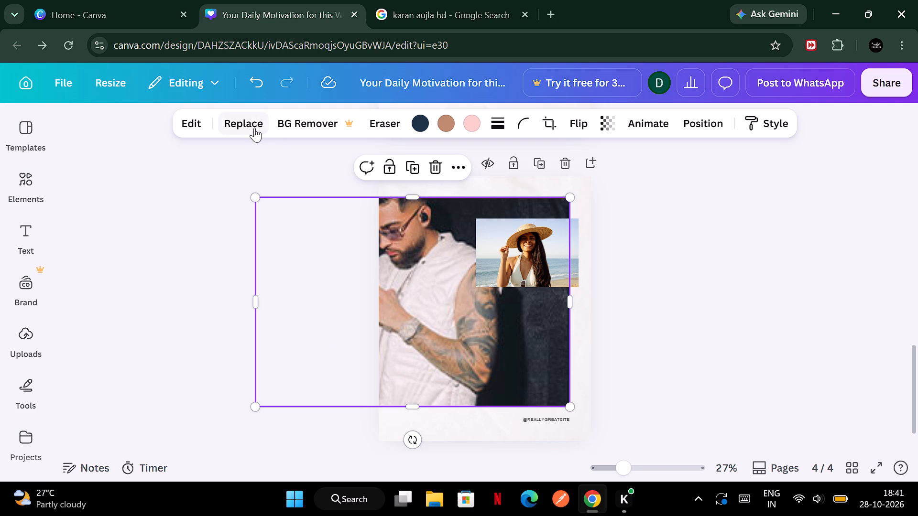
Shift the white-vest photo down within its crop frame on page 4 so the man's whole head fits inside.
click(553, 118)
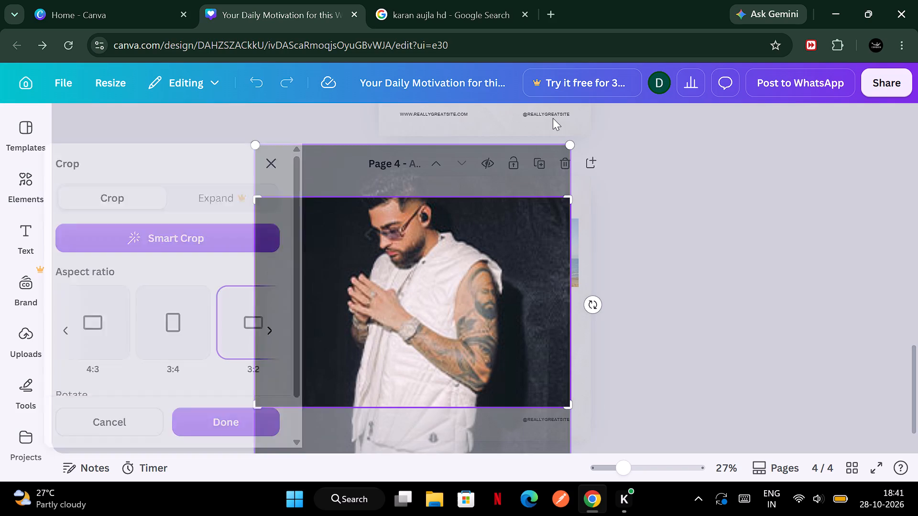
drag(474, 237, 476, 280)
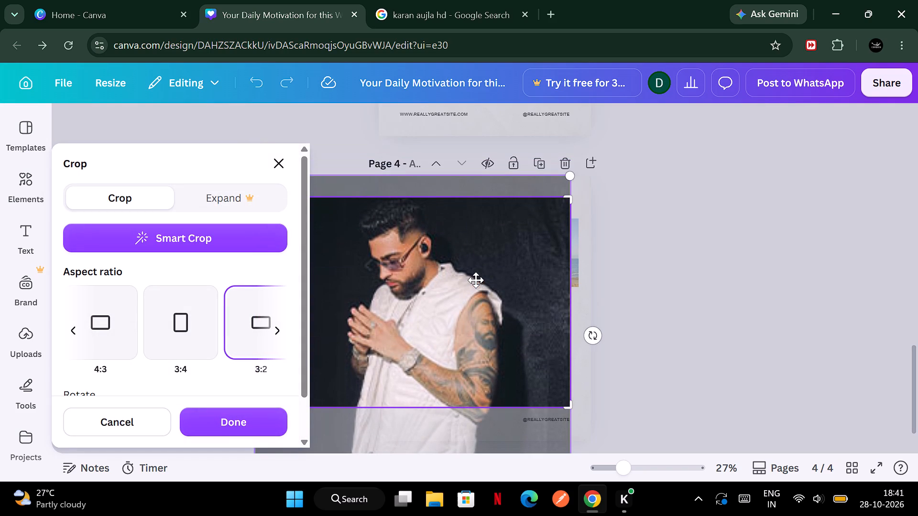
click(657, 233)
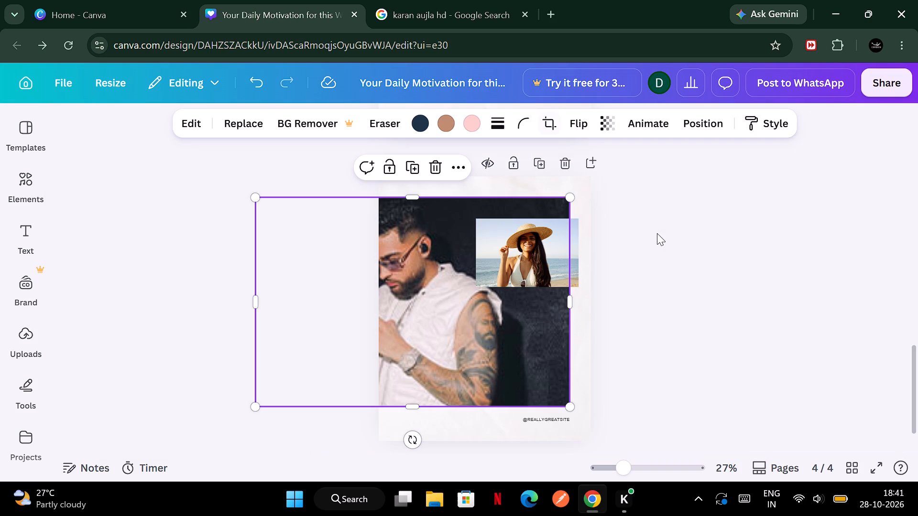
click(657, 233)
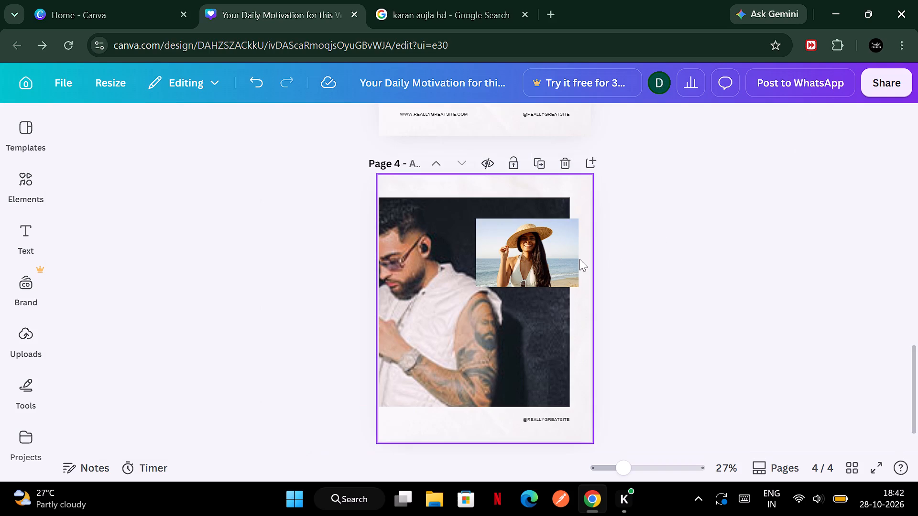
Replace the sun-hat woman photo on page 4 with the uploaded photo of the man in dark clothes and sunglasses against a yellow background.
click(565, 260)
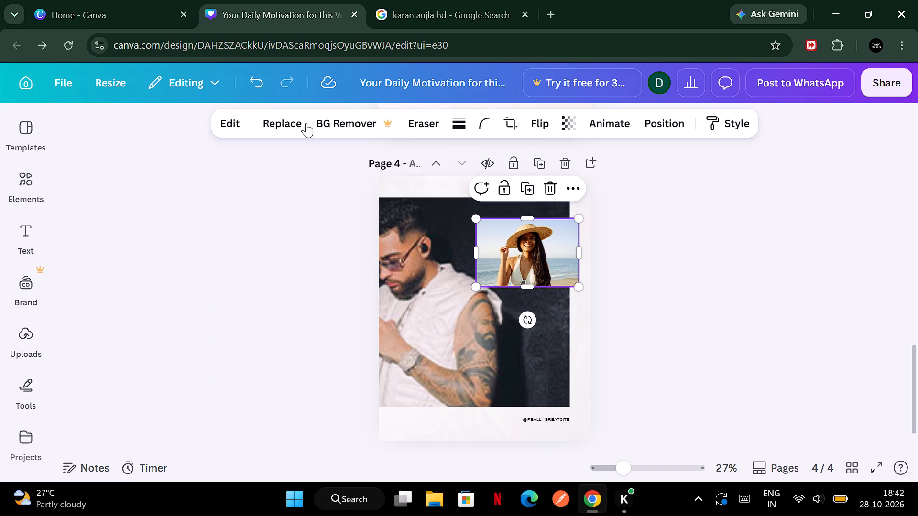
click(240, 123)
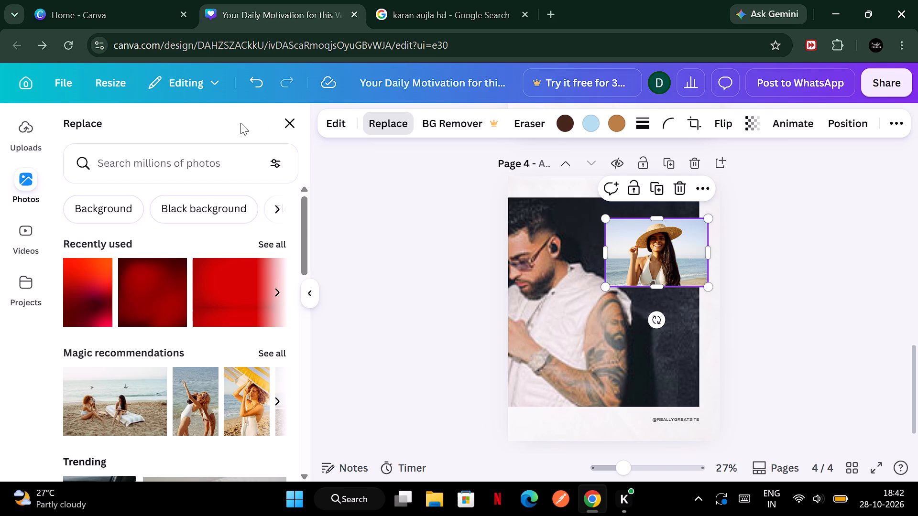
click(16, 148)
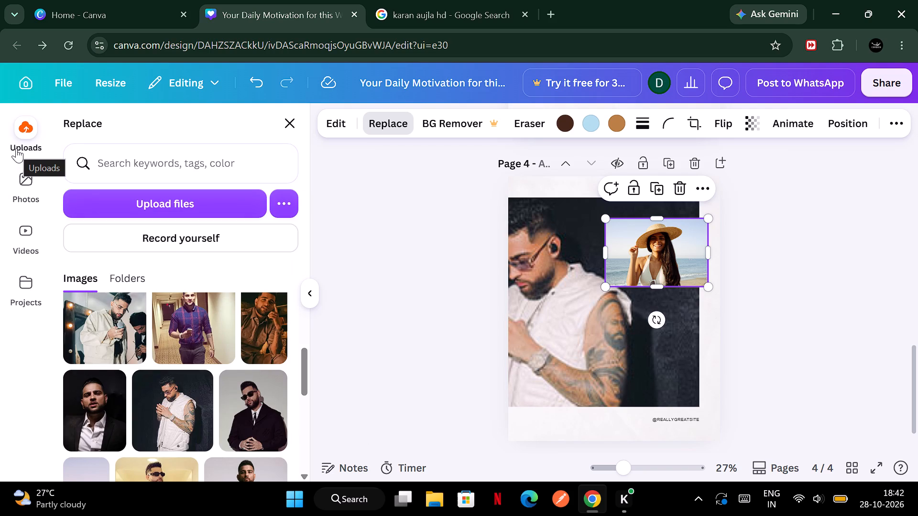
scroll(153, 378, down, 2)
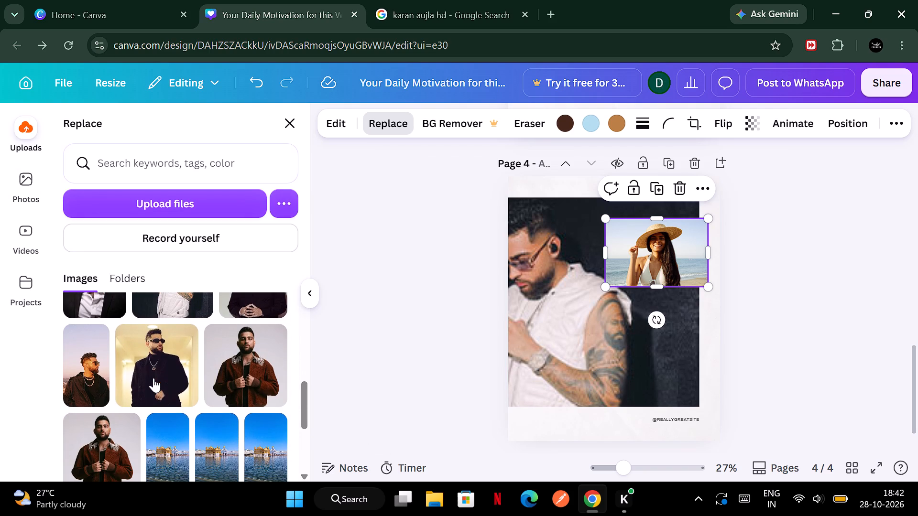
scroll(153, 378, down, 1)
click(153, 378)
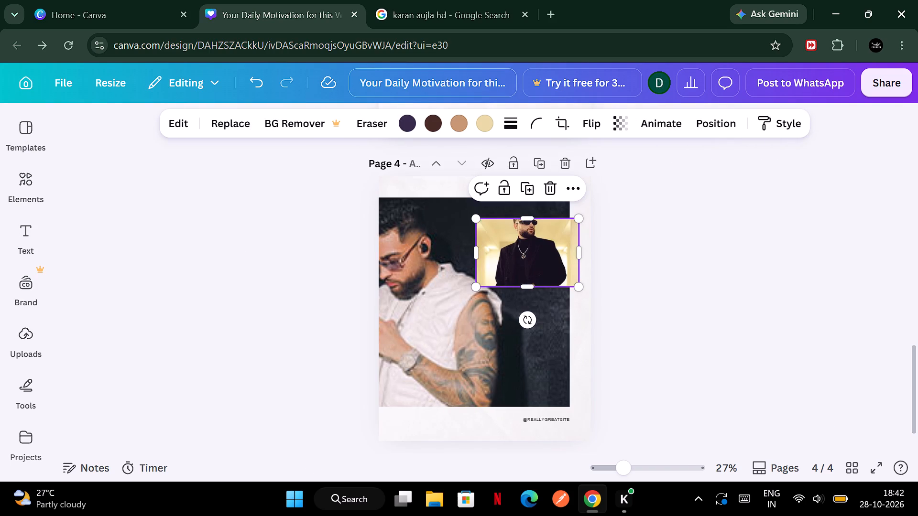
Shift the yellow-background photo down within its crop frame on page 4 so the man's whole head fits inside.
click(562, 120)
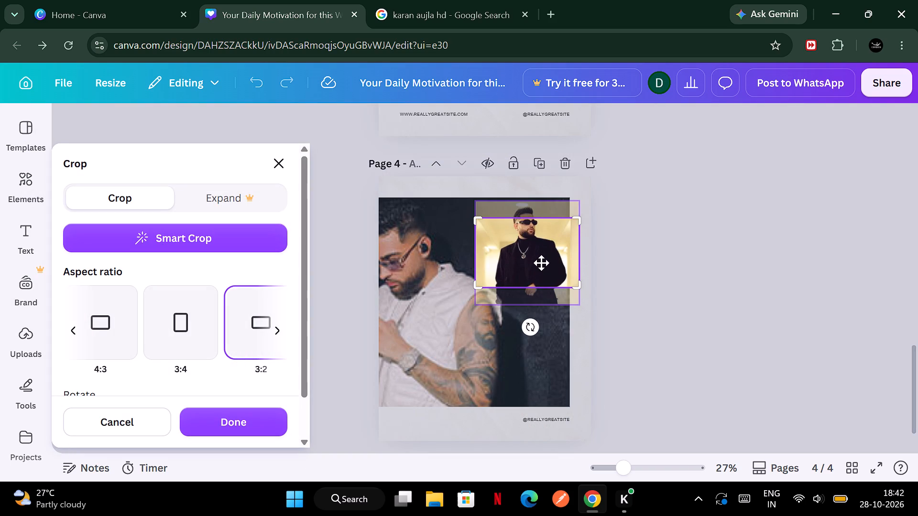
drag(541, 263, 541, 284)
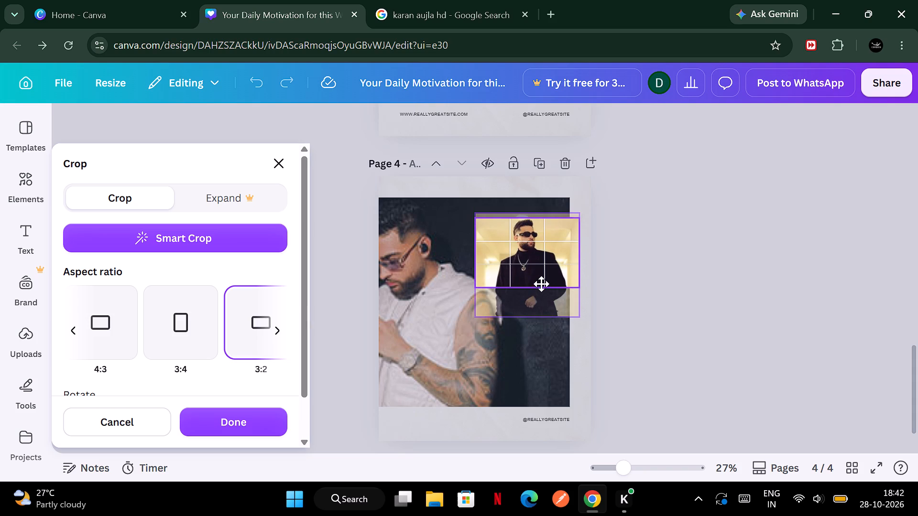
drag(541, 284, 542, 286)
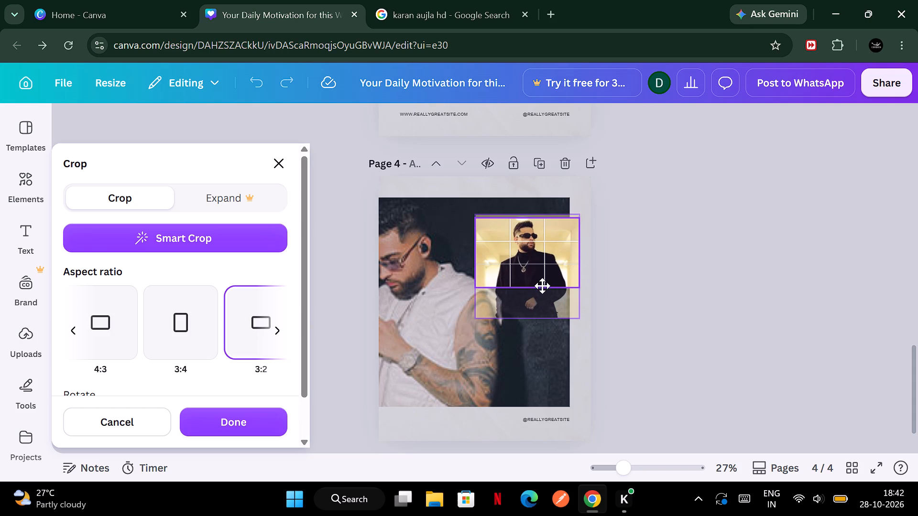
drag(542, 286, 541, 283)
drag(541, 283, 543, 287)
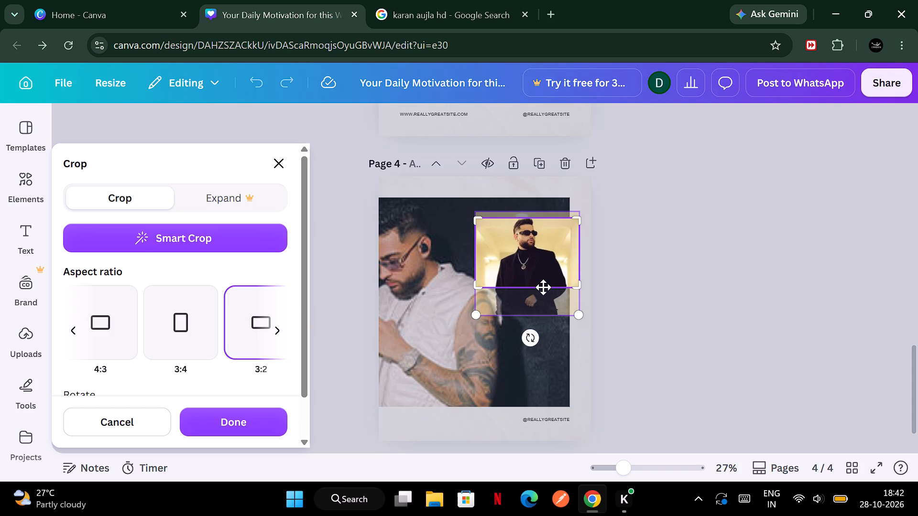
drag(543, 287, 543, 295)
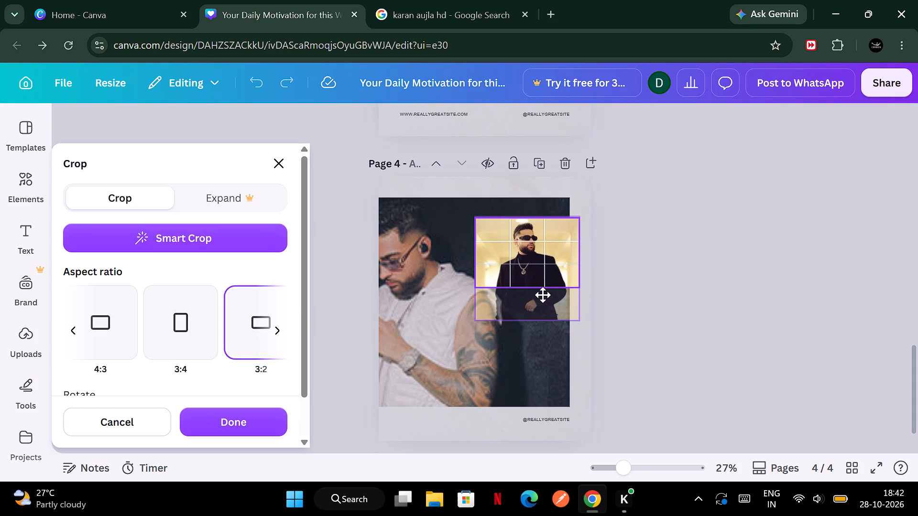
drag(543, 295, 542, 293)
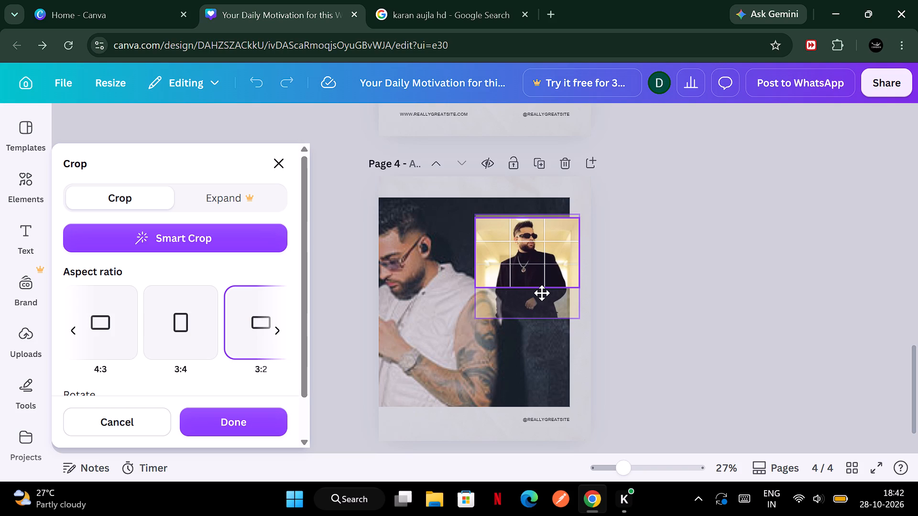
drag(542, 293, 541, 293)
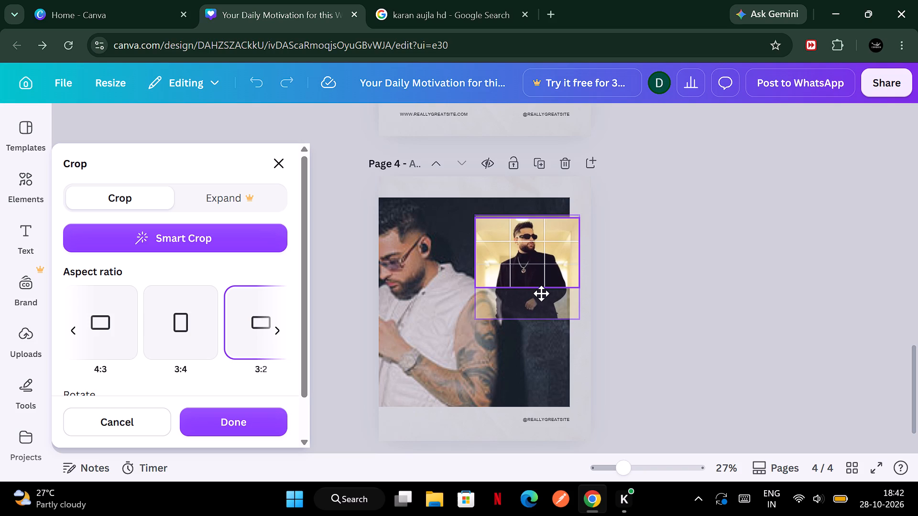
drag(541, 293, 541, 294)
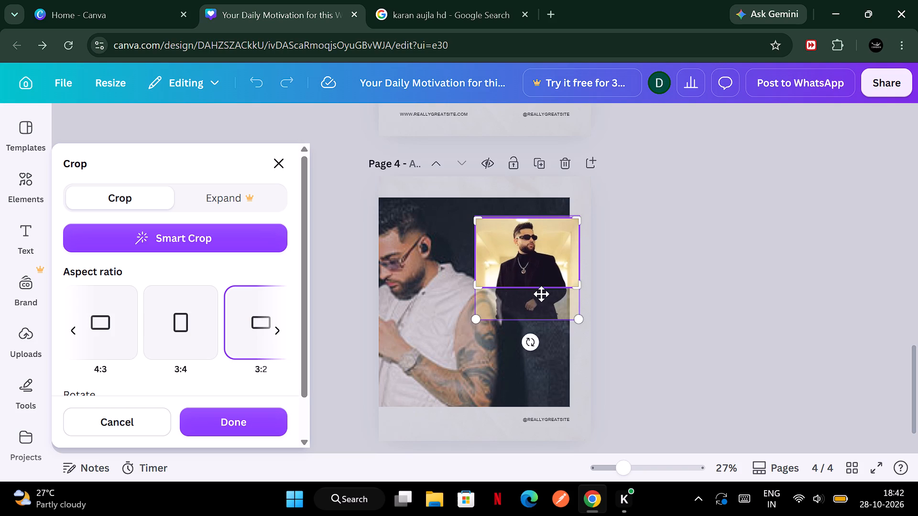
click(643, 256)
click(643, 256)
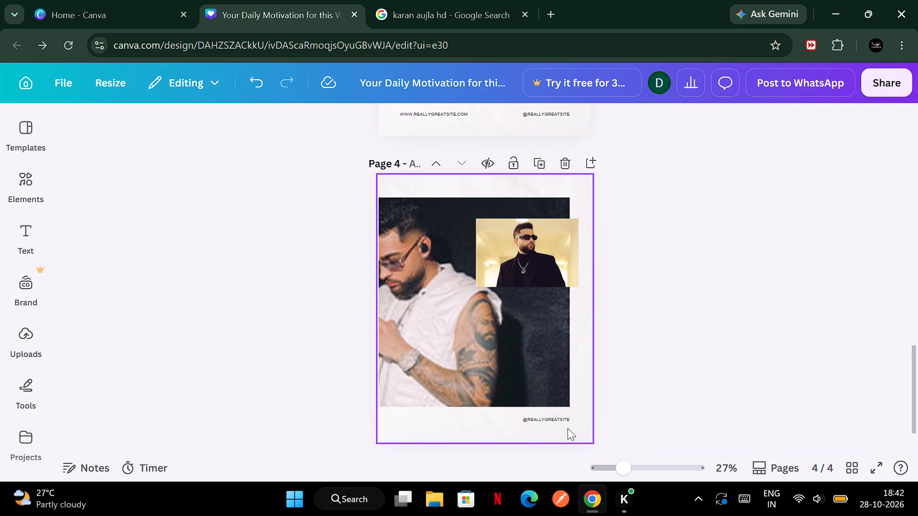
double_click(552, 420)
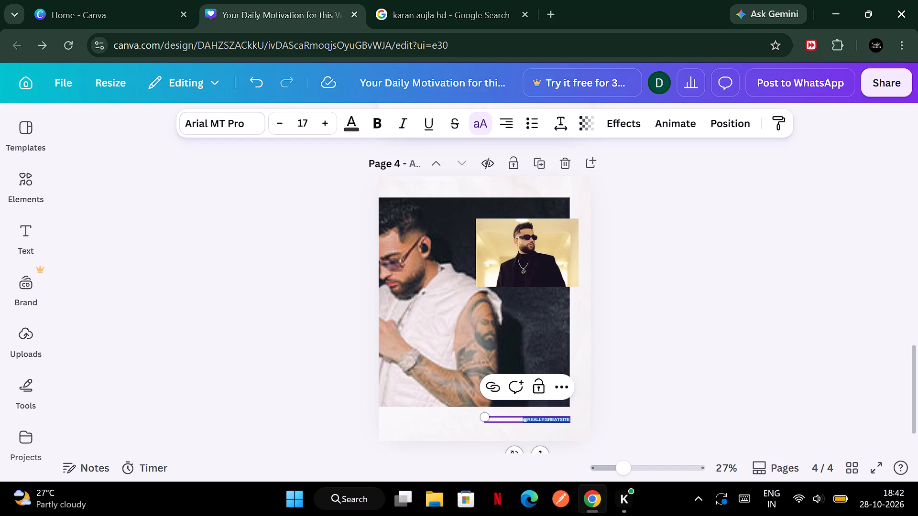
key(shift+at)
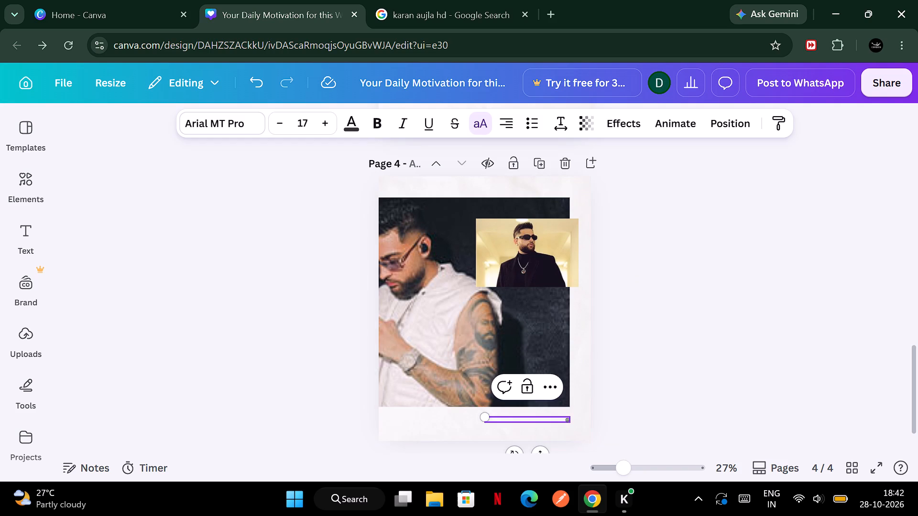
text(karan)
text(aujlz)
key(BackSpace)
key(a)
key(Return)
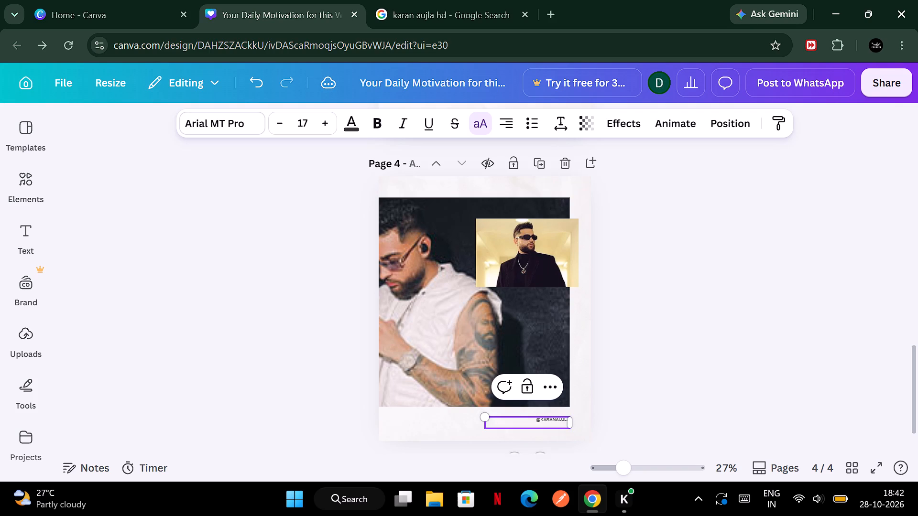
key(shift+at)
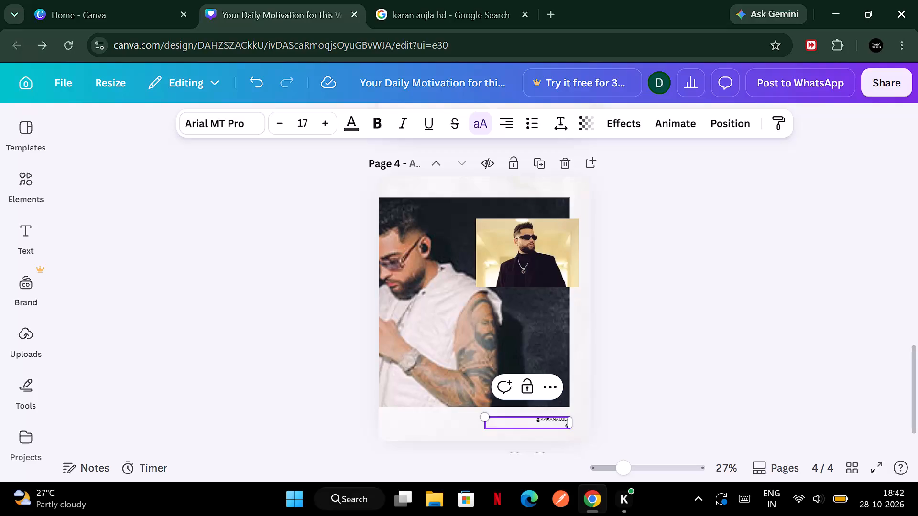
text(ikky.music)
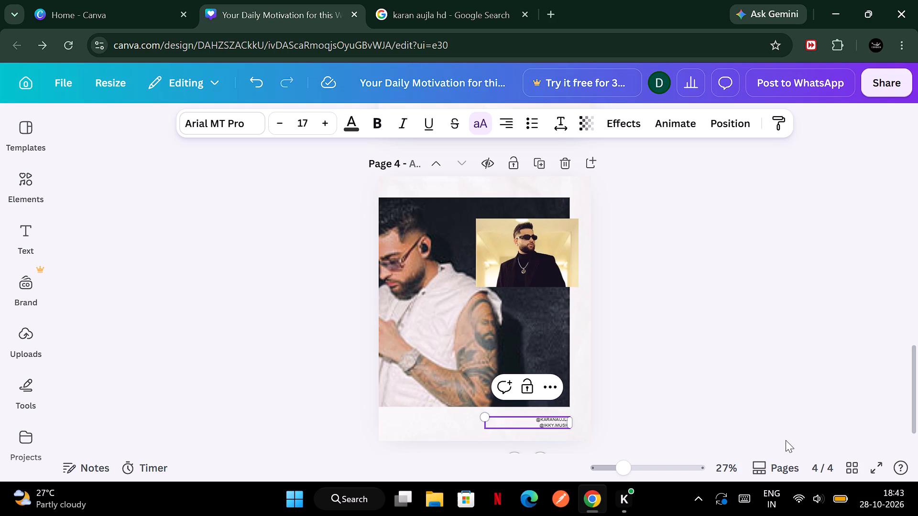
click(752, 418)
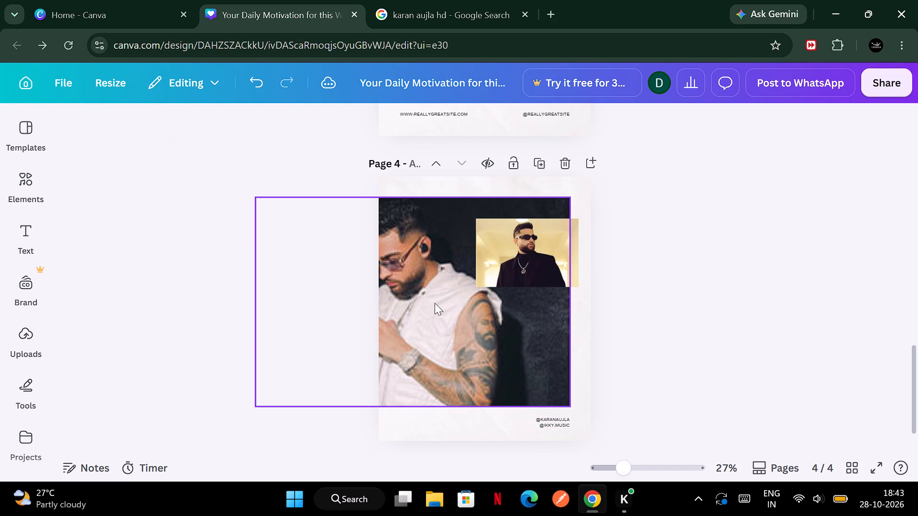
Browse the Instagram Post (4:5) templates and open the Simple Classic Elegant Photo Centric Seamless Instagram Portrait Carousel with the embracing couple.
scroll(495, 170, up, 7)
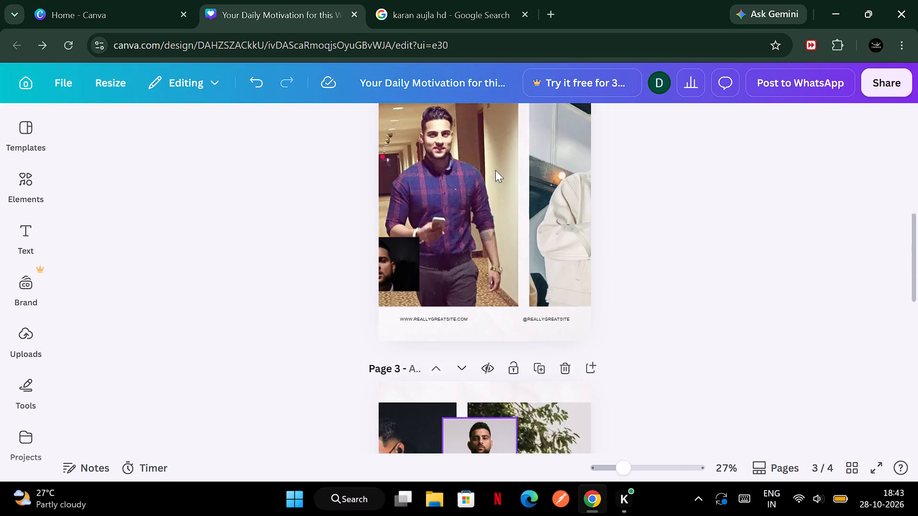
scroll(495, 170, up, 1)
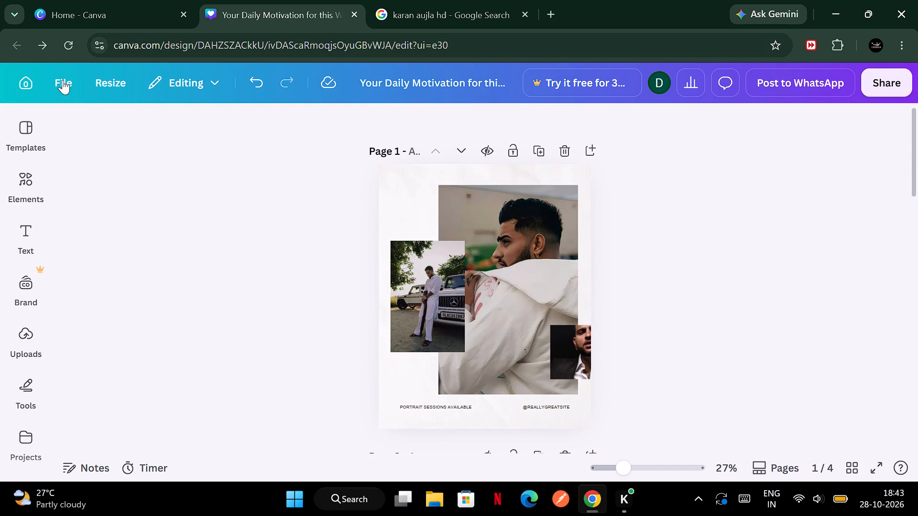
click(40, 137)
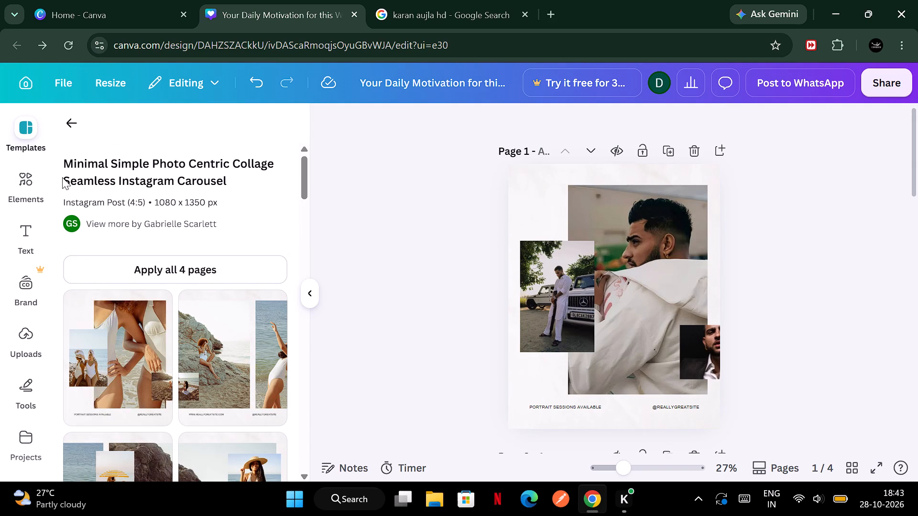
click(66, 119)
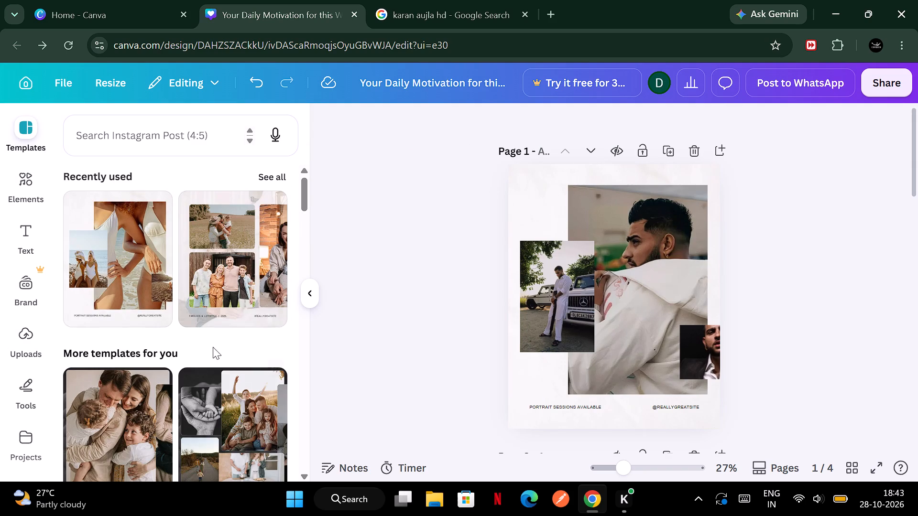
scroll(142, 339, down, 10)
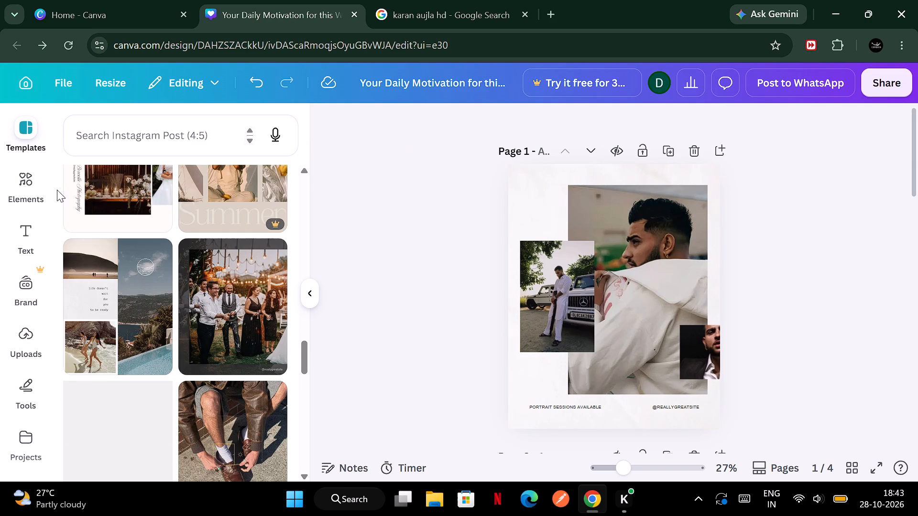
scroll(57, 190, up, 15)
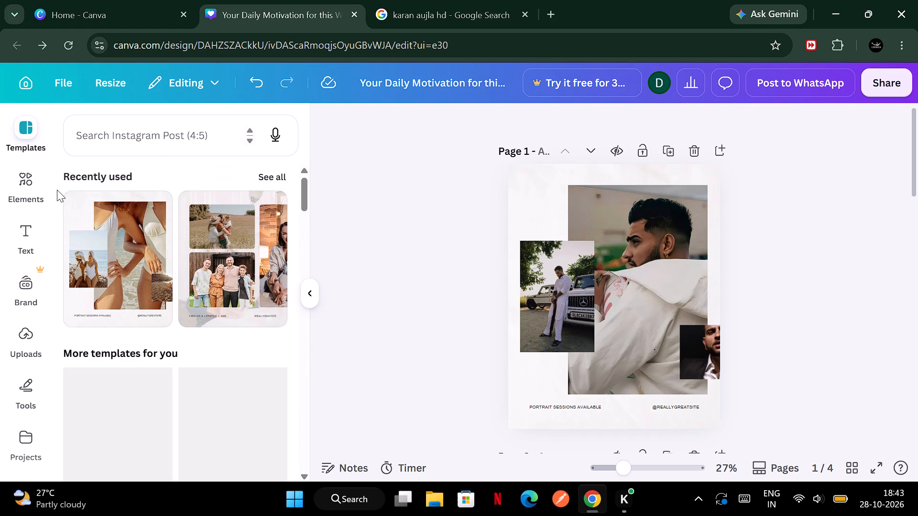
click(38, 144)
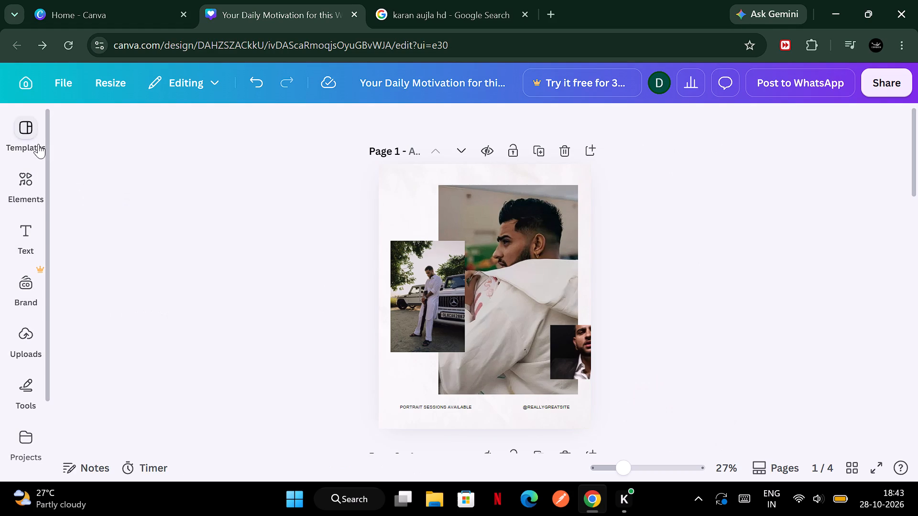
click(38, 144)
scroll(142, 321, down, 2)
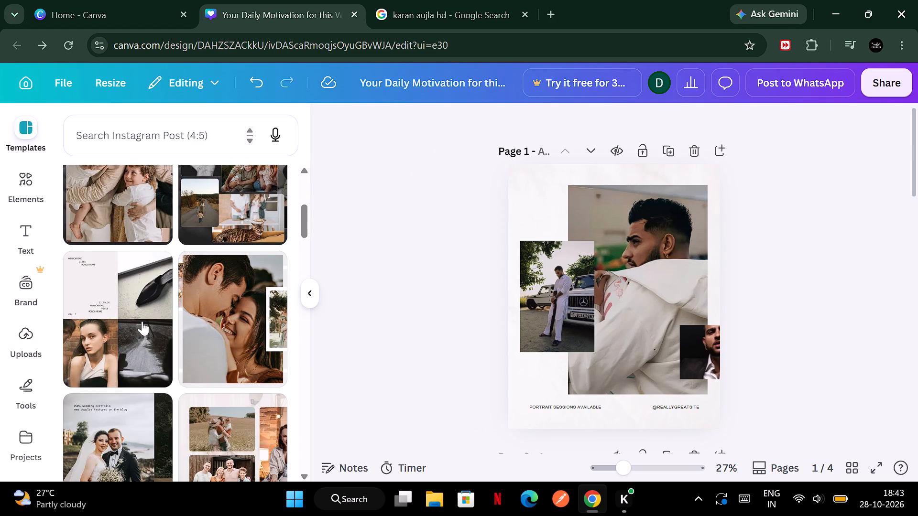
scroll(142, 321, down, 1)
click(200, 310)
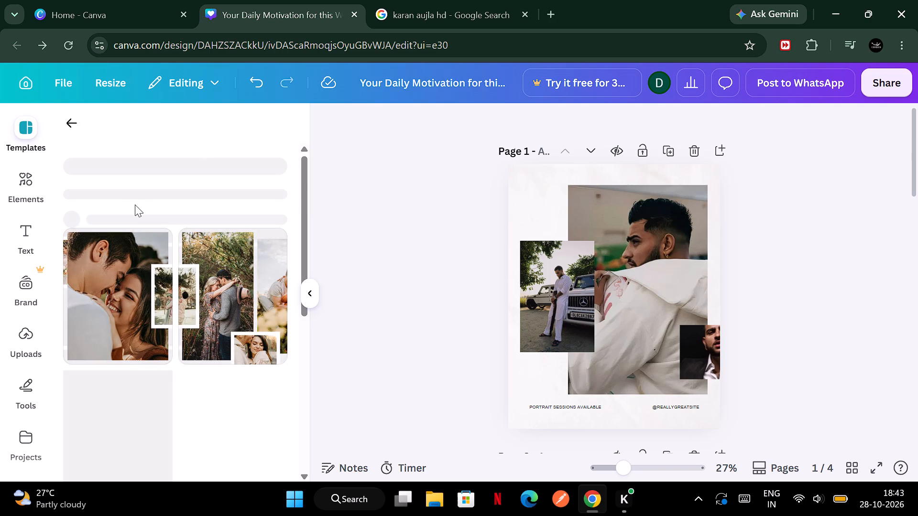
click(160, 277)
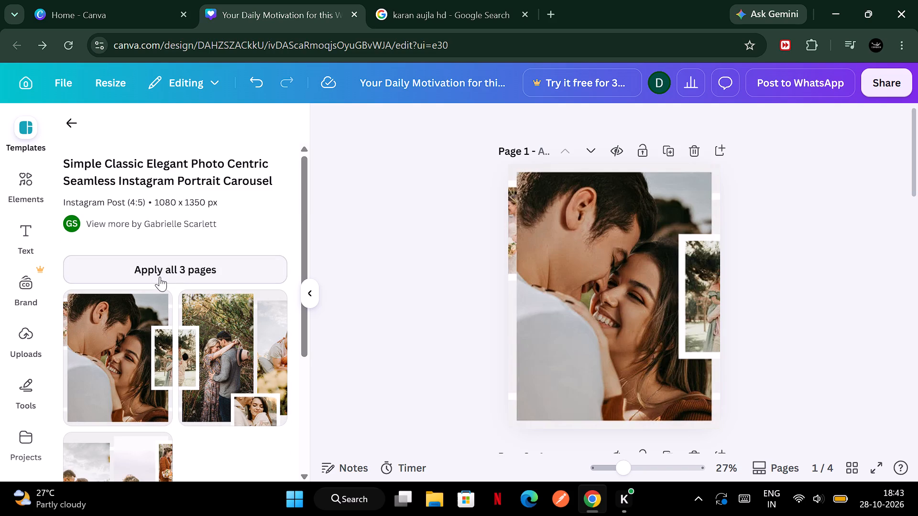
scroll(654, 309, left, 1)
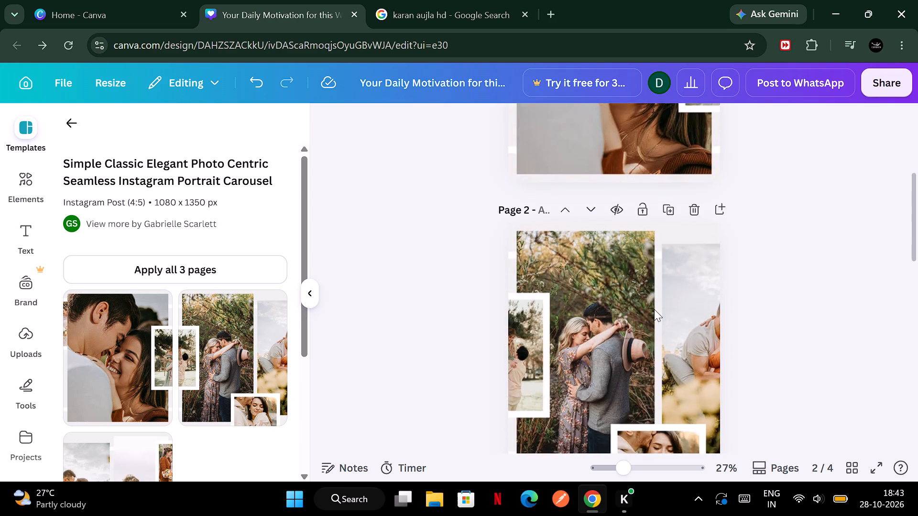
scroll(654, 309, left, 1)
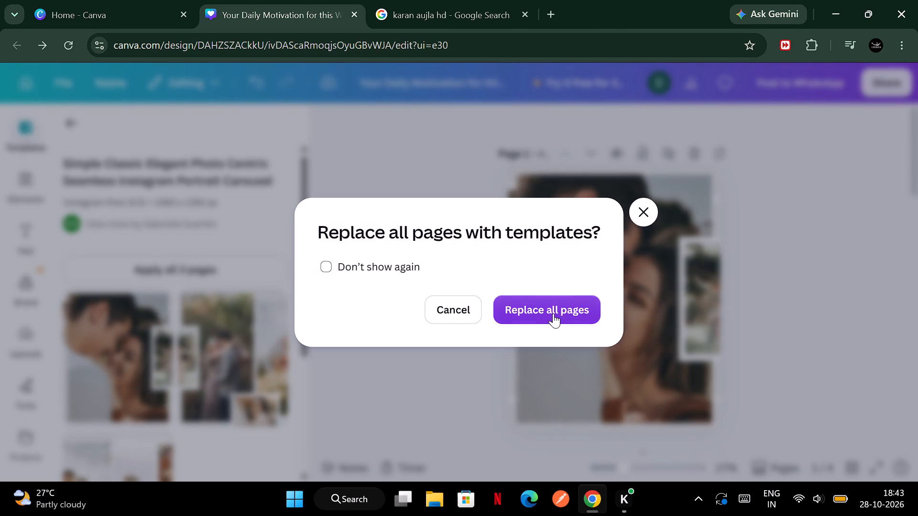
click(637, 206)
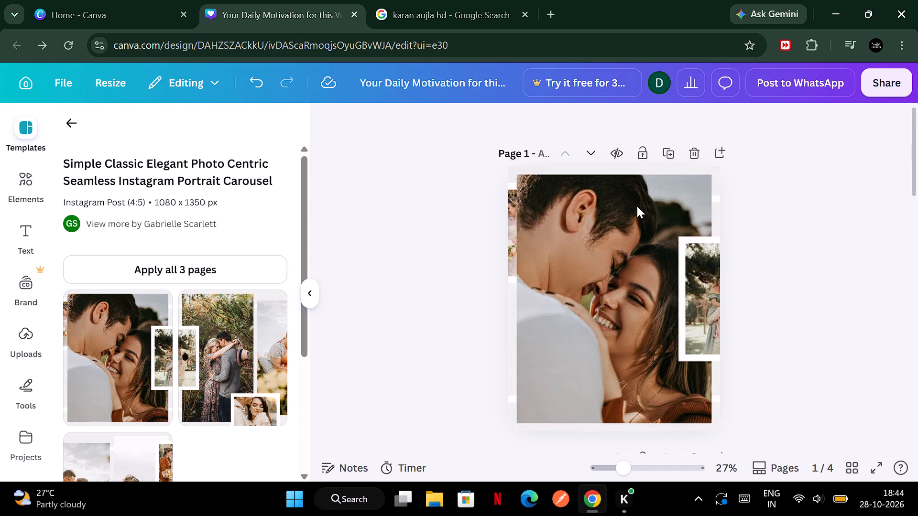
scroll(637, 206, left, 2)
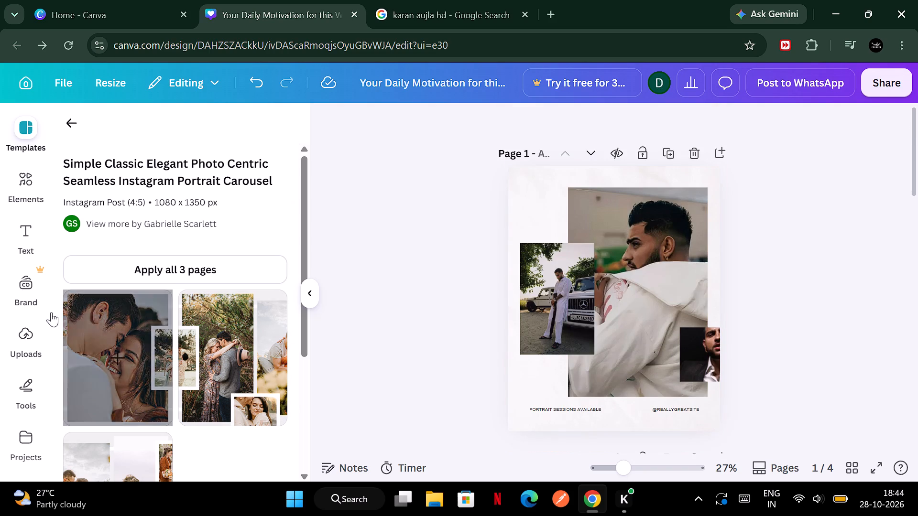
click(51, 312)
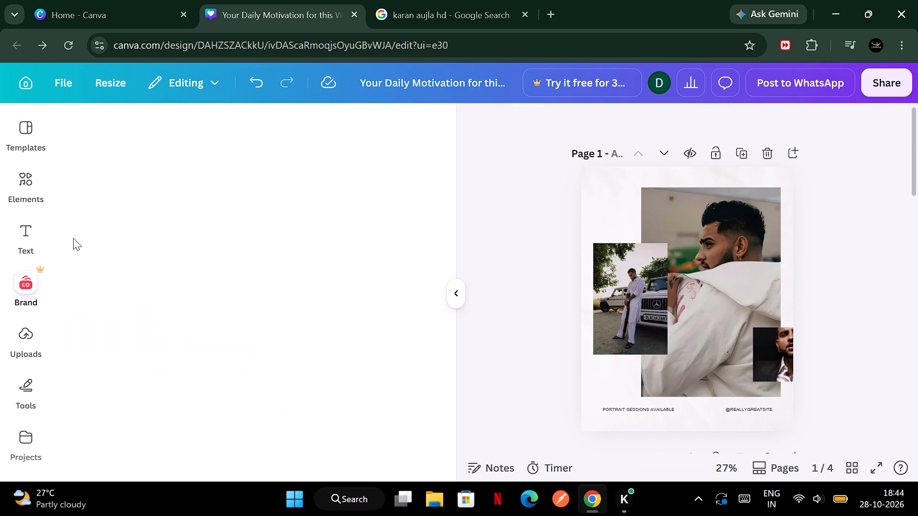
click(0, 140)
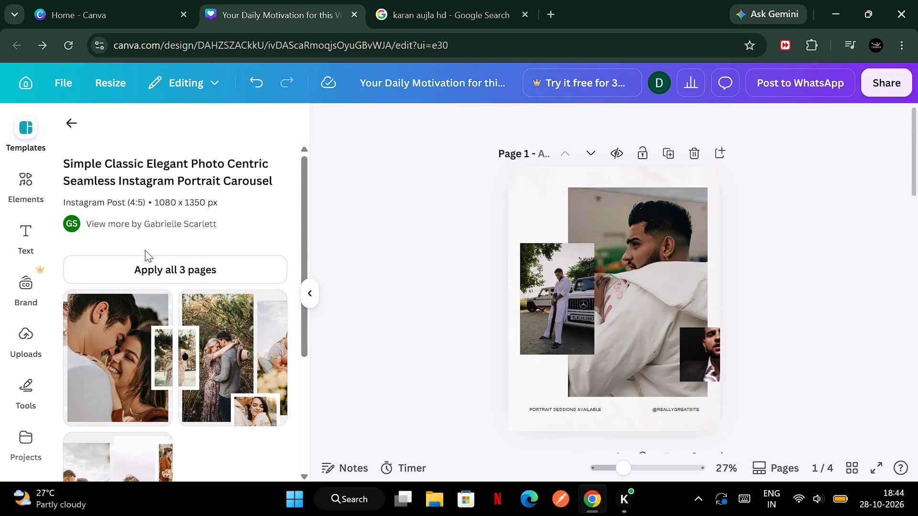
Apply all 3 pages of the Simple Classic Elegant portrait carousel, replacing all existing pages of the design.
click(137, 266)
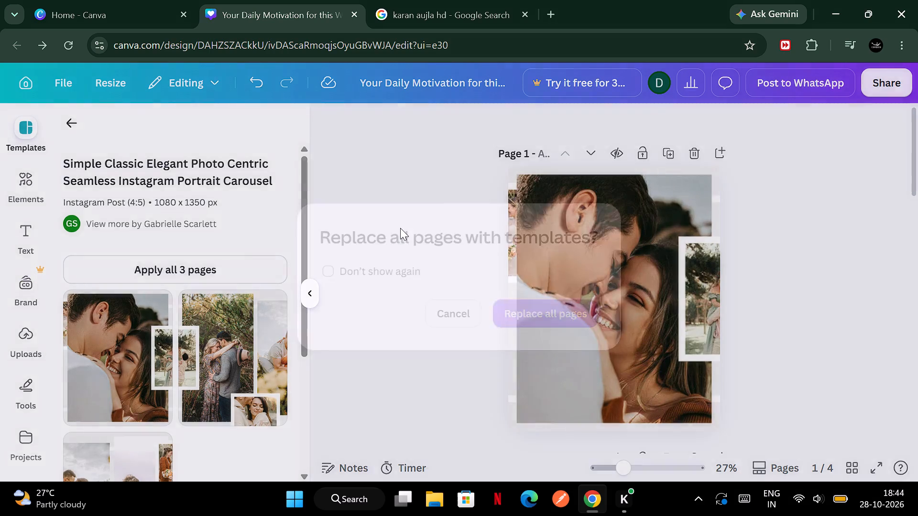
click(545, 313)
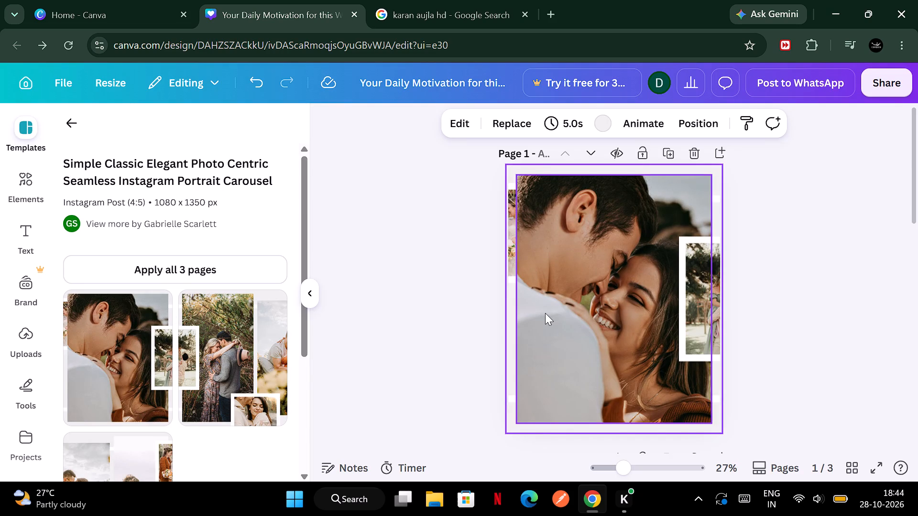
Replace the background image on page 1 with the uploaded photo of the man in the brown jacket.
click(525, 132)
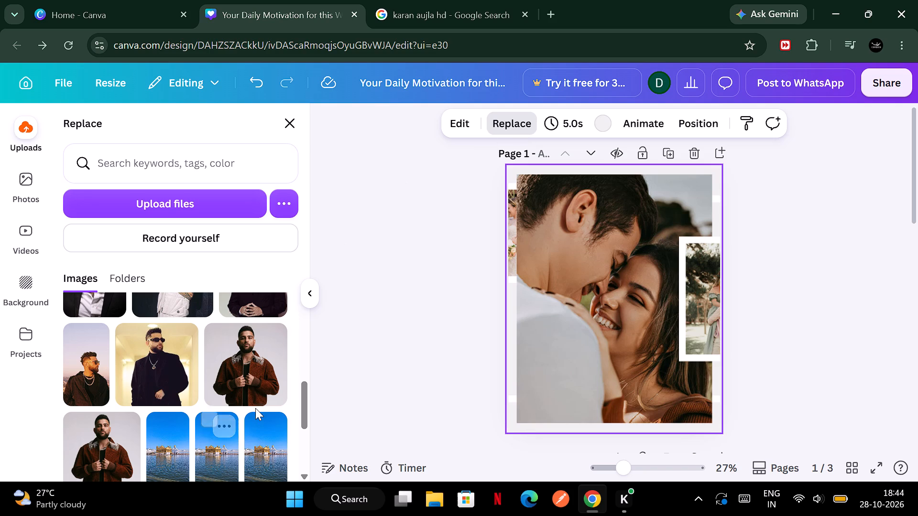
click(253, 359)
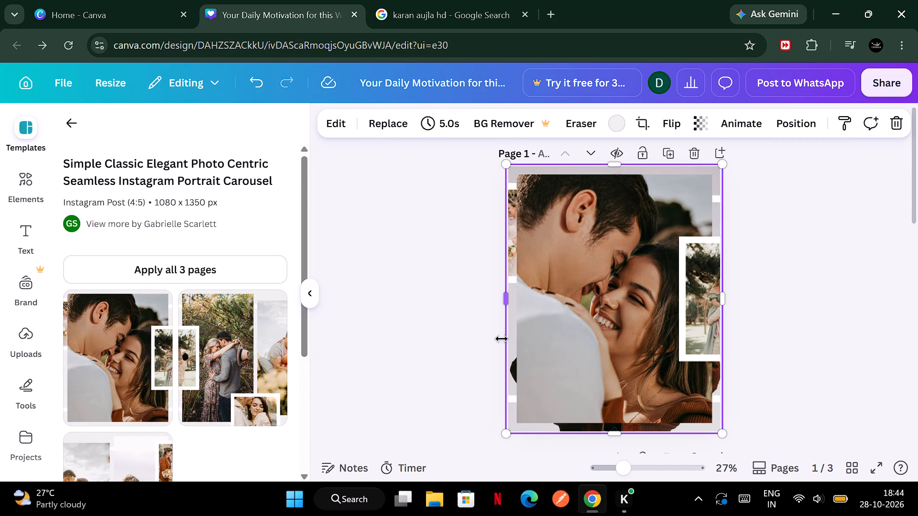
Replace the large couple photo on page 1 with the same uploaded photo of the man in the brown jacket.
click(563, 311)
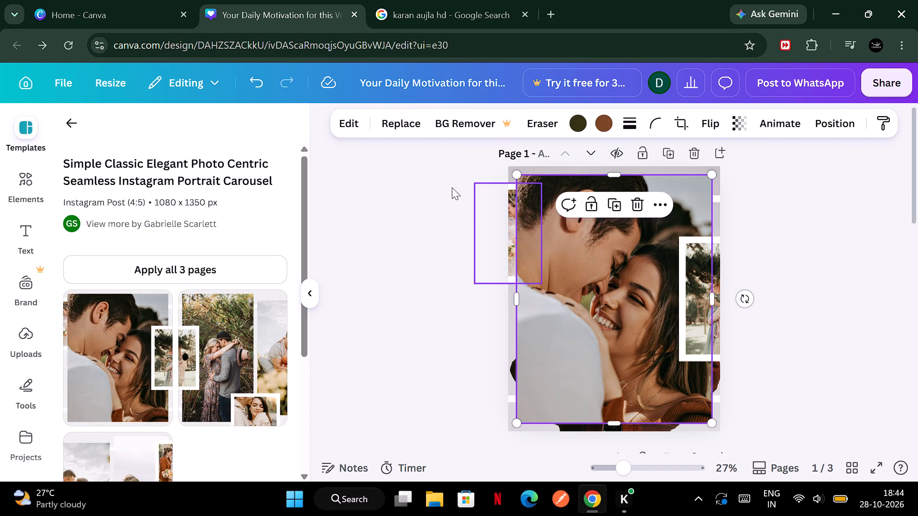
click(405, 125)
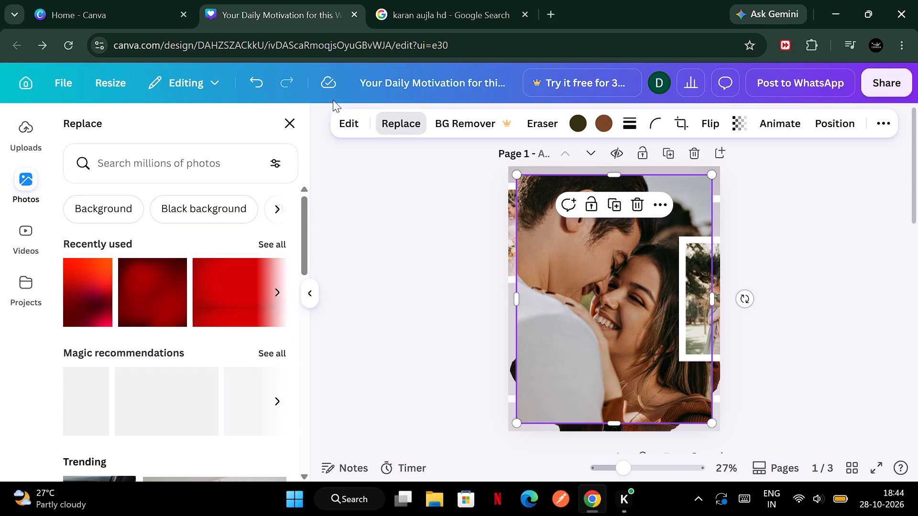
click(32, 138)
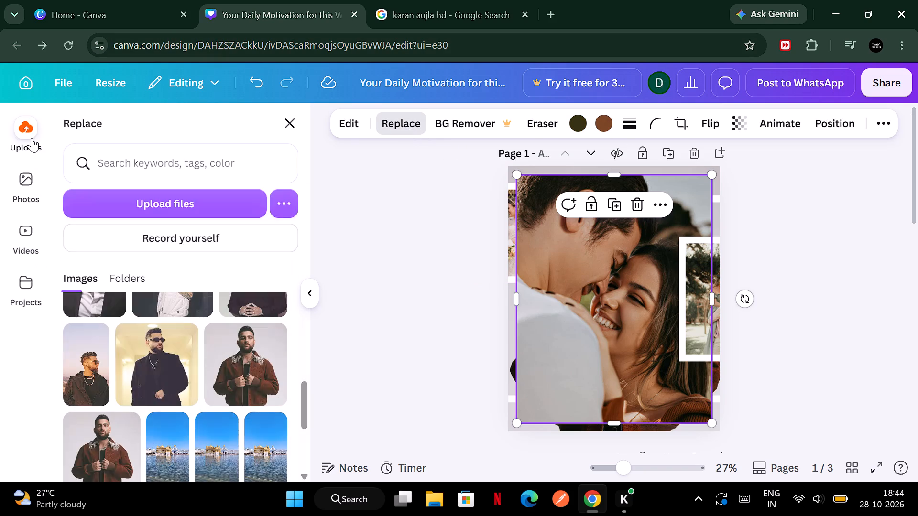
click(249, 359)
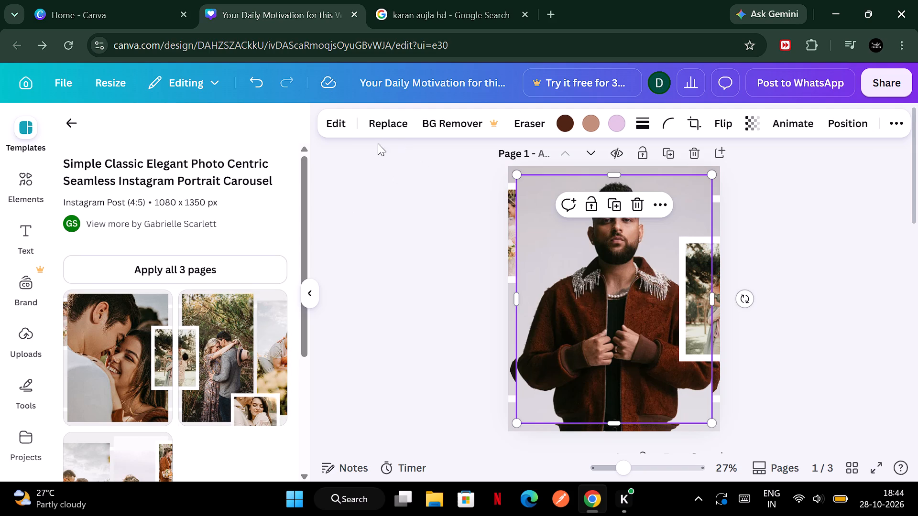
Set the saturation of the large photo on page 1 to -100 and fine-tune its texture adjustment.
click(332, 132)
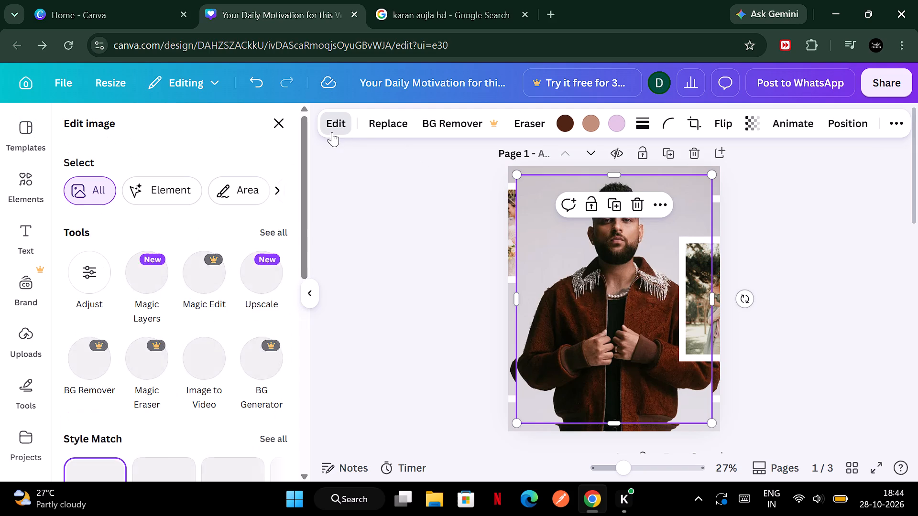
click(76, 295)
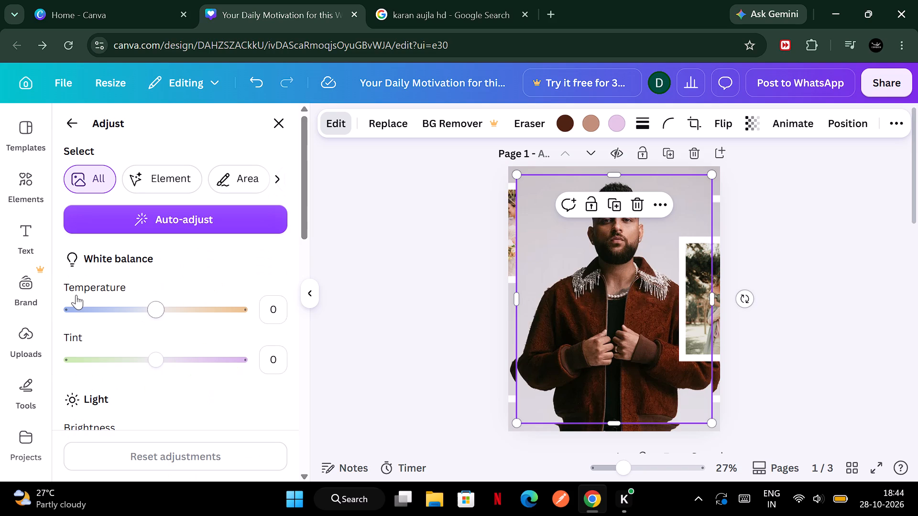
scroll(76, 295, down, 3)
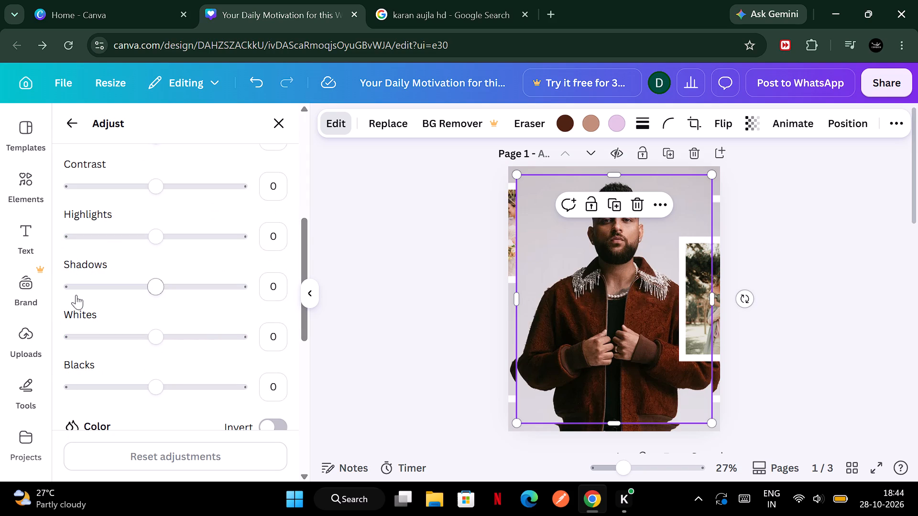
scroll(76, 295, down, 3)
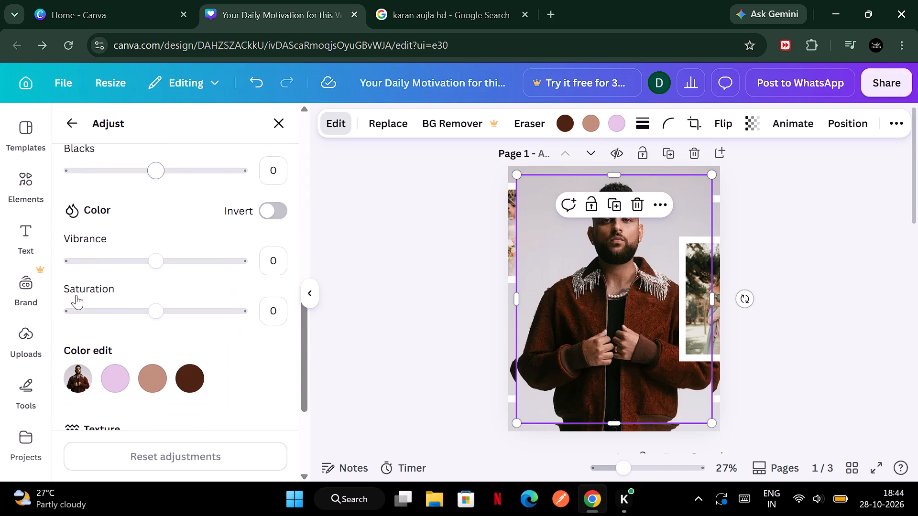
scroll(76, 295, down, 1)
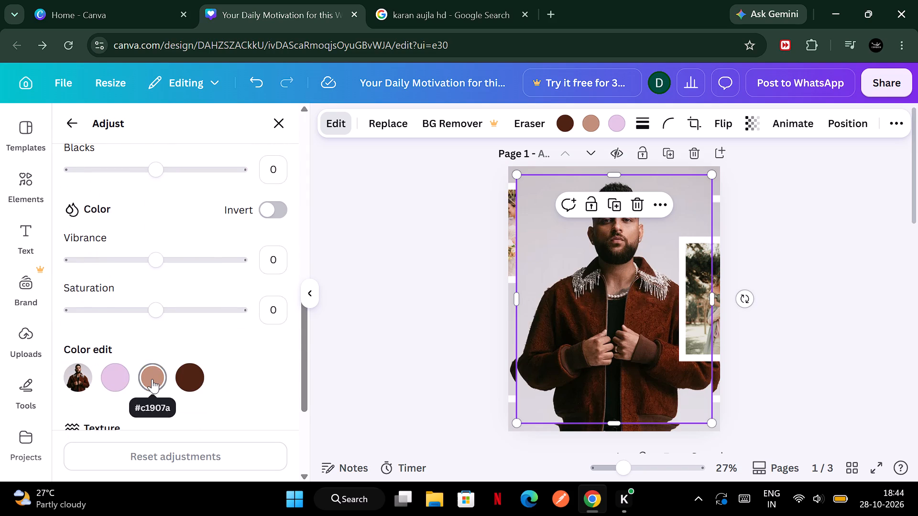
drag(153, 315, 105, 313)
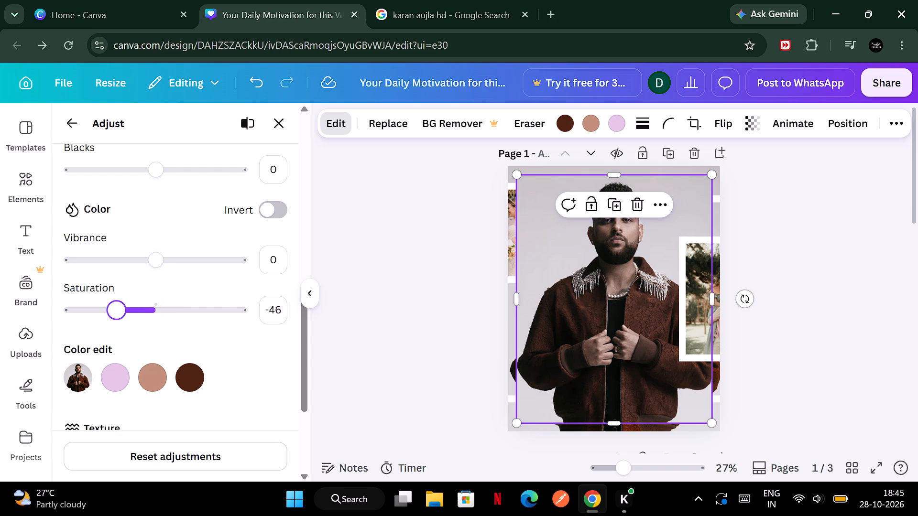
drag(105, 313, 0, 299)
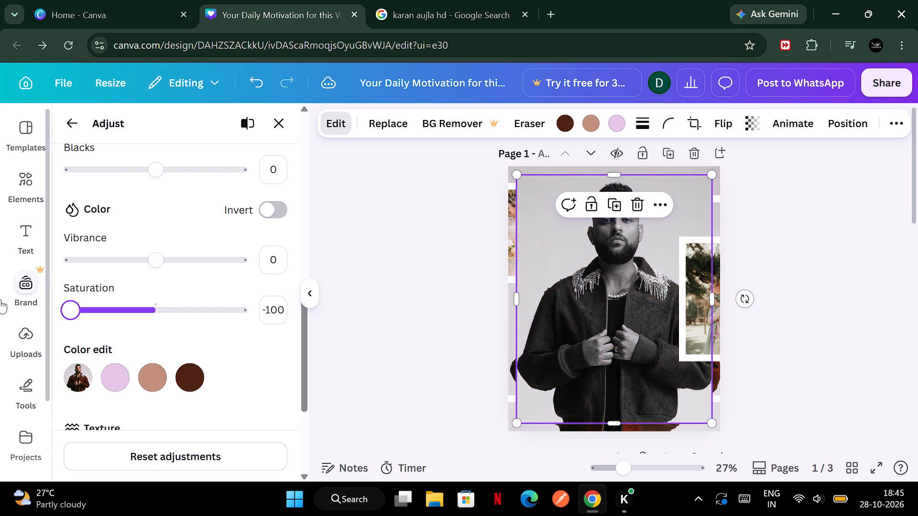
scroll(152, 362, down, 1)
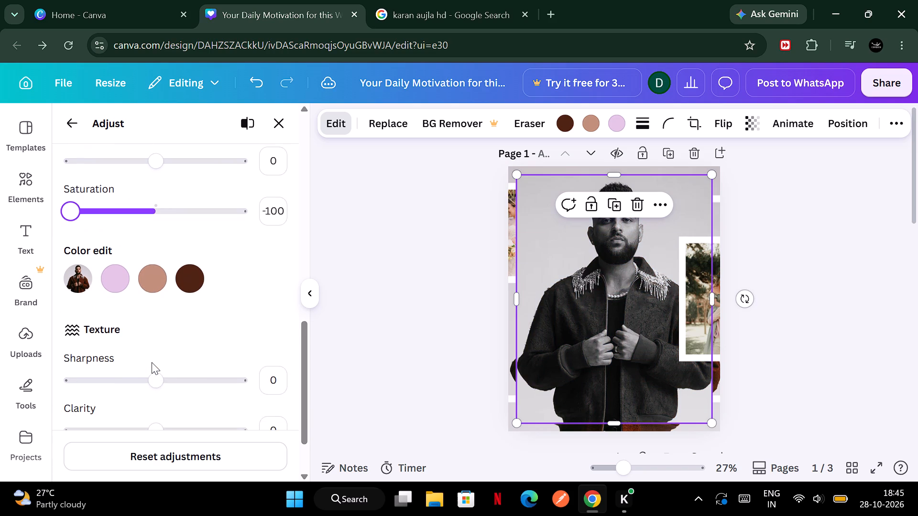
scroll(152, 362, down, 1)
drag(157, 385, 137, 398)
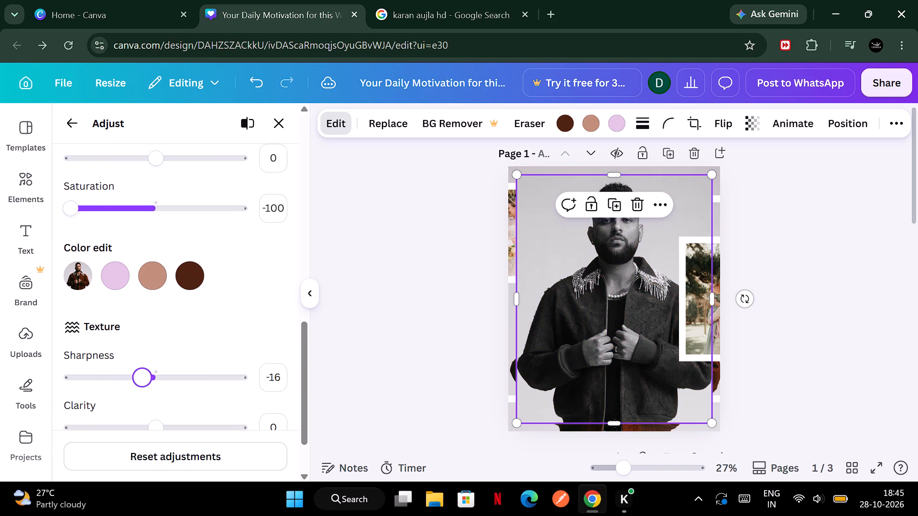
Set the sharpness of the large black-and-white photo on page 1 to 20.
drag(137, 398, 236, 365)
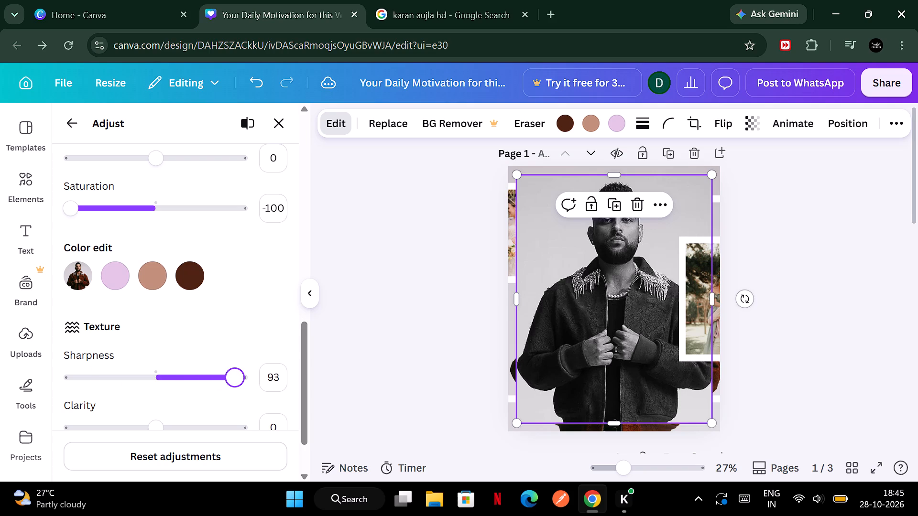
drag(236, 365, 173, 363)
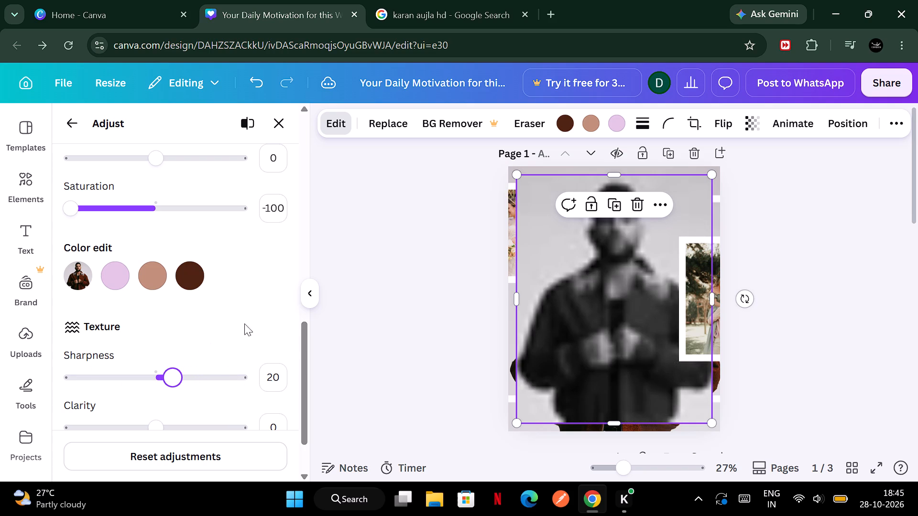
click(362, 281)
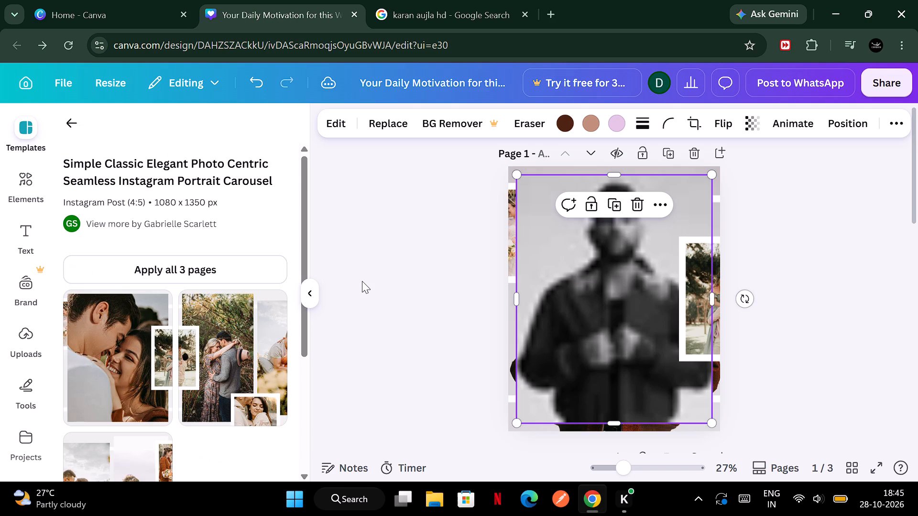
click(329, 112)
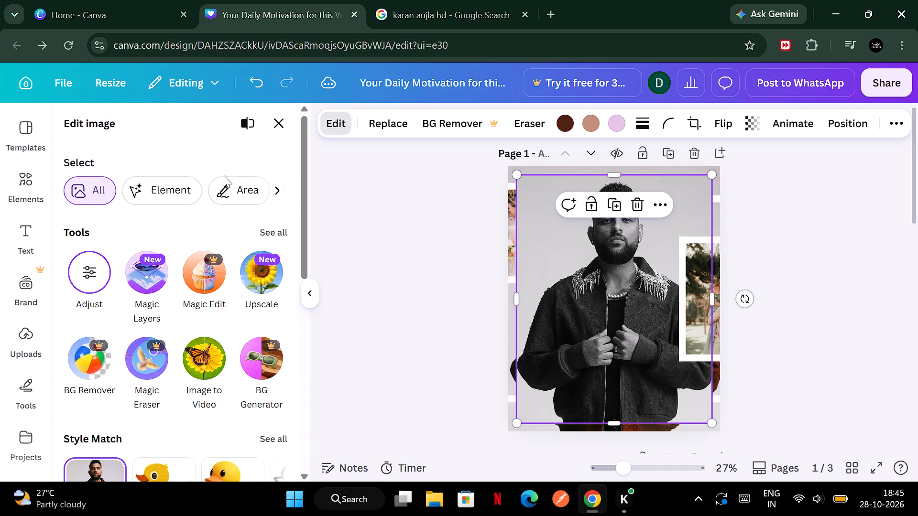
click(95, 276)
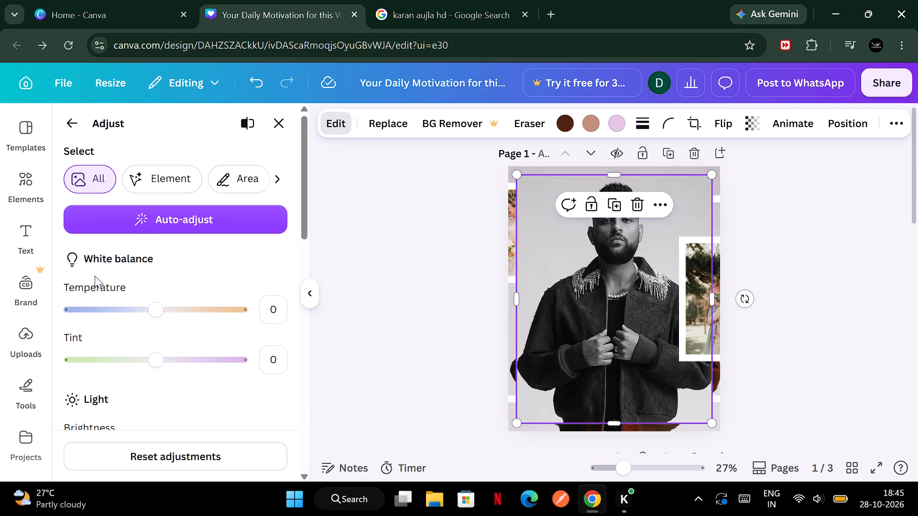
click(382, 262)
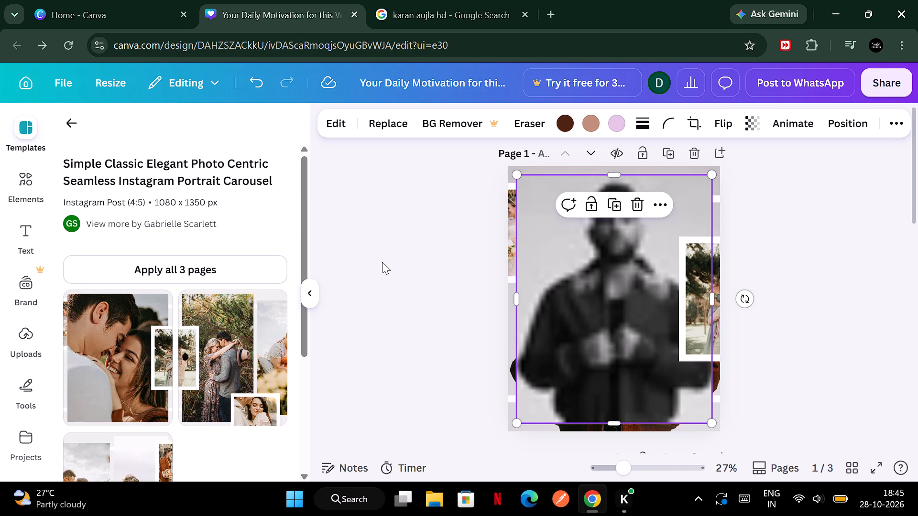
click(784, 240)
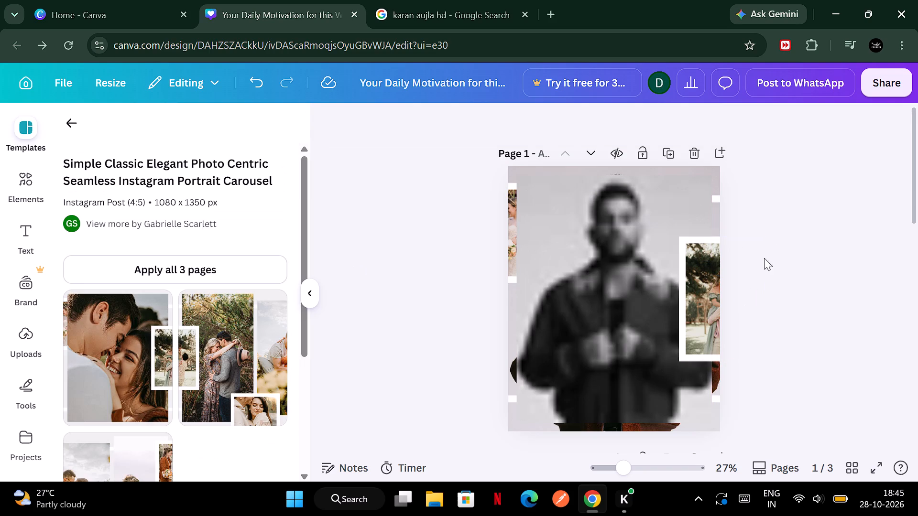
Open the image adjustments for the small white-framed photo at the right edge of page 1.
click(707, 283)
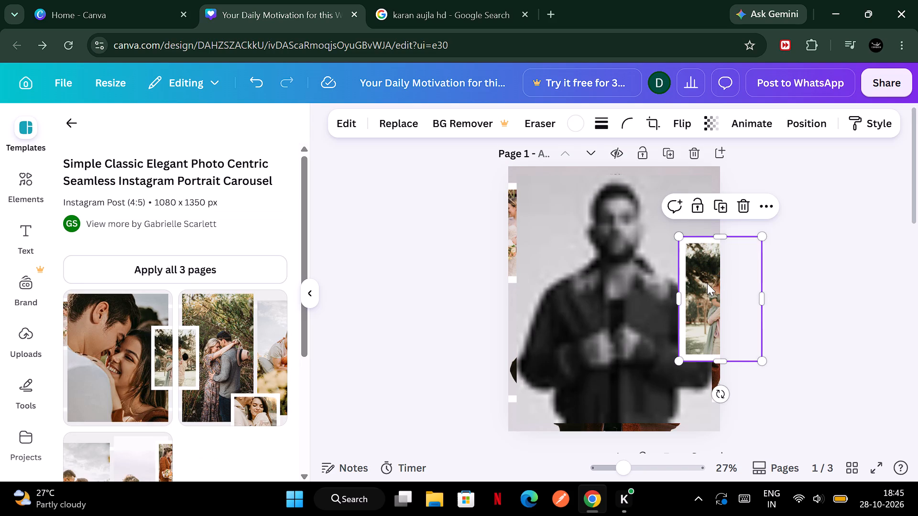
click(341, 129)
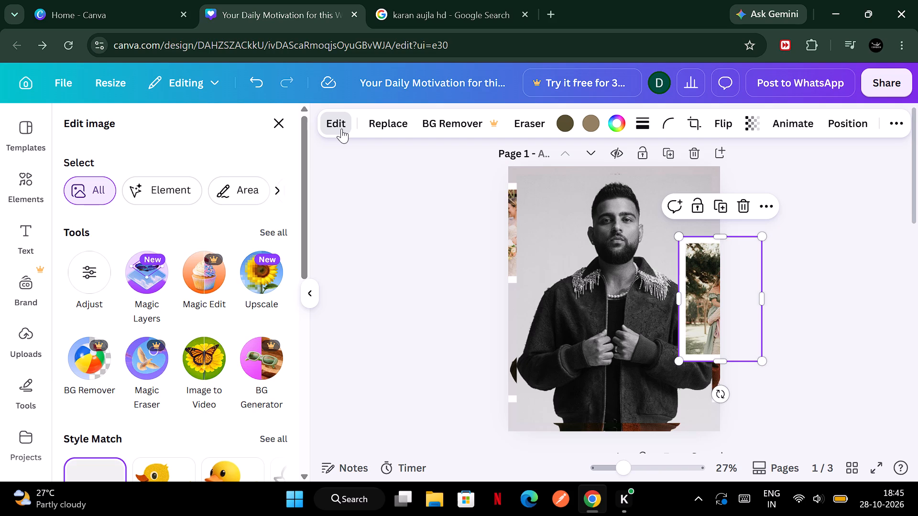
click(96, 270)
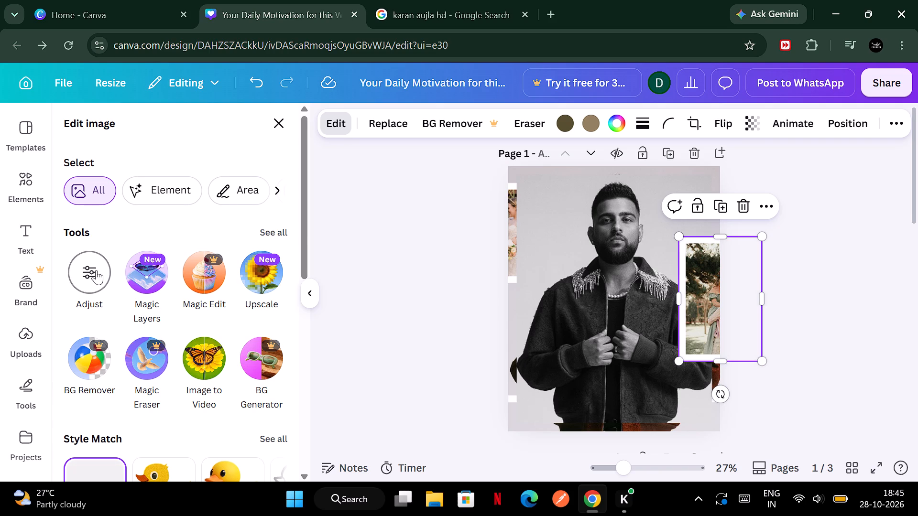
scroll(96, 270, down, 3)
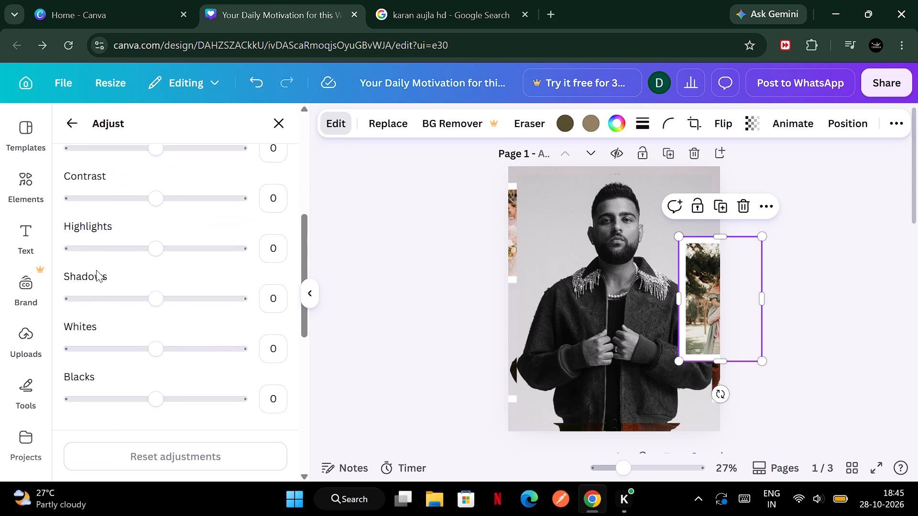
Replace the small white-framed photo at the right edge of page 1 with the uploaded warm-toned photo of the man in a brown shirt.
scroll(96, 270, down, 1)
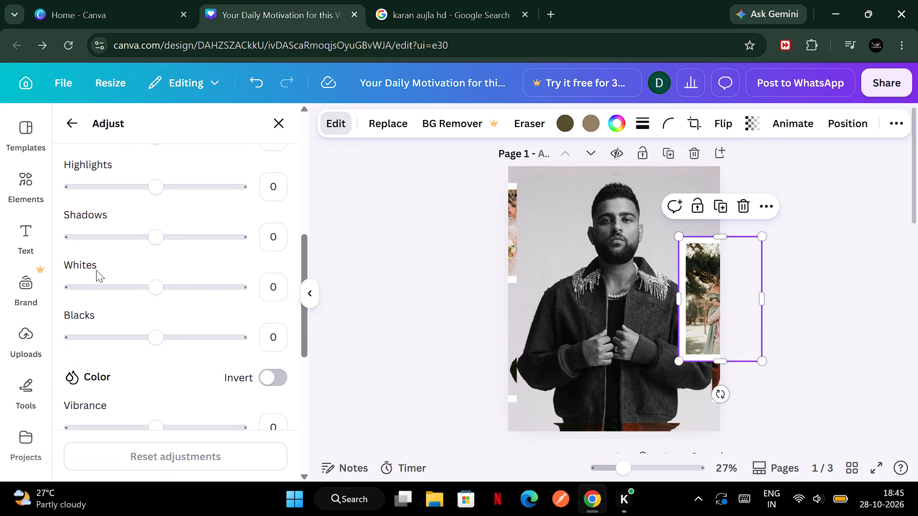
scroll(96, 270, down, 1)
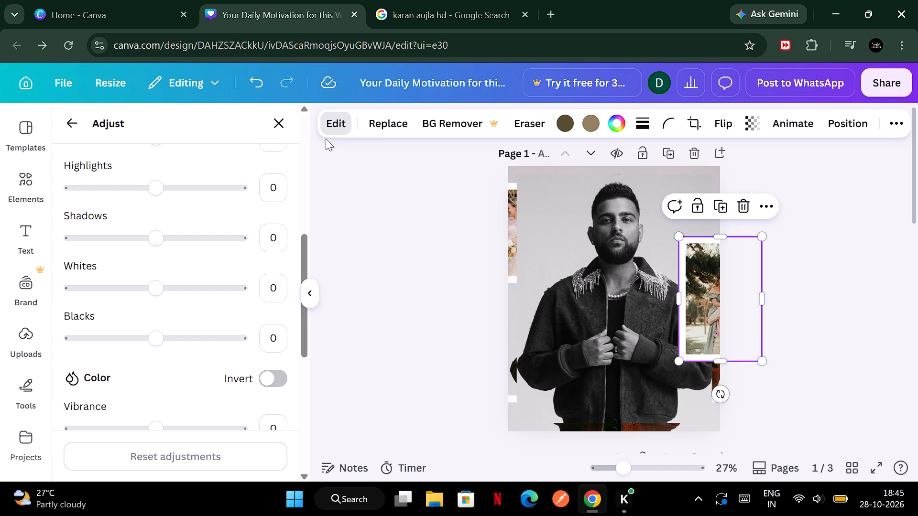
double_click(360, 126)
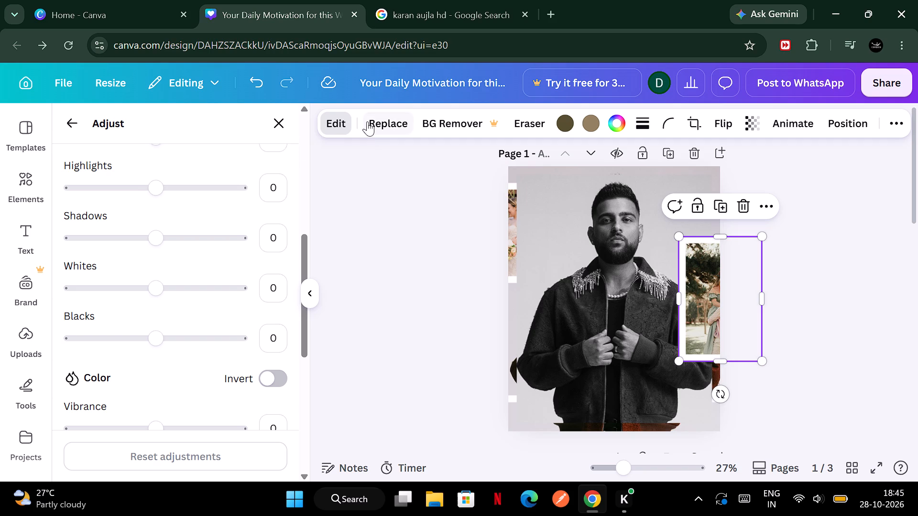
click(367, 121)
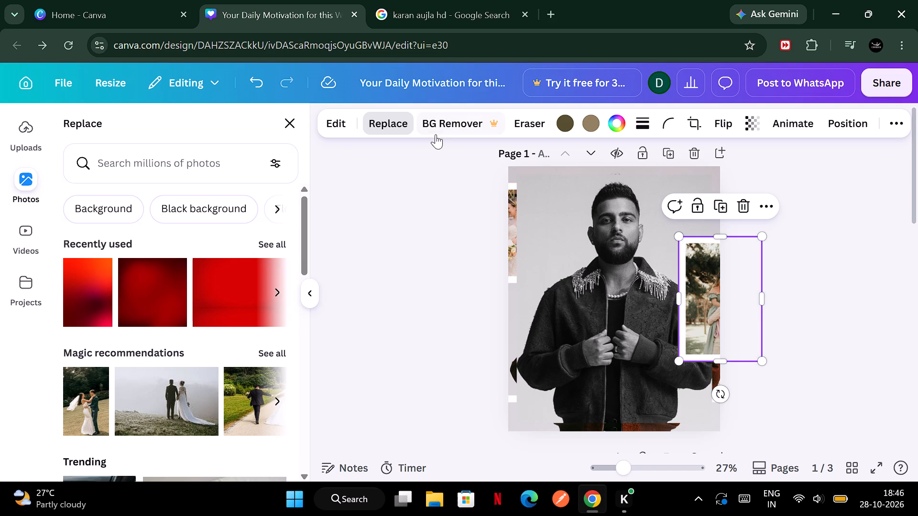
click(504, 105)
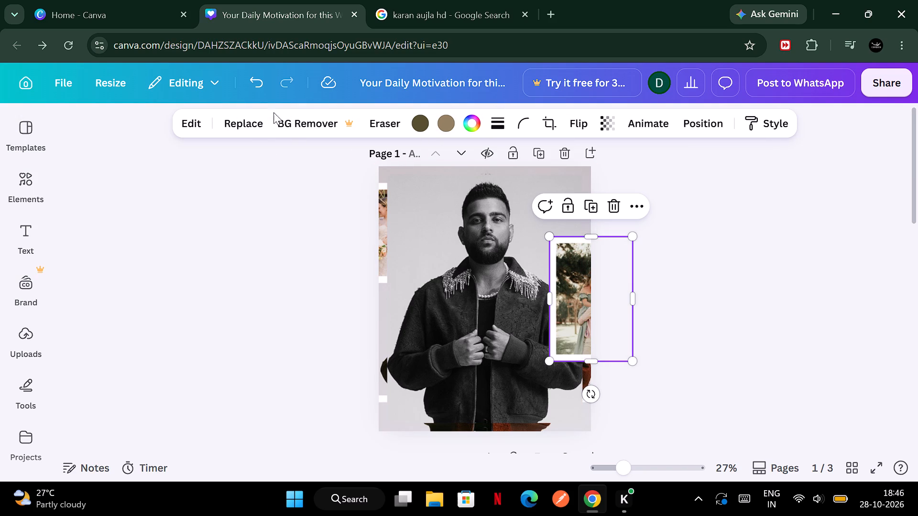
click(258, 122)
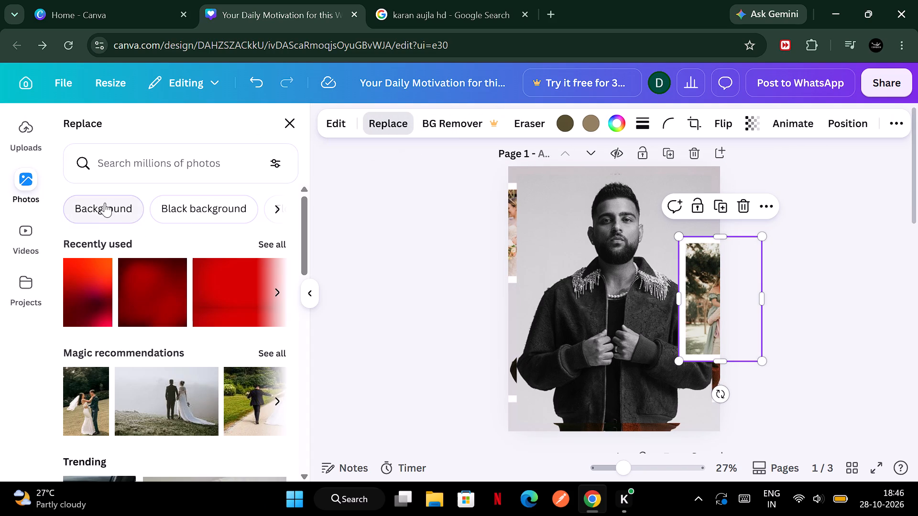
click(26, 146)
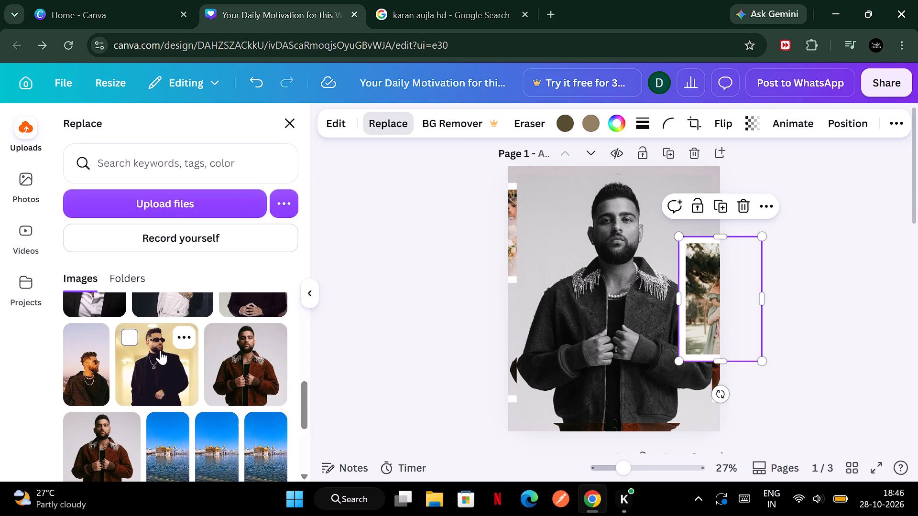
scroll(160, 350, down, 1)
scroll(160, 350, up, 2)
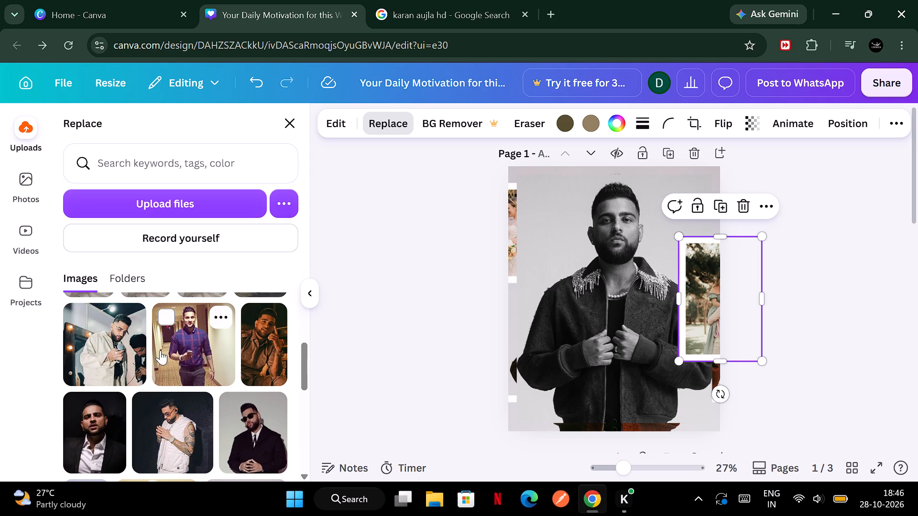
click(268, 347)
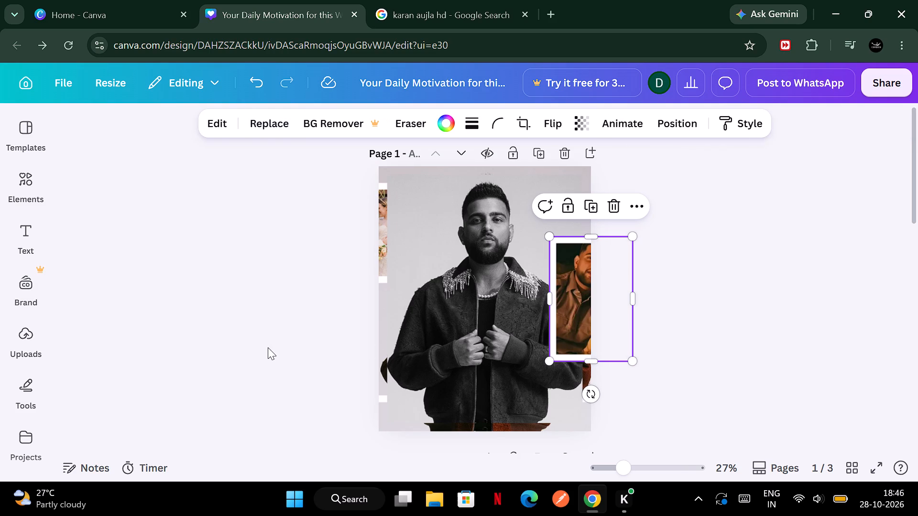
Shift the brown-shirt photo slightly downward within its white frame so more of the man's head is included.
click(548, 121)
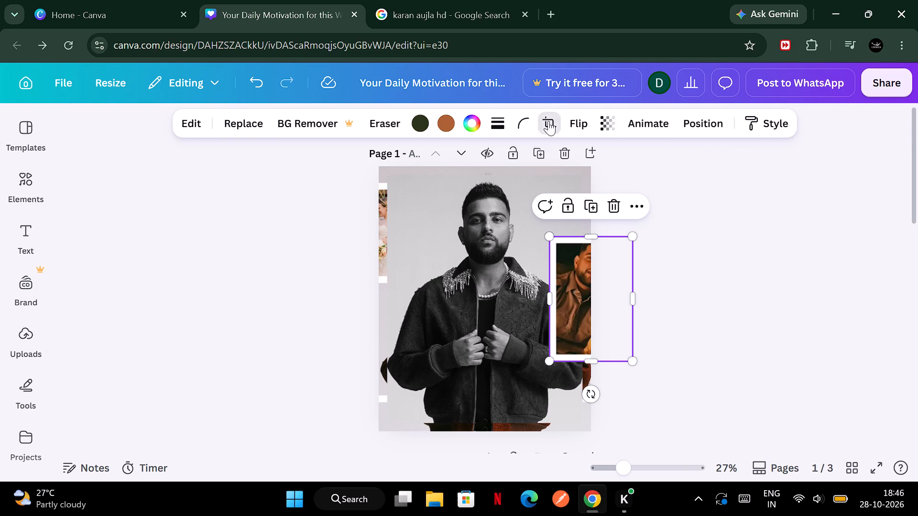
drag(600, 286, 603, 306)
click(702, 313)
click(702, 313)
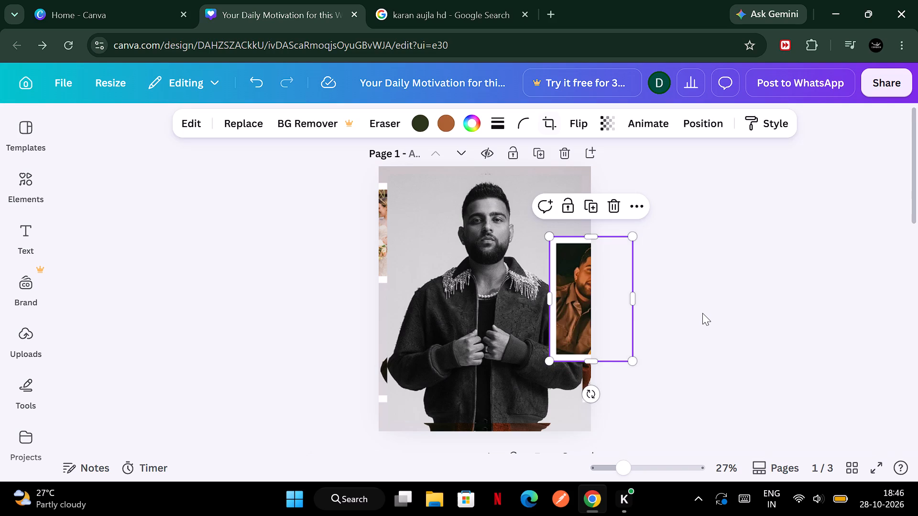
Select the small white-framed couple photo at the left edge of page 2.
scroll(564, 298, down, 2)
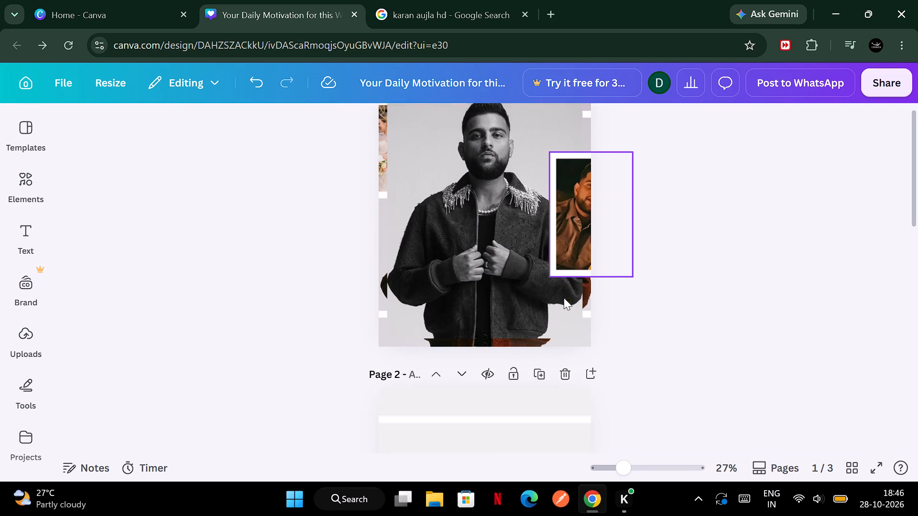
scroll(564, 298, down, 2)
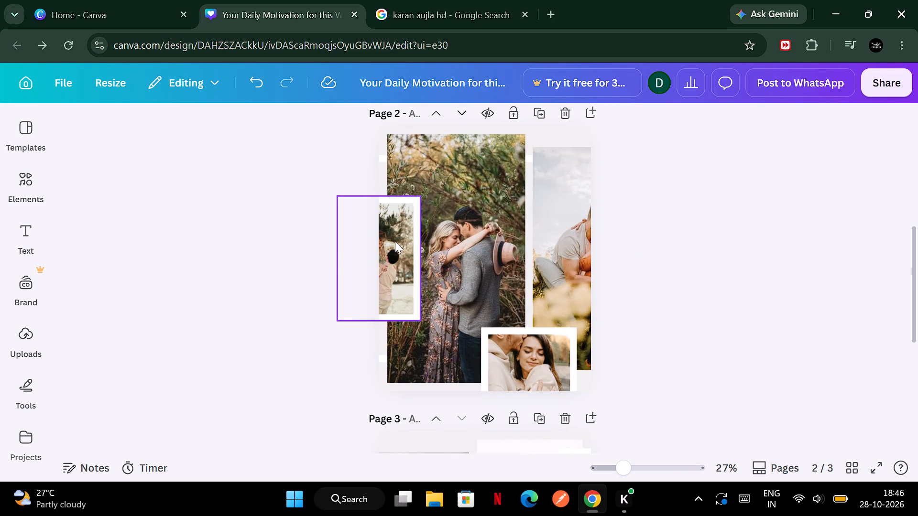
click(395, 241)
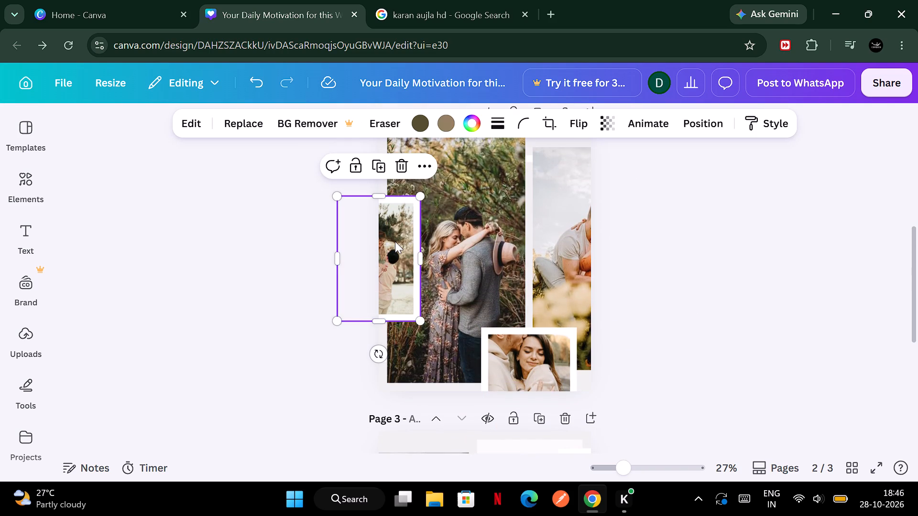
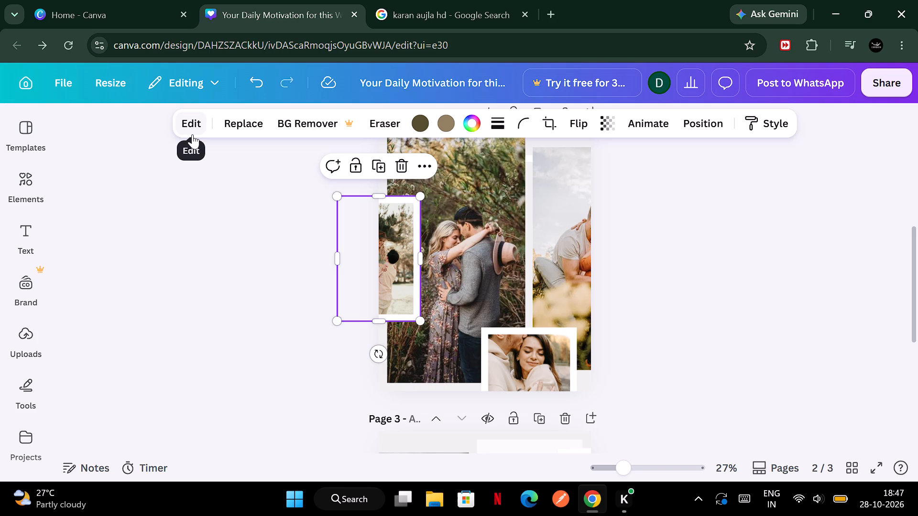
Open the uploaded images as replacement choices for the small white-framed photo at the left edge of page 2.
click(192, 134)
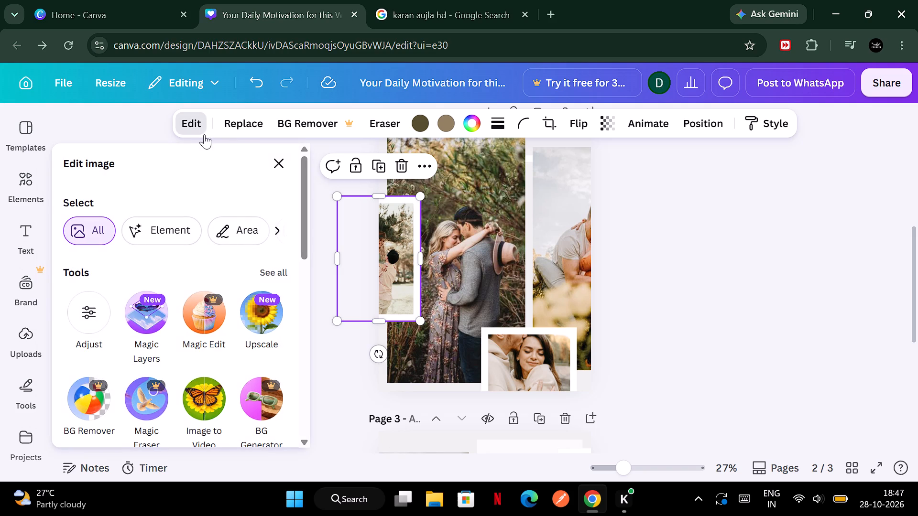
click(238, 134)
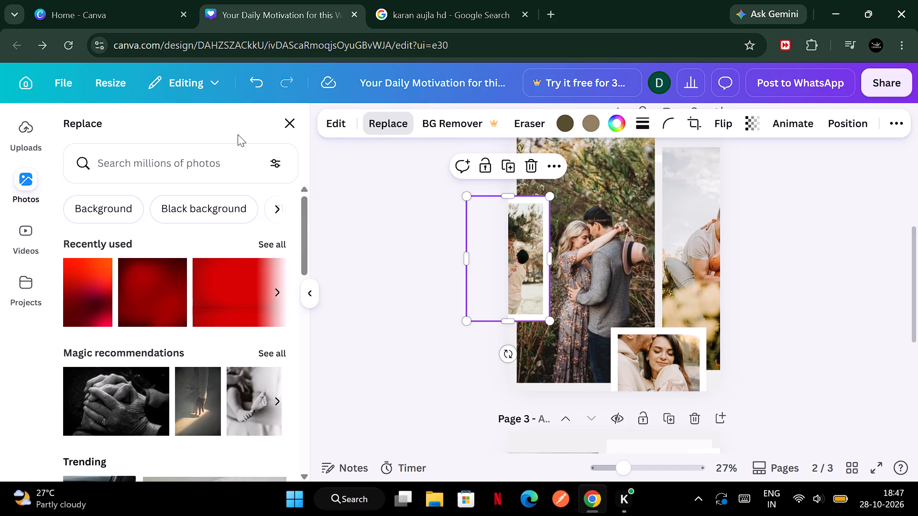
click(28, 136)
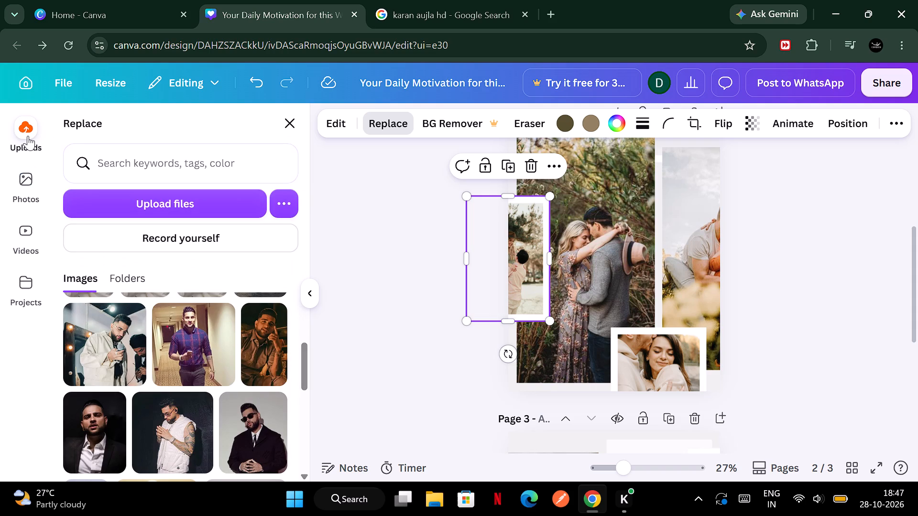
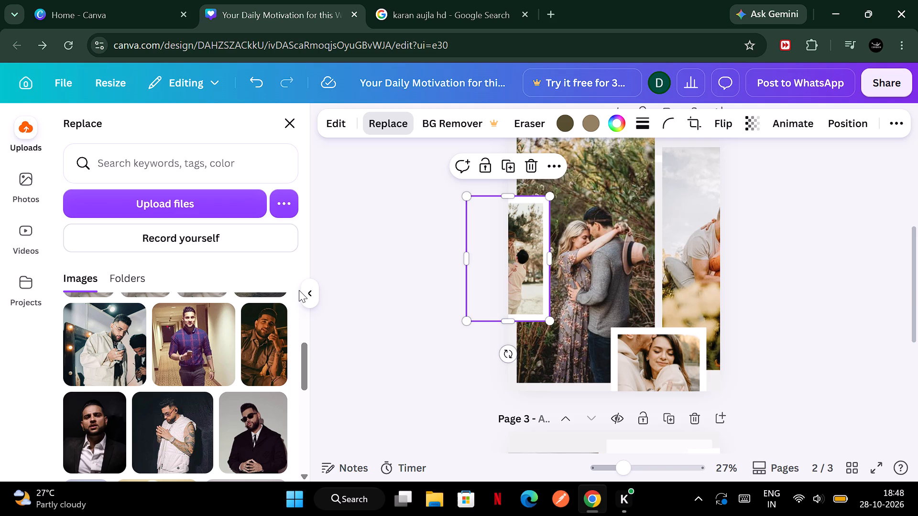
Replace the small framed photo with the uploaded warm-toned portrait in a brown shirt, and shift the image downward within its crop.
click(263, 358)
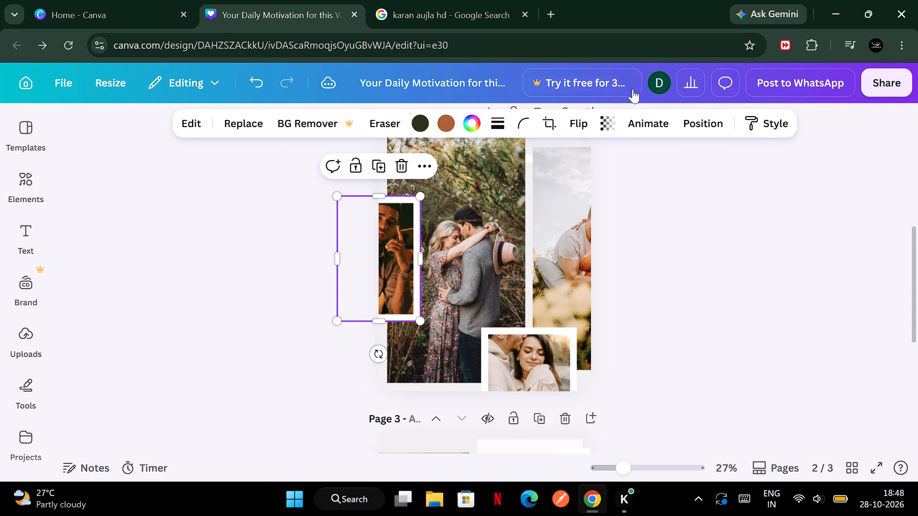
click(548, 119)
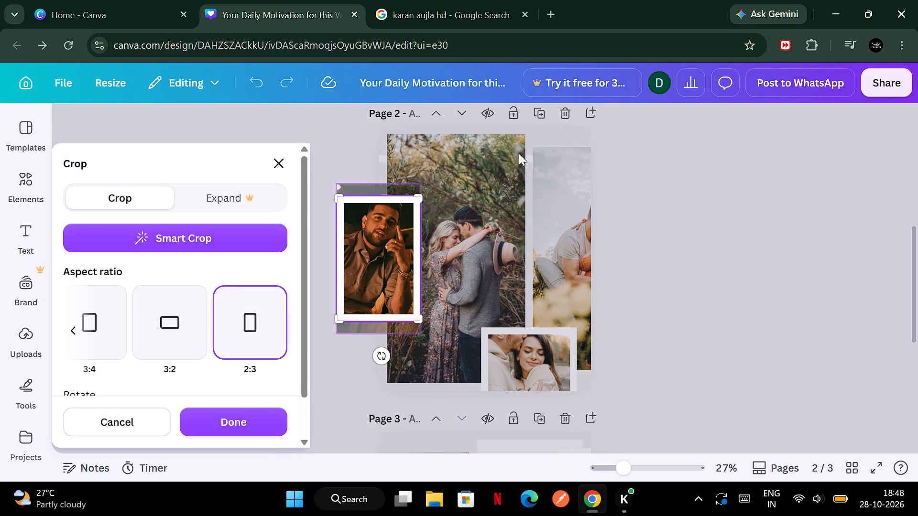
drag(380, 247, 379, 290)
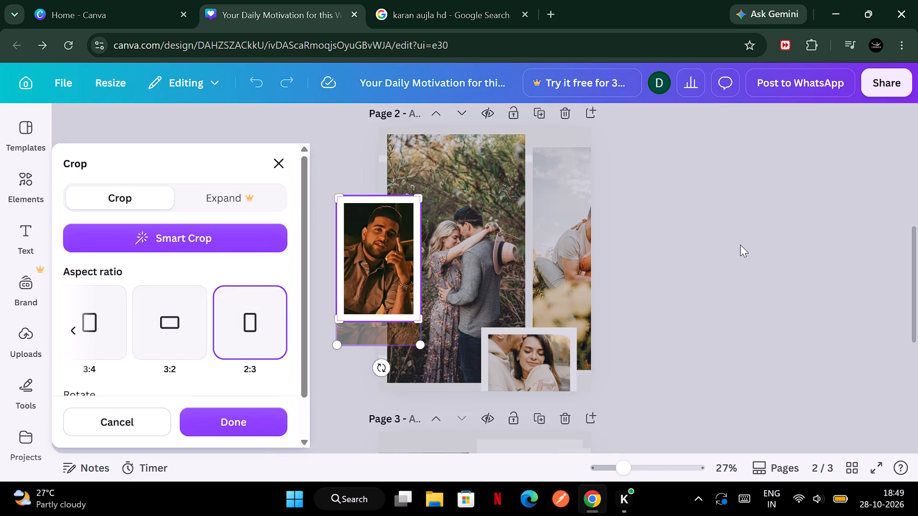
click(740, 245)
click(740, 245)
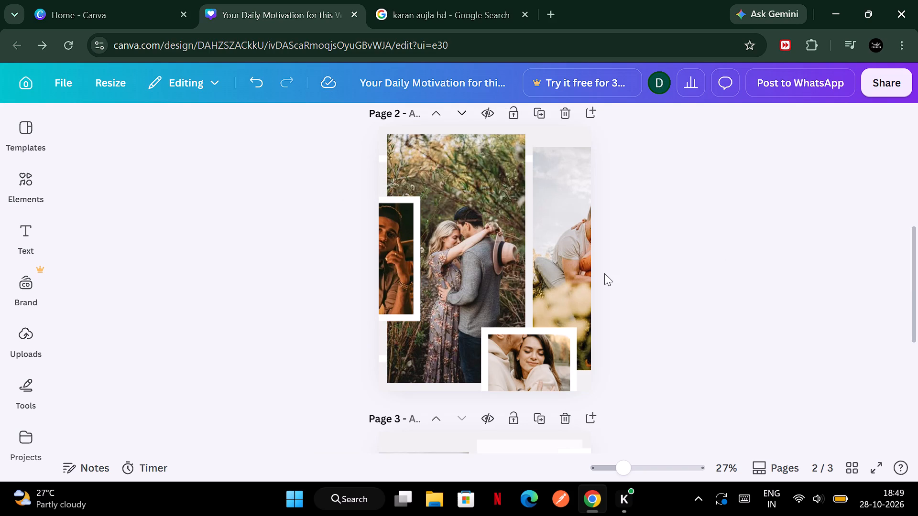
Replace the large central couple photo on page 2 with the uploaded image of the man in white beside the Mercedes SUV.
click(466, 202)
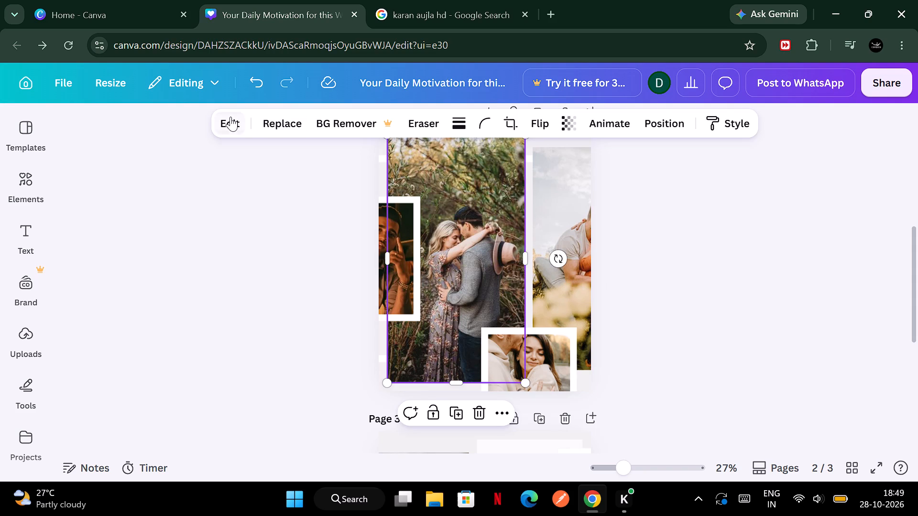
click(230, 117)
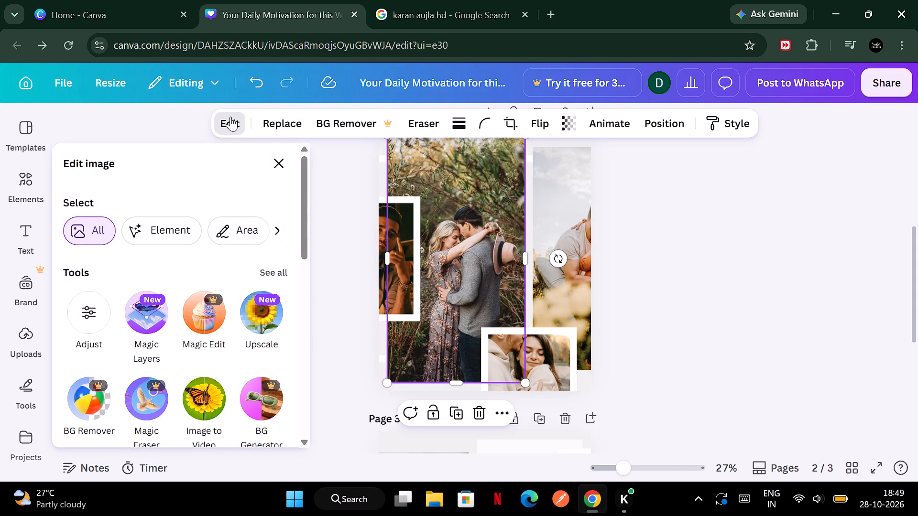
click(273, 123)
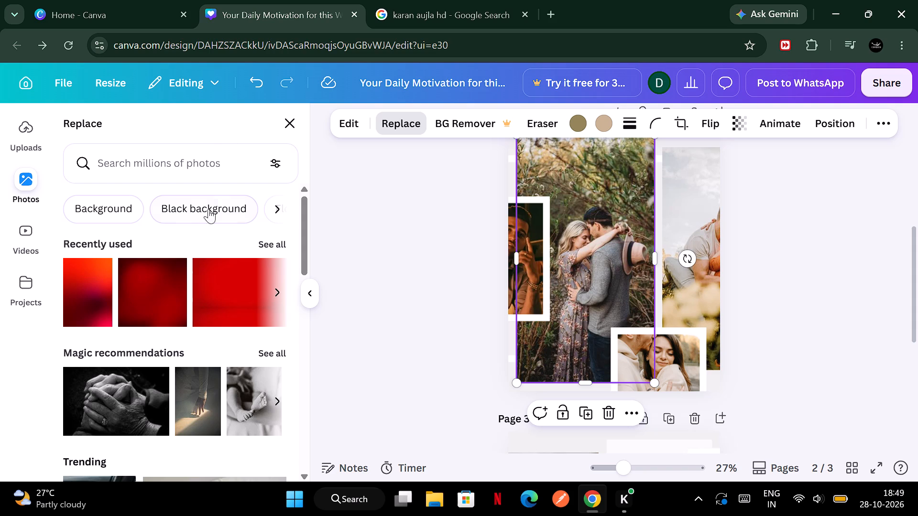
click(11, 137)
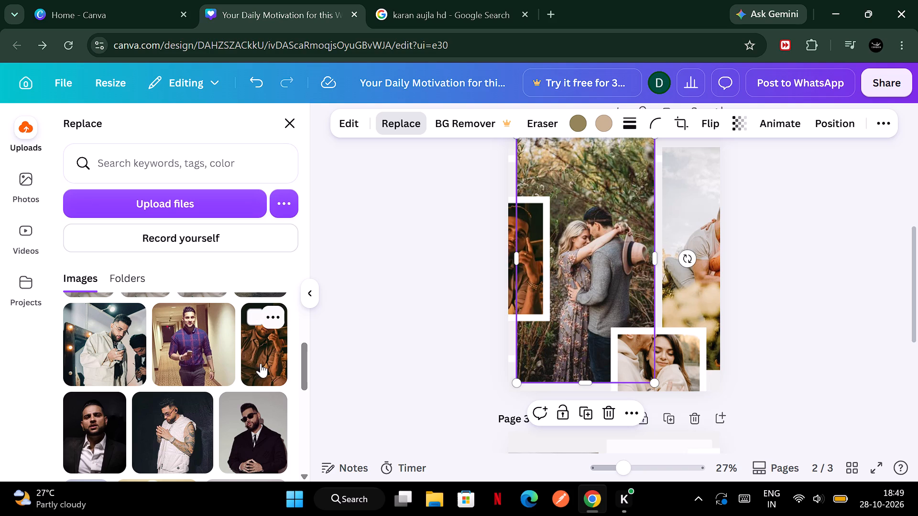
scroll(211, 347, up, 3)
scroll(211, 347, down, 1)
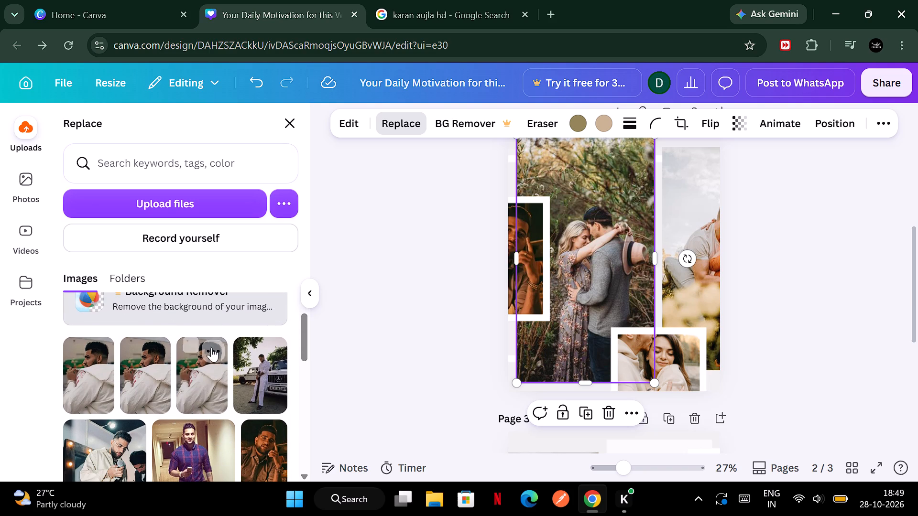
click(254, 371)
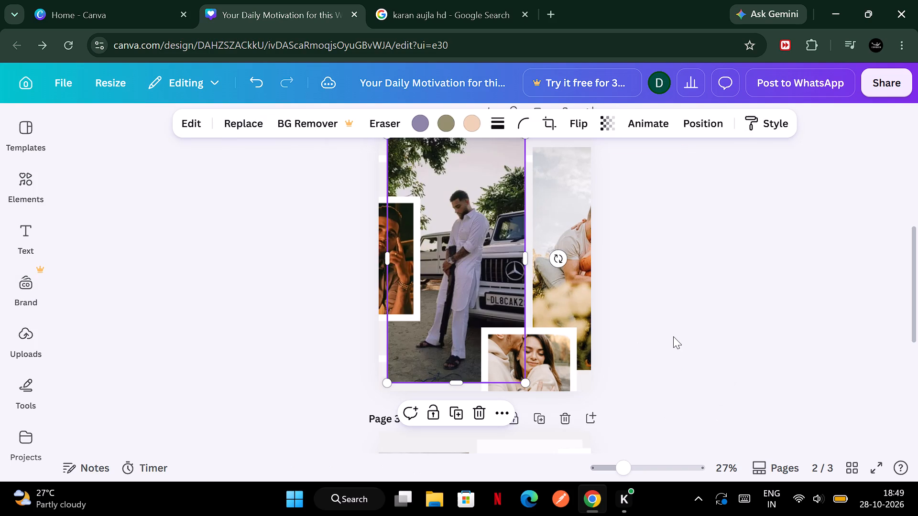
click(673, 336)
Adjust page 2's large central photo to saturation -100 and sharpness 14.
click(503, 212)
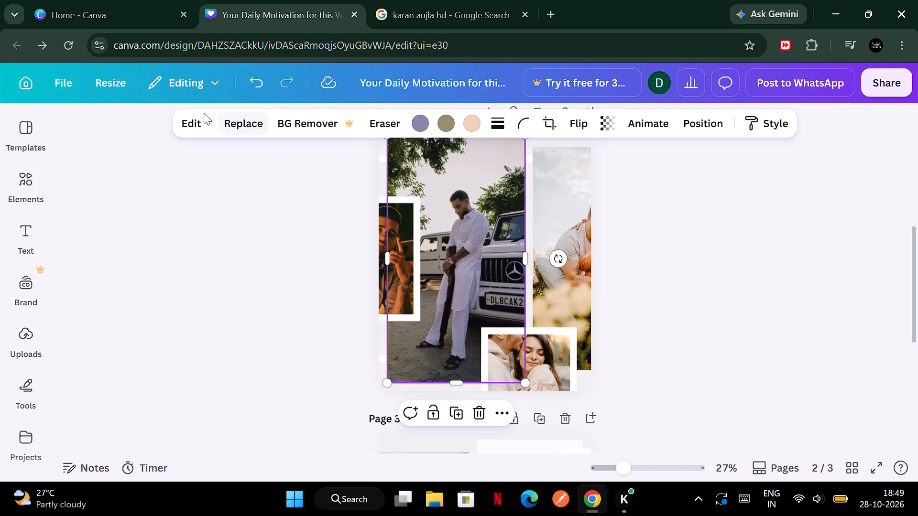
click(197, 116)
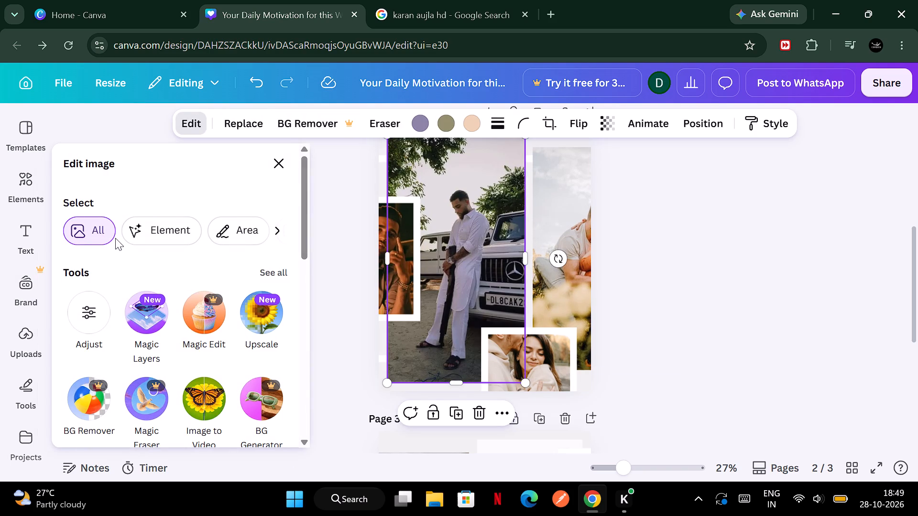
click(89, 324)
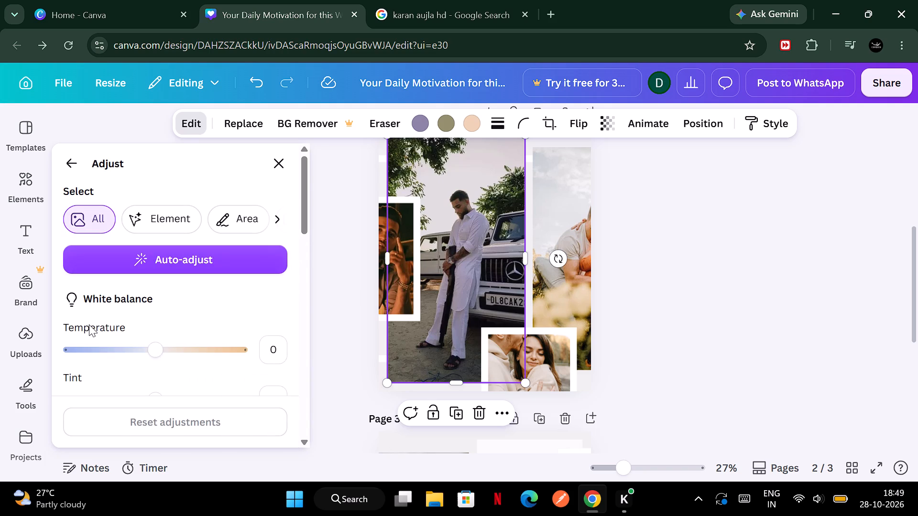
scroll(216, 320, down, 4)
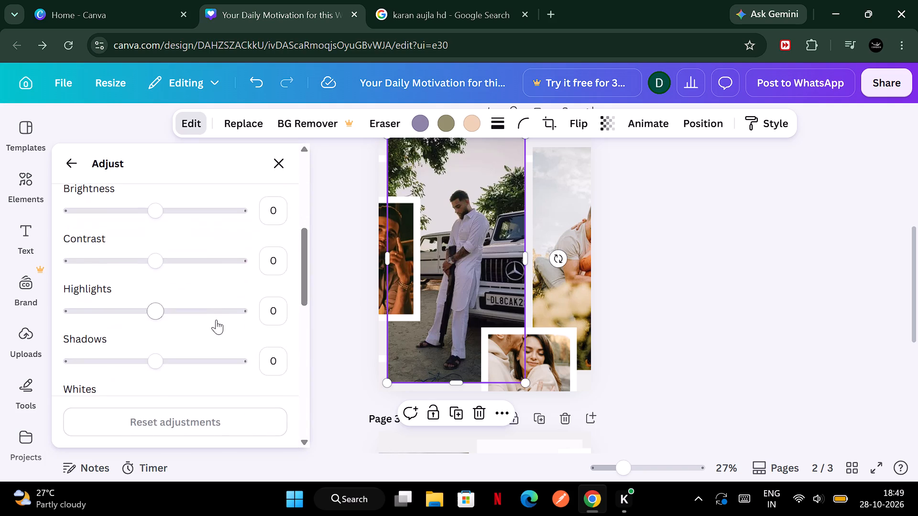
scroll(216, 320, down, 5)
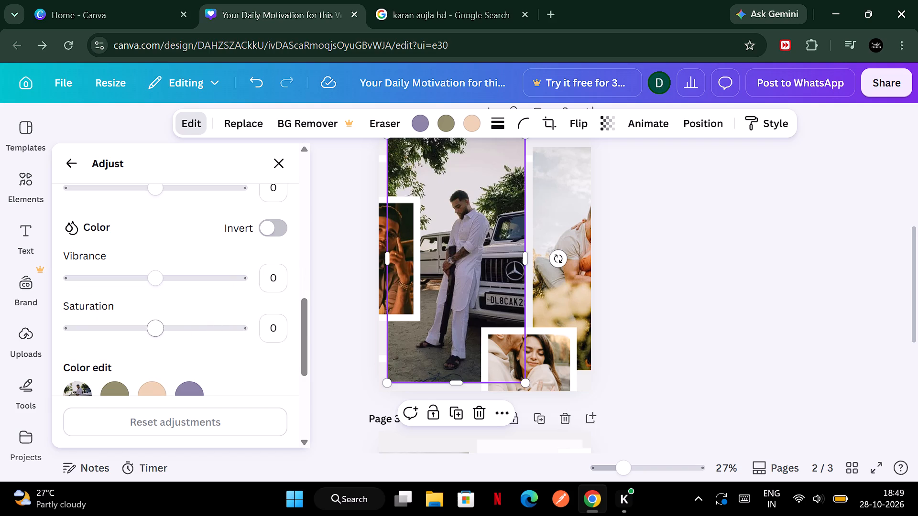
drag(155, 335, 33, 333)
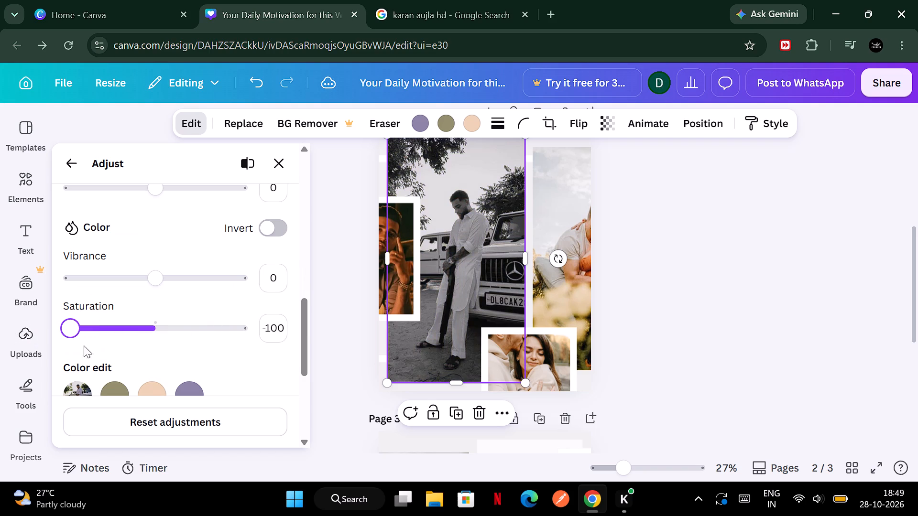
scroll(87, 348, down, 3)
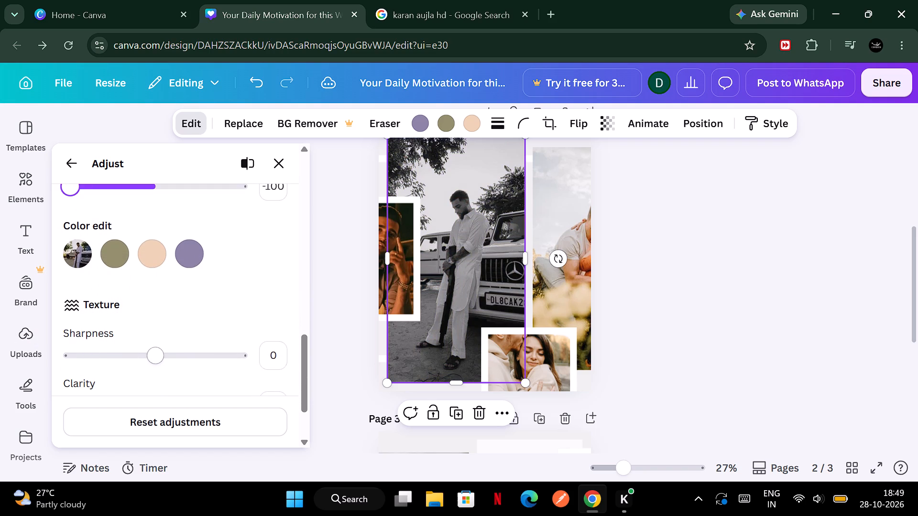
drag(156, 356, 168, 360)
click(657, 287)
click(657, 287)
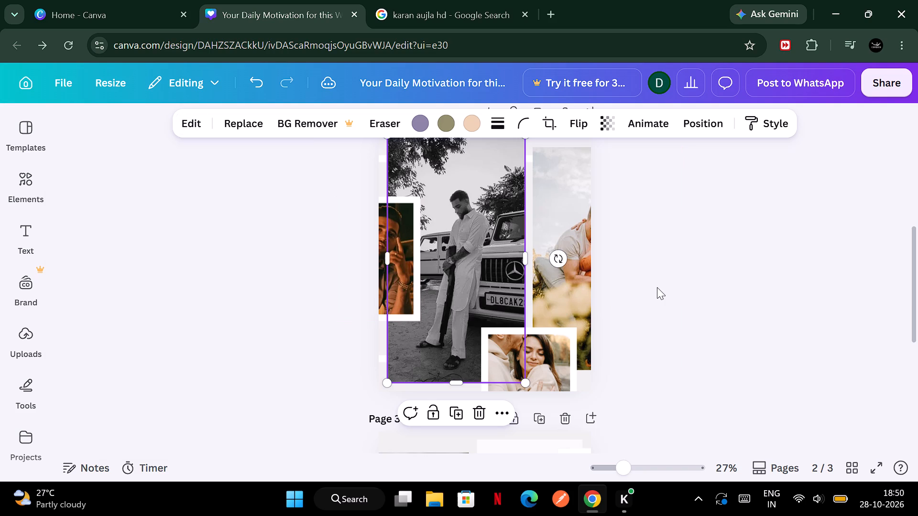
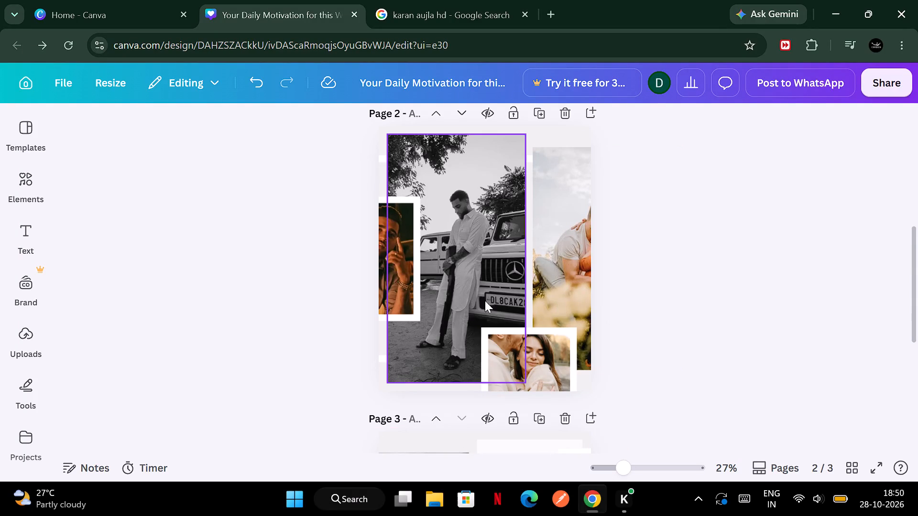
Replace the small framed couple photo at the bottom of page 2 with the uploaded image of the tattooed man in a white sleeveless vest.
click(524, 363)
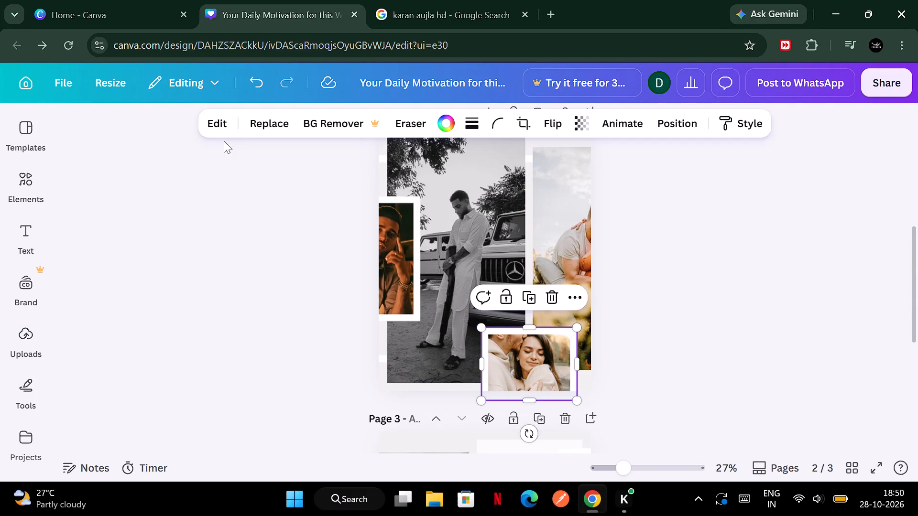
click(277, 123)
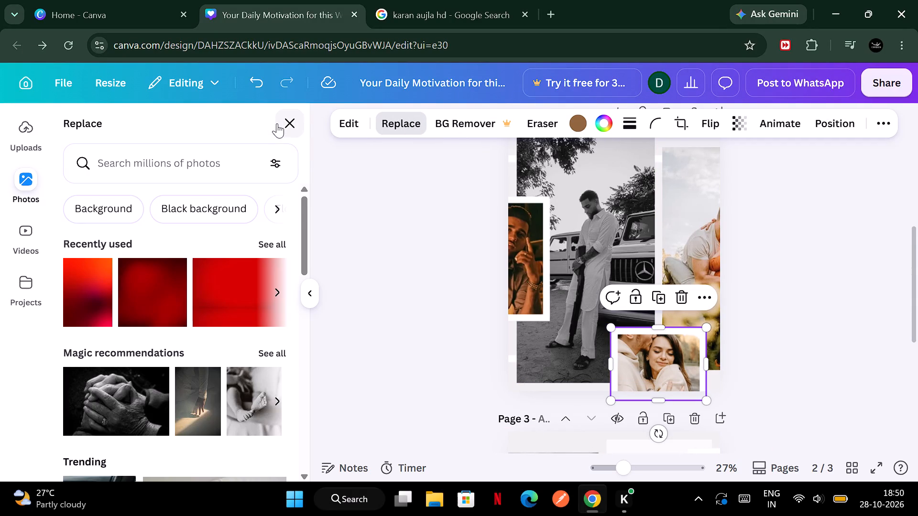
click(20, 150)
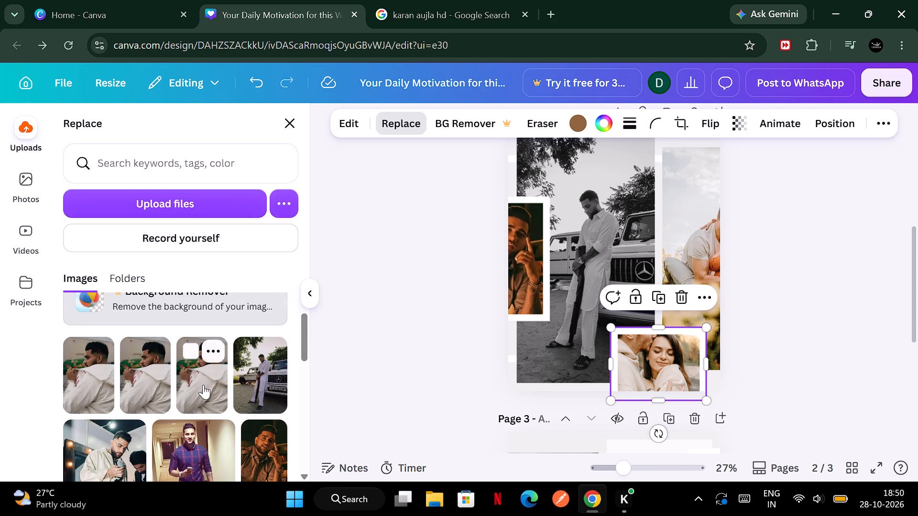
scroll(203, 385, down, 2)
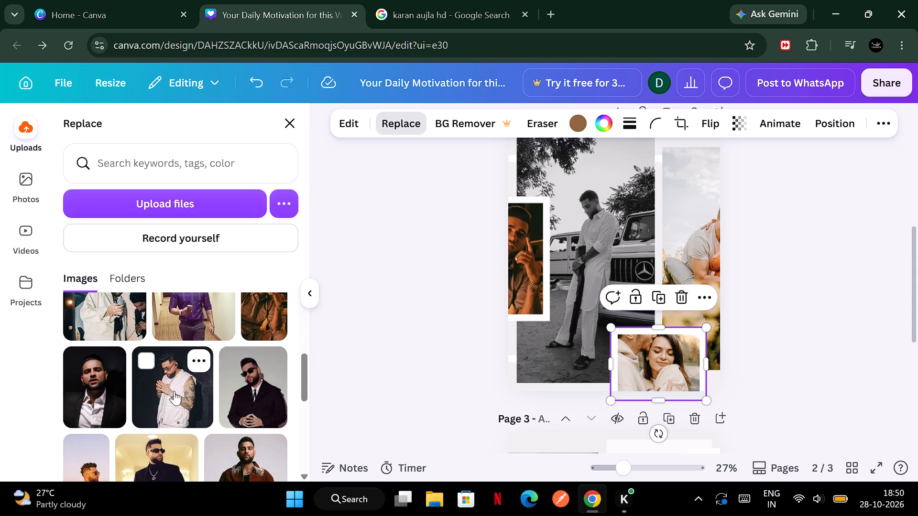
click(174, 391)
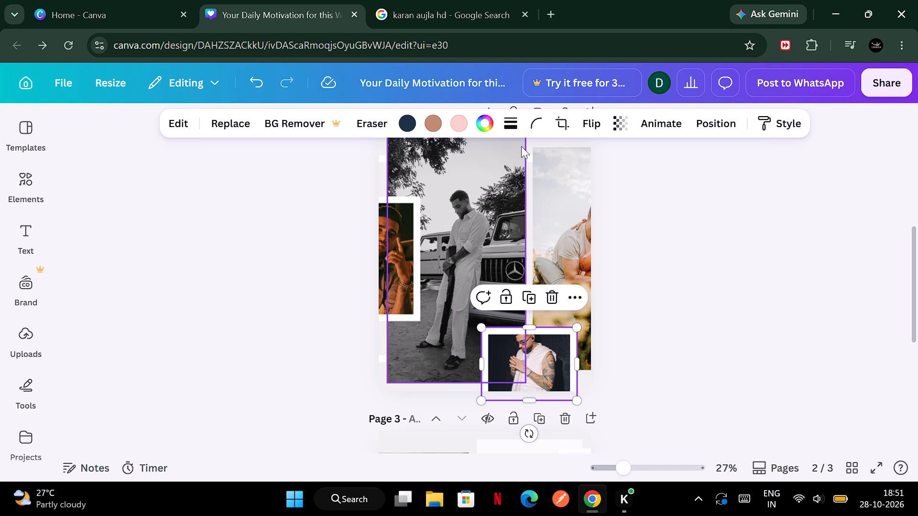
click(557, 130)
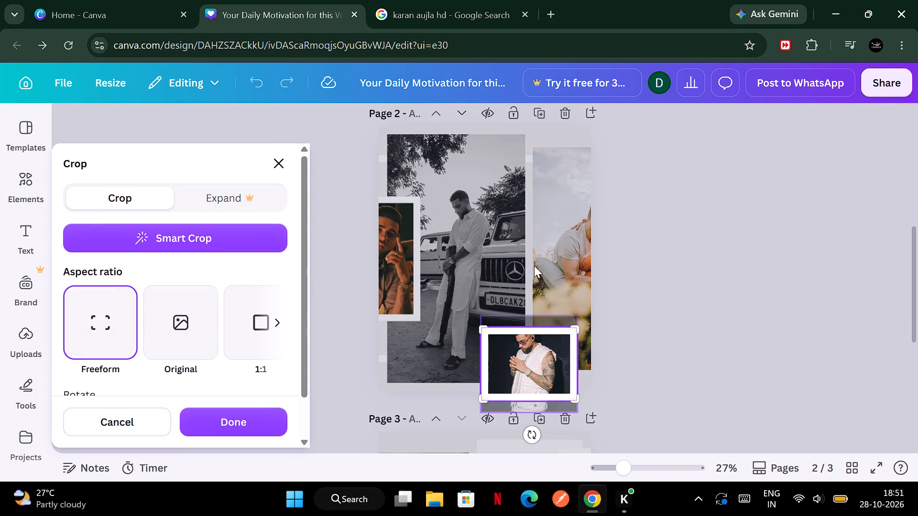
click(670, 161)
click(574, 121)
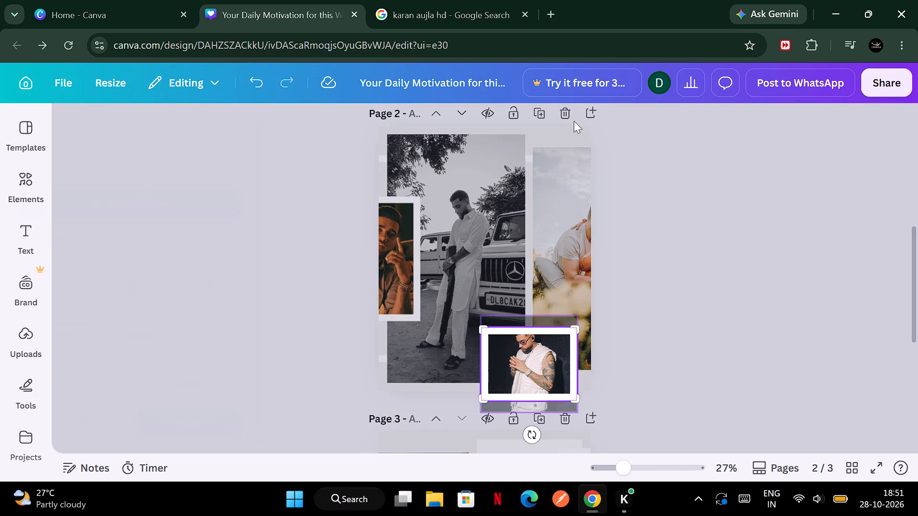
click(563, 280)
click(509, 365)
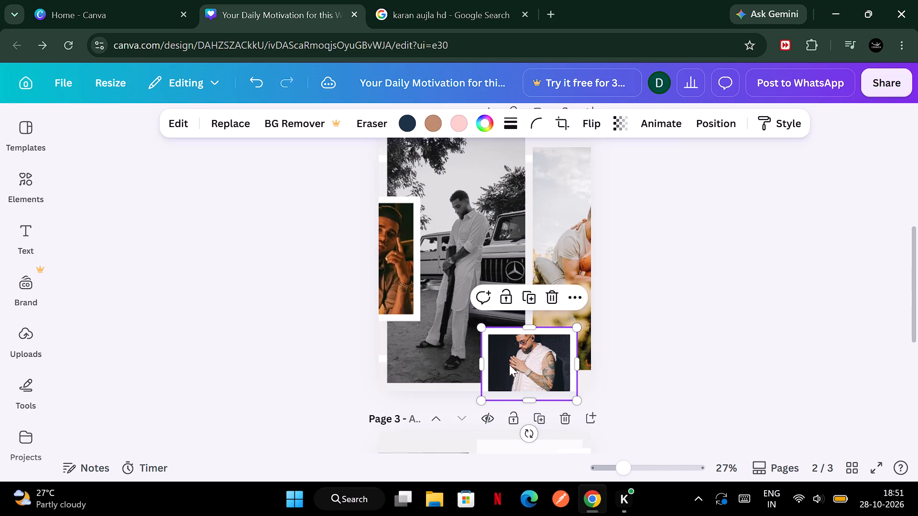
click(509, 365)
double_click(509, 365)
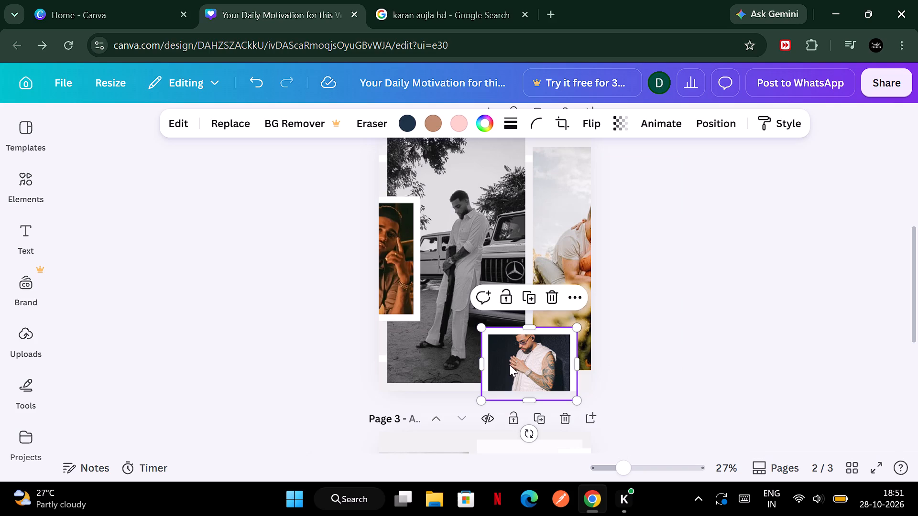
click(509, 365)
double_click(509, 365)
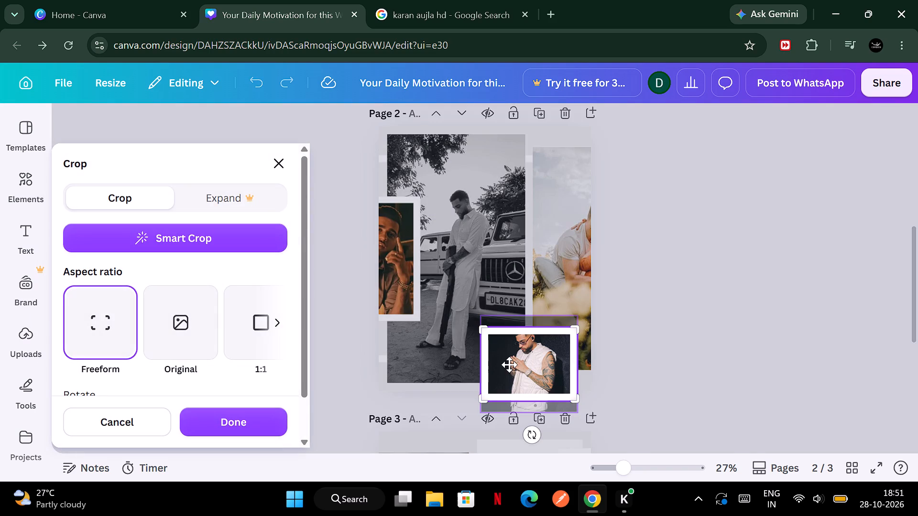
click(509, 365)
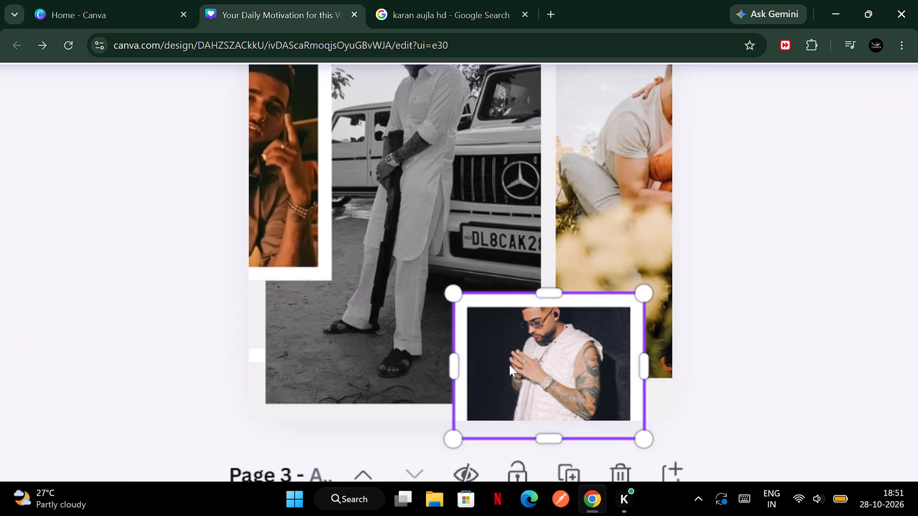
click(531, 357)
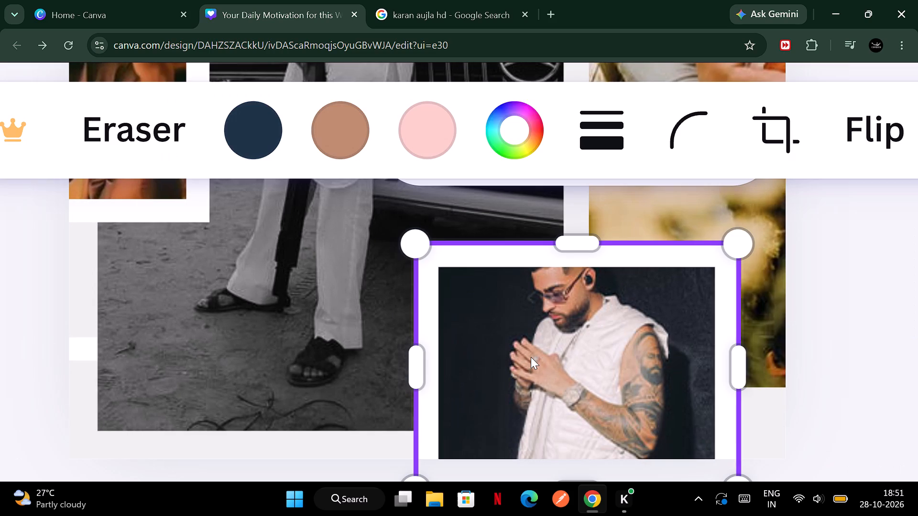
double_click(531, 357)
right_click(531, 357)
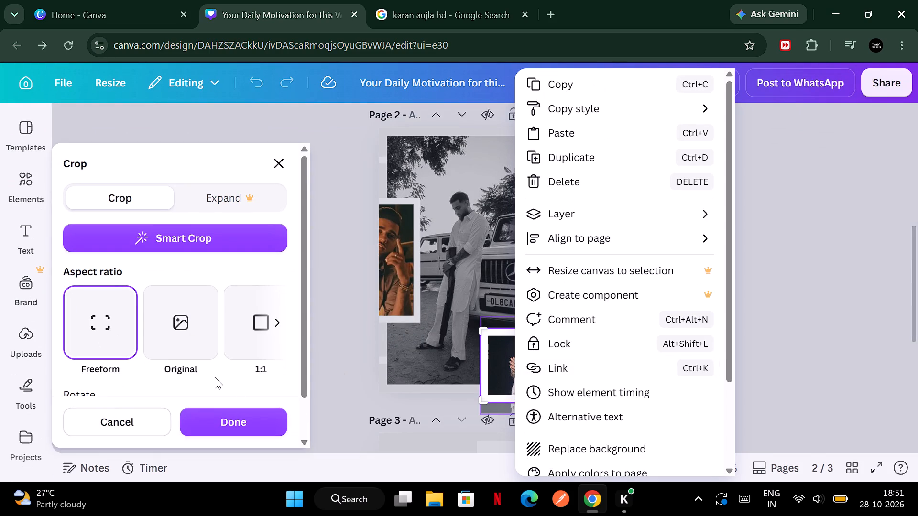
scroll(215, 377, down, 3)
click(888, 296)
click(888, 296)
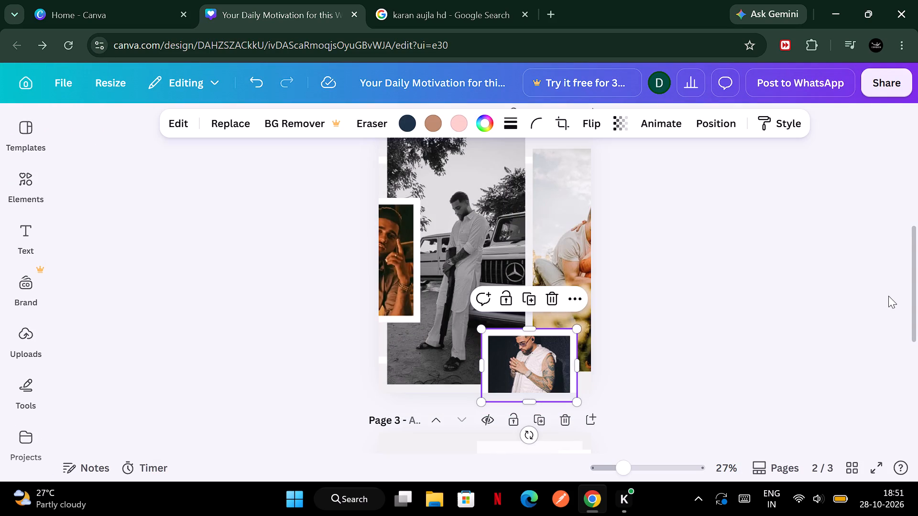
Select the tall couple photo that extends past page 2's right edge.
click(568, 201)
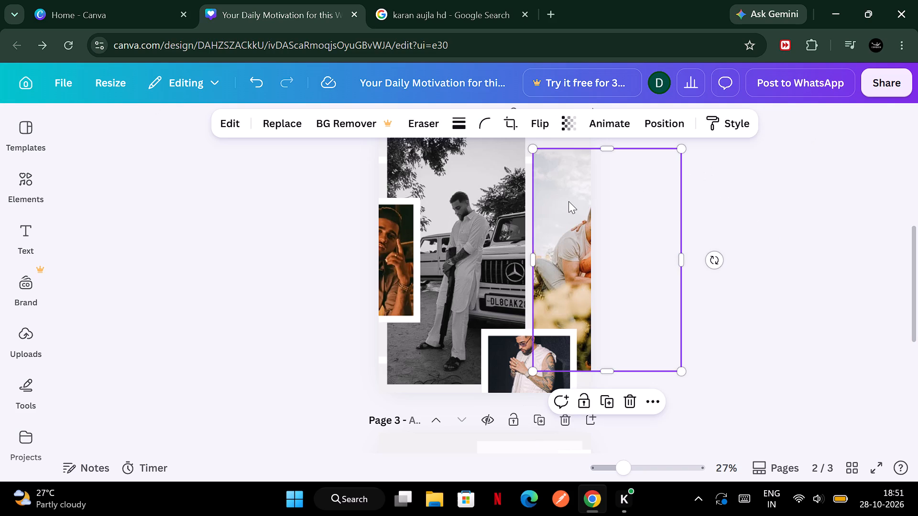
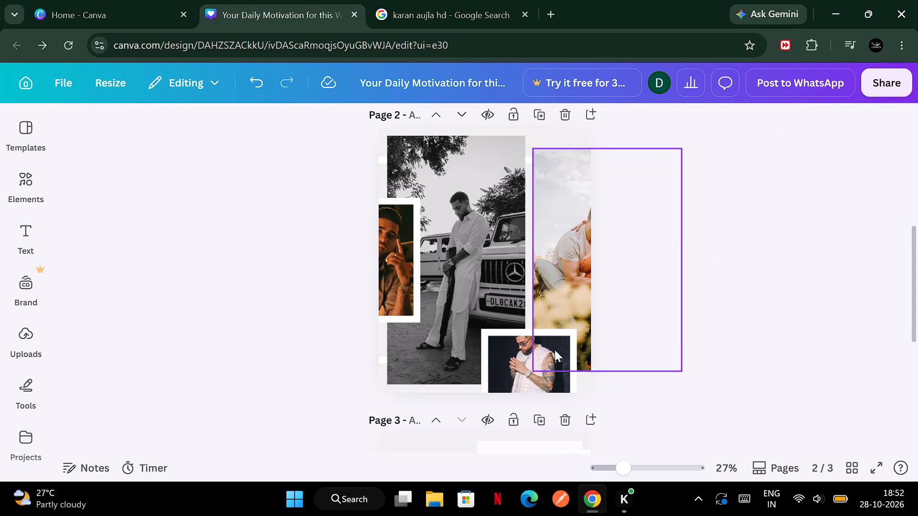
Replace the tall couple photo extending past page 2's right edge with the uploaded image of the tattooed man in a white sleeveless vest.
click(565, 202)
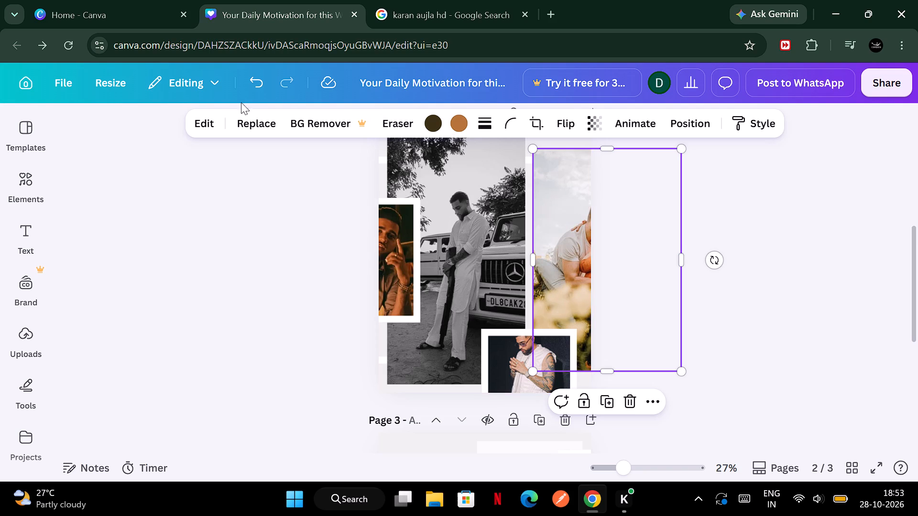
click(249, 121)
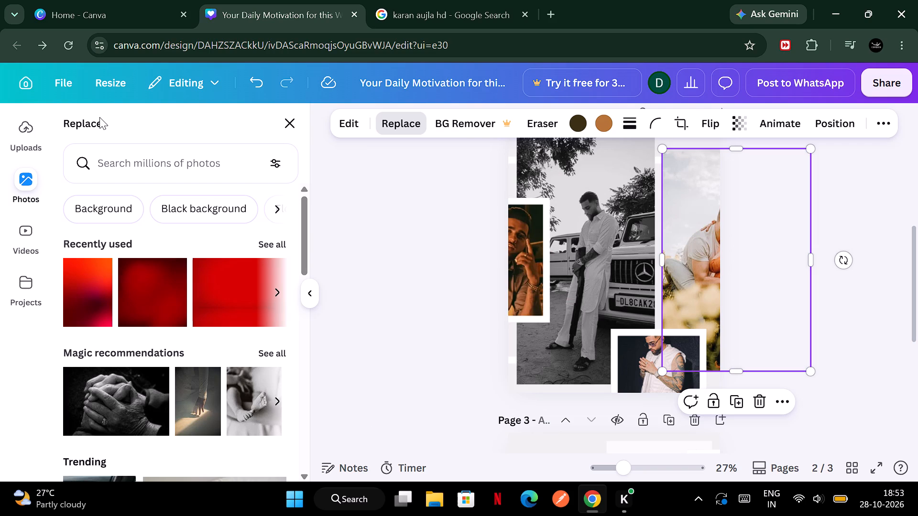
click(43, 138)
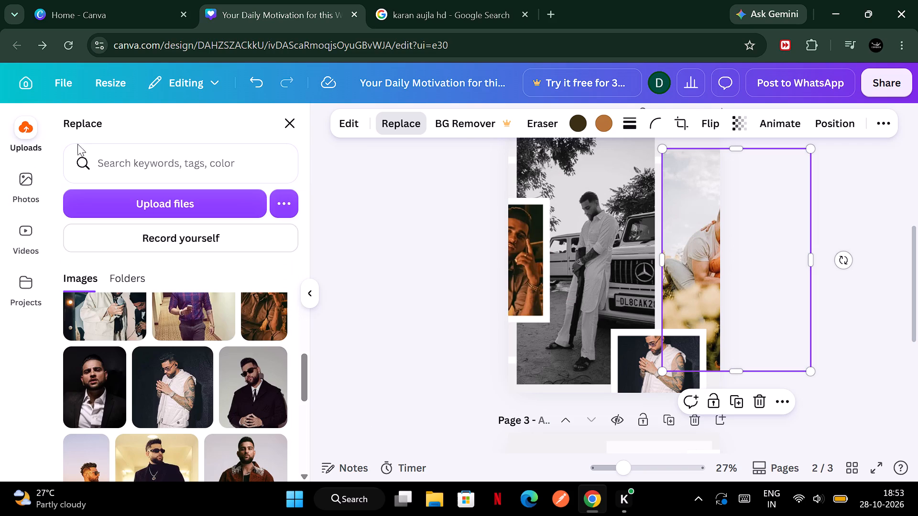
click(170, 387)
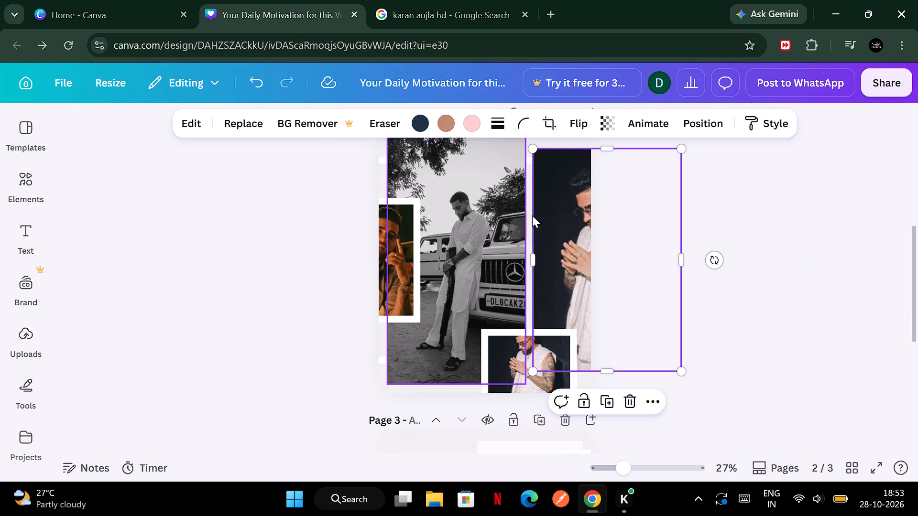
Flip the tall photo at page 2's right edge horizontally.
click(579, 129)
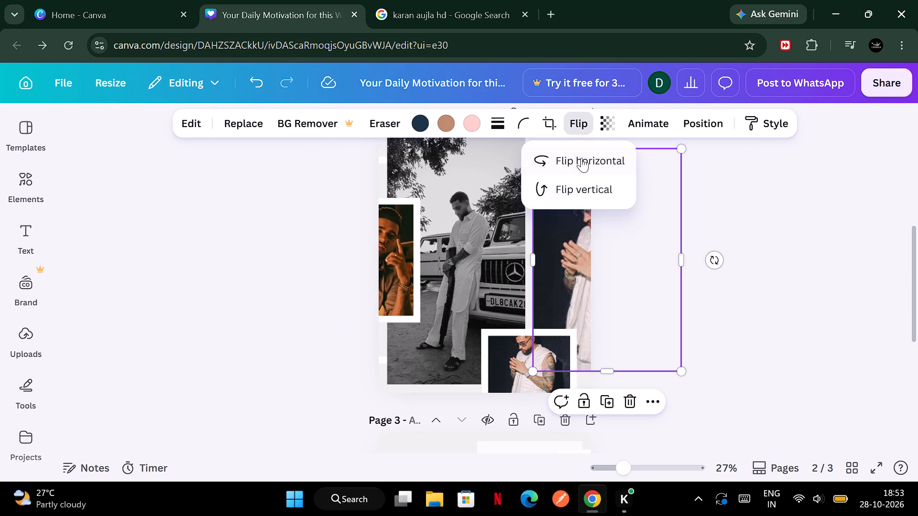
click(582, 165)
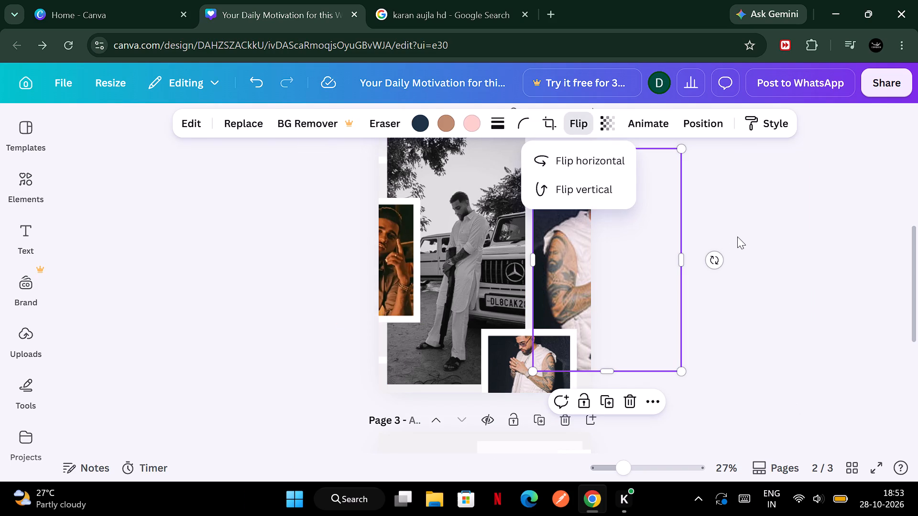
Open the uploaded images as replacements for the tall flipped photo at page 2's right edge.
click(252, 127)
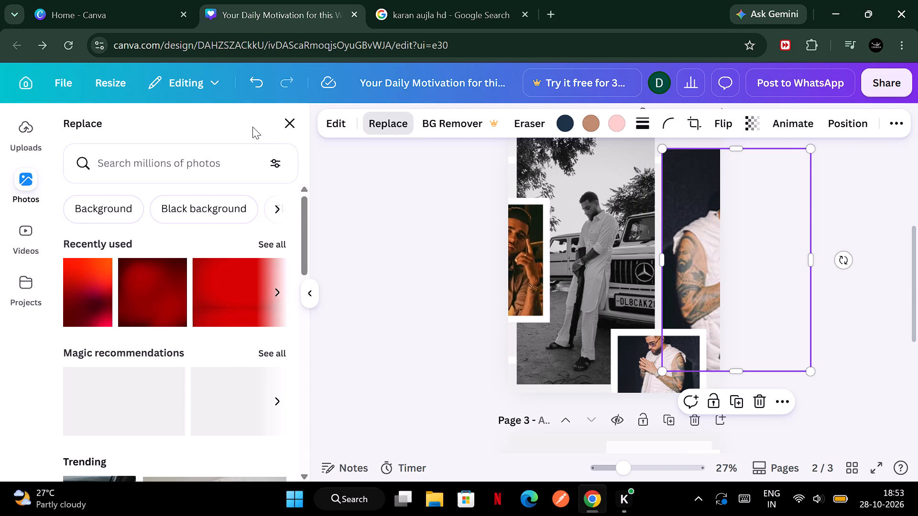
click(24, 128)
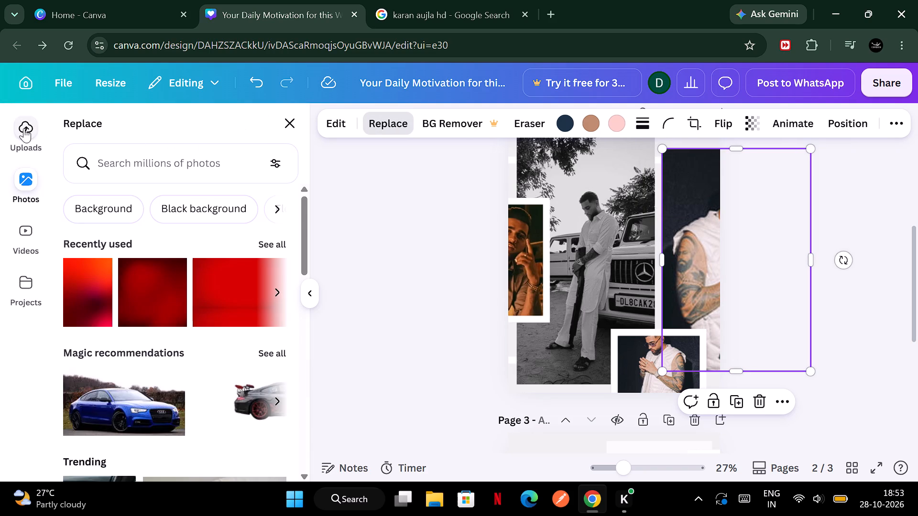
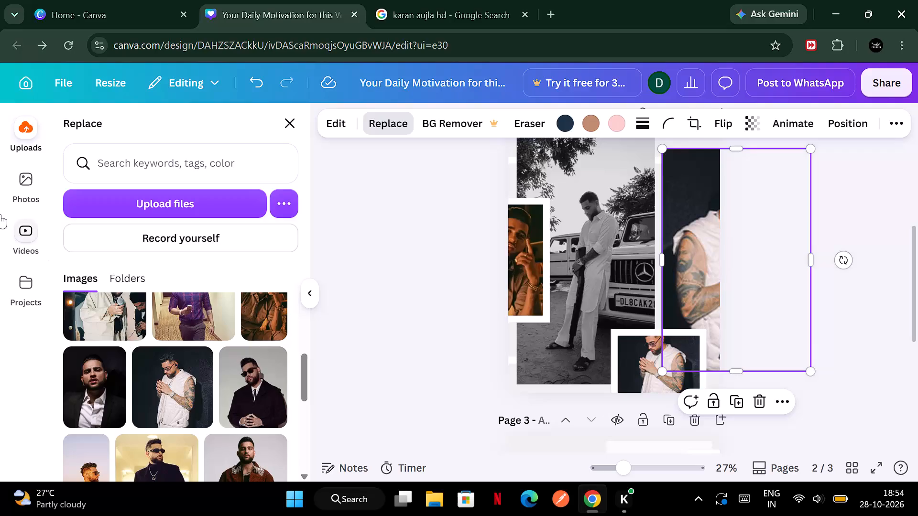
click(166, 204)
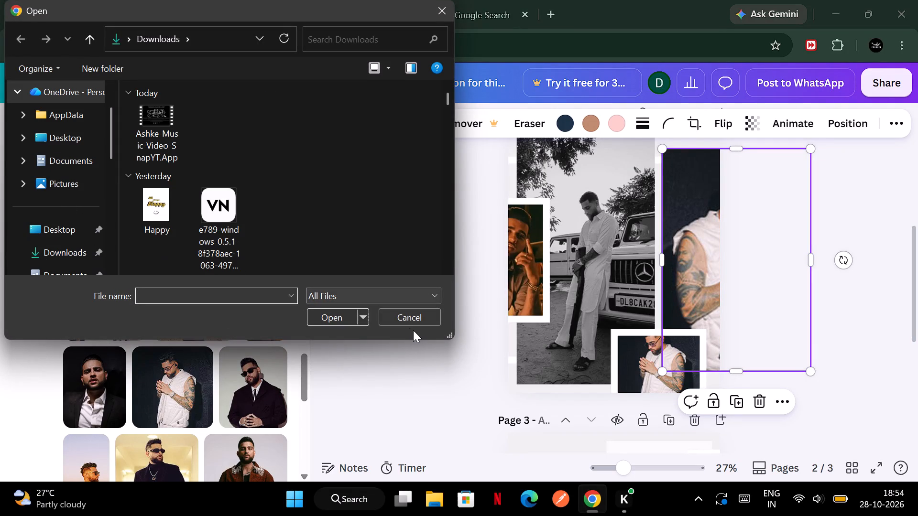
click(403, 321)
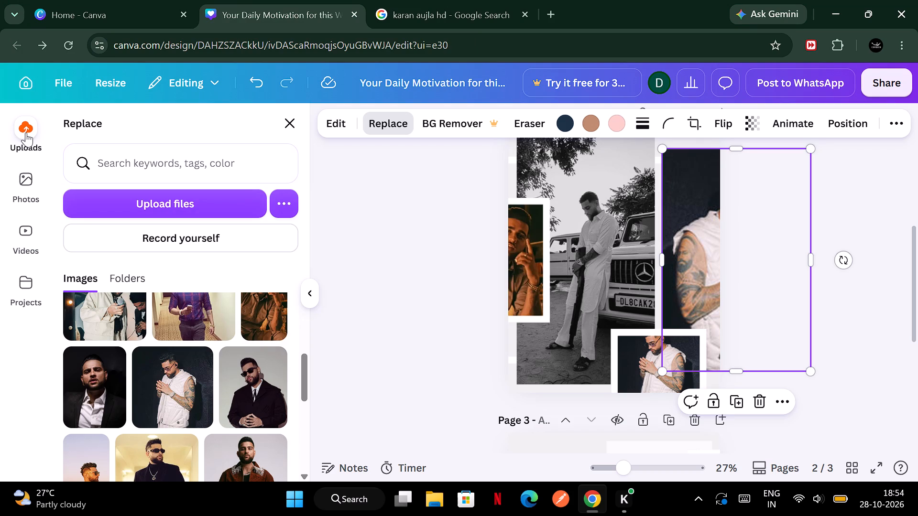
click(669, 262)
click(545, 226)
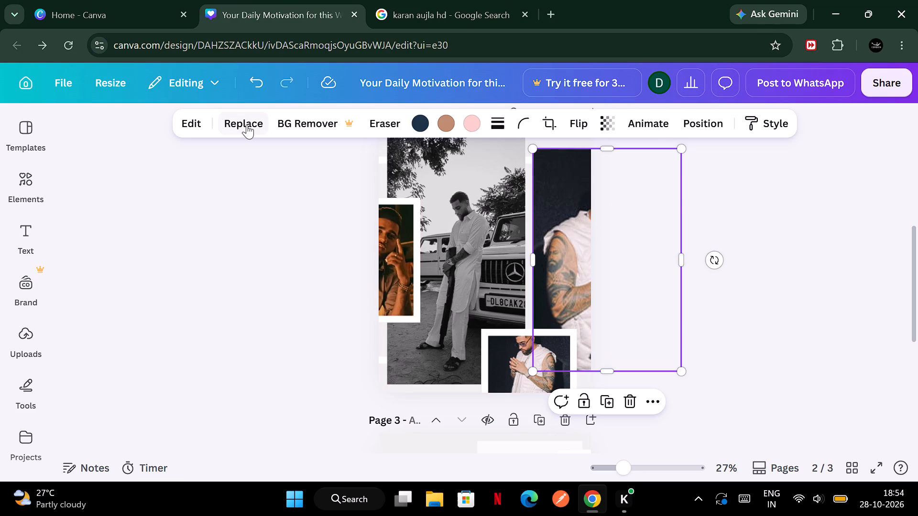
Replace the tall photo at page 2's right edge with the uploaded image of the man in sunglasses and dark jacket against a golden background.
click(247, 124)
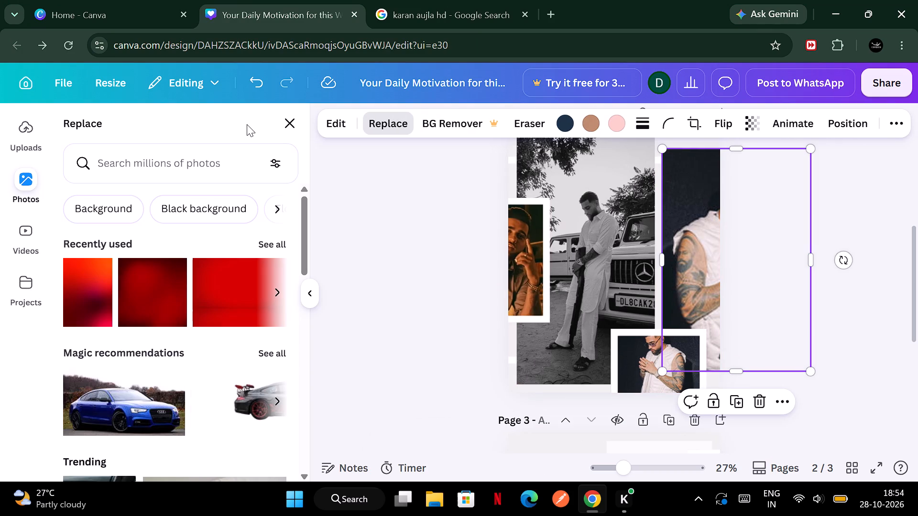
click(35, 135)
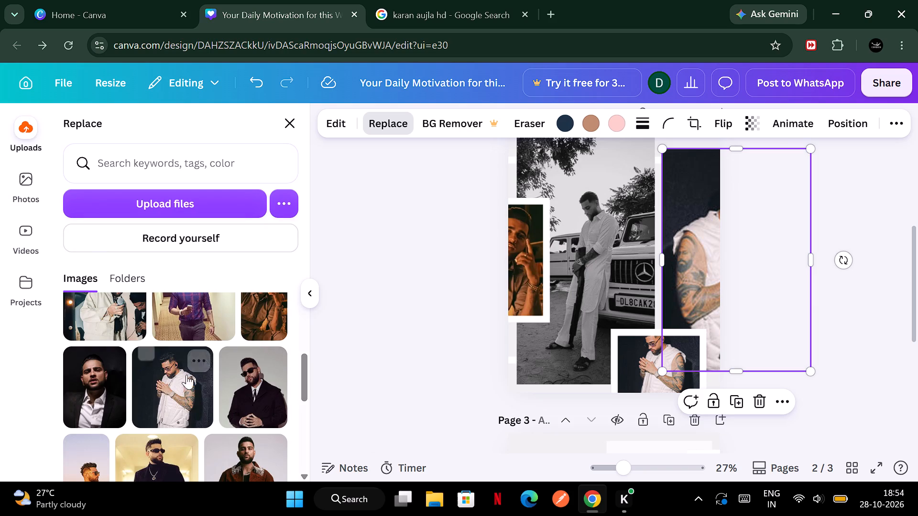
scroll(123, 400, down, 2)
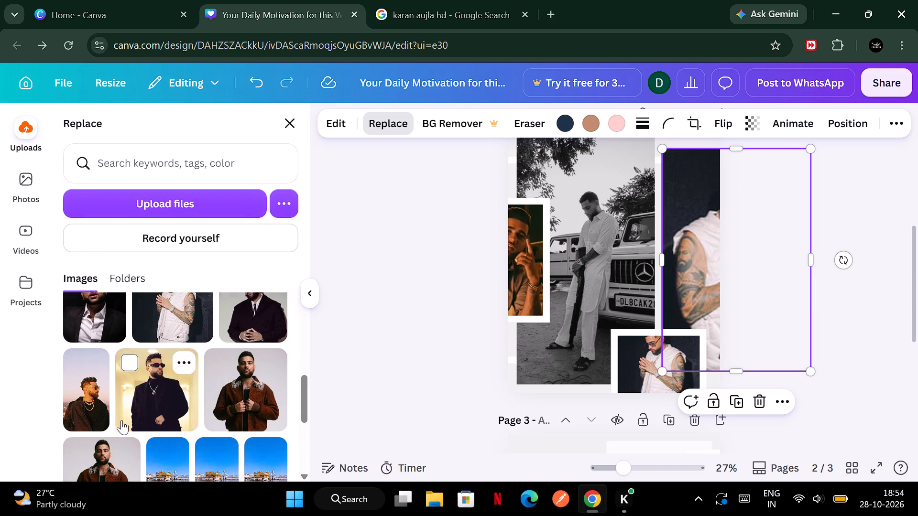
scroll(121, 420, down, 1)
scroll(121, 420, up, 1)
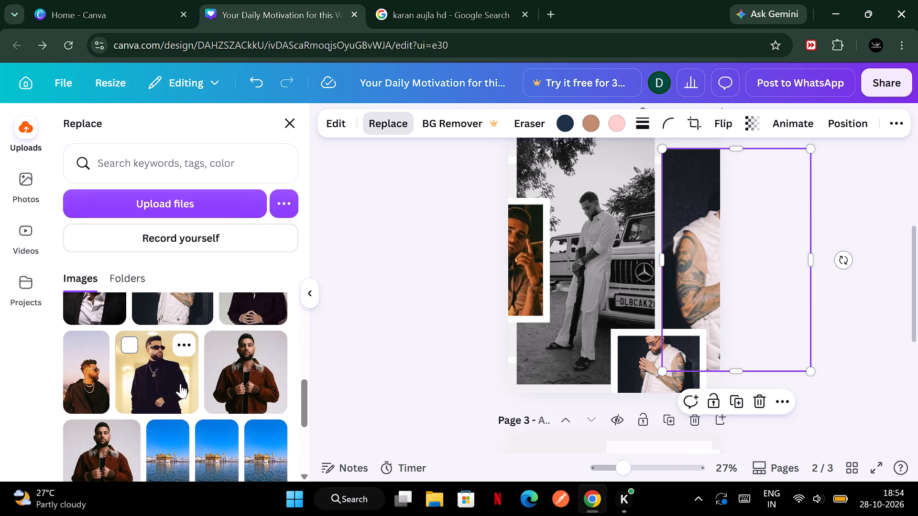
click(180, 384)
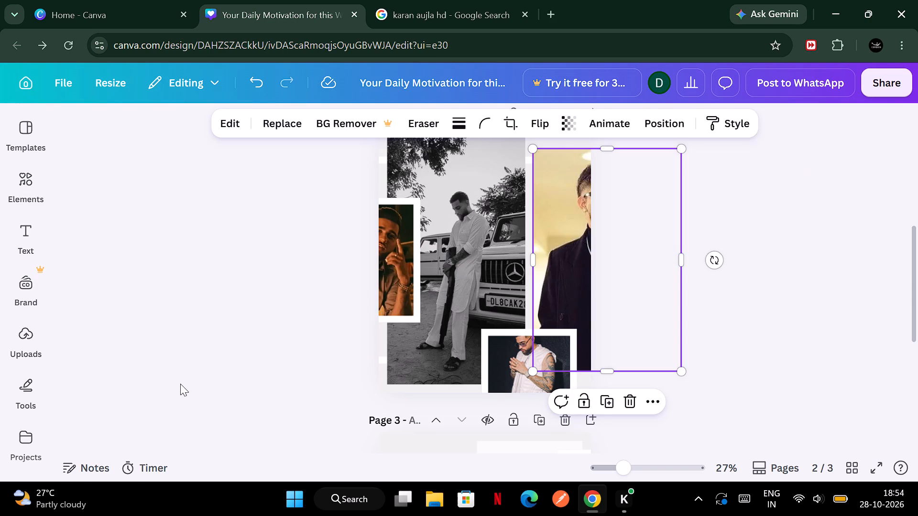
click(728, 322)
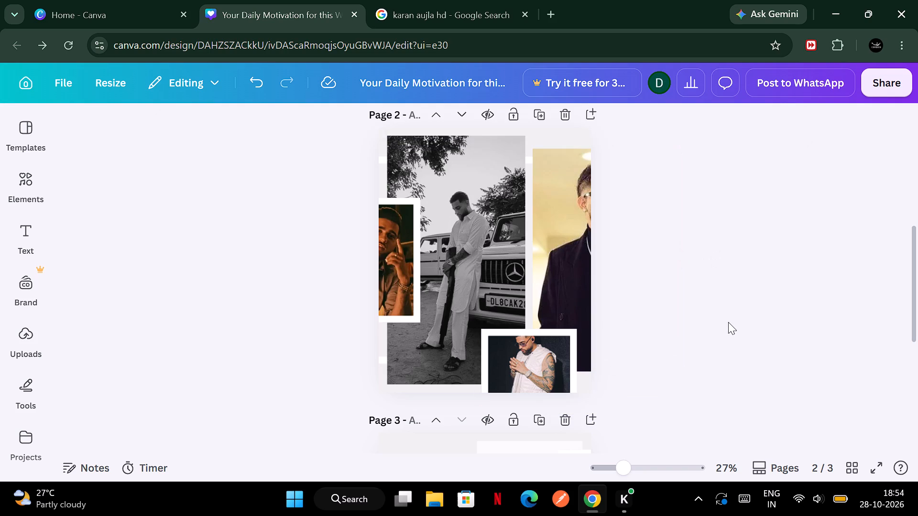
Select the tall photo of the couple in a flower field extending past page 3's left edge.
scroll(505, 359, down, 3)
click(407, 319)
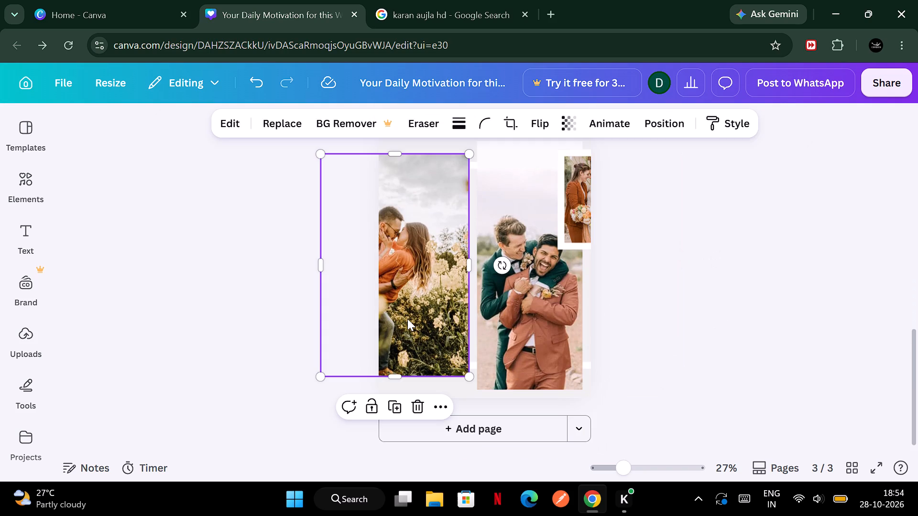
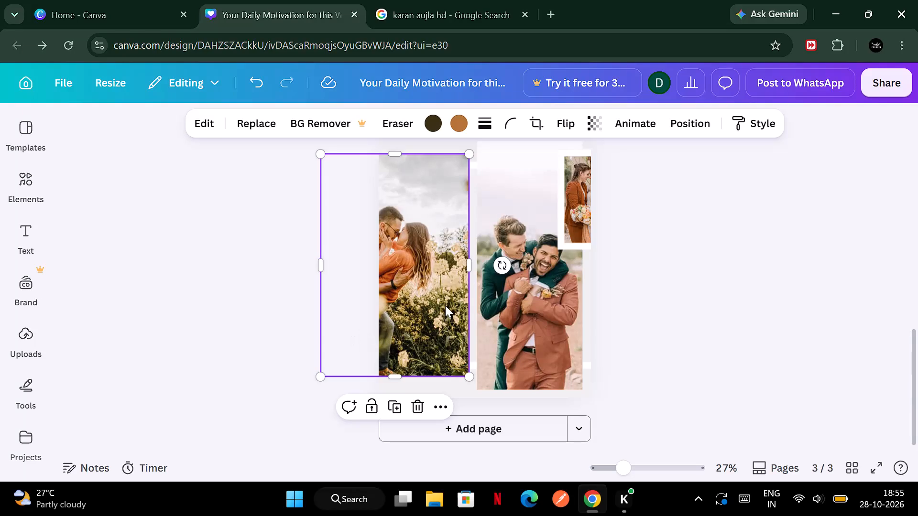
Replace page 3's flower-field couple photo with the uploaded profile image of the man in sunglasses and chains against a pastel sky.
click(273, 128)
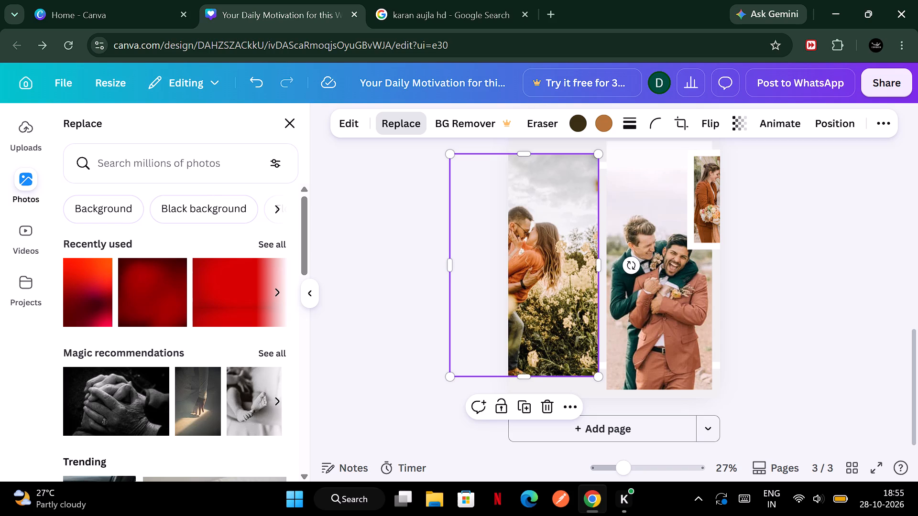
click(43, 145)
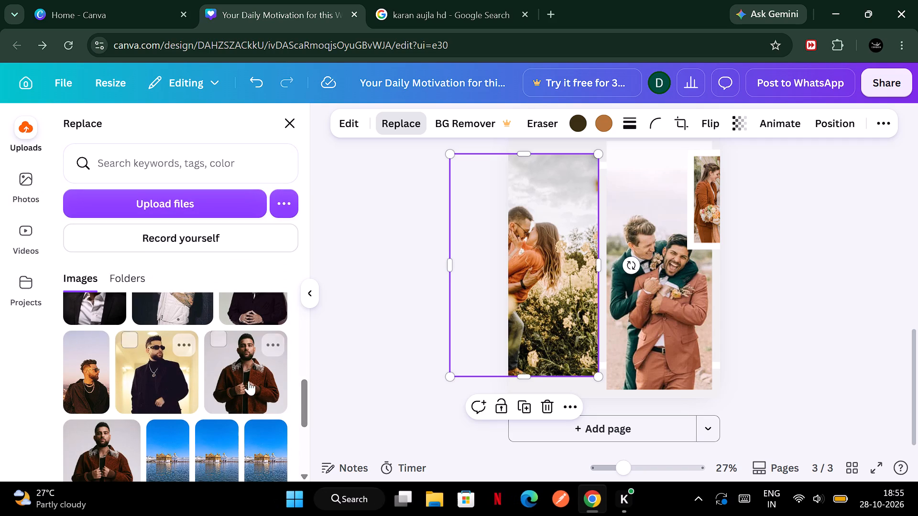
click(92, 364)
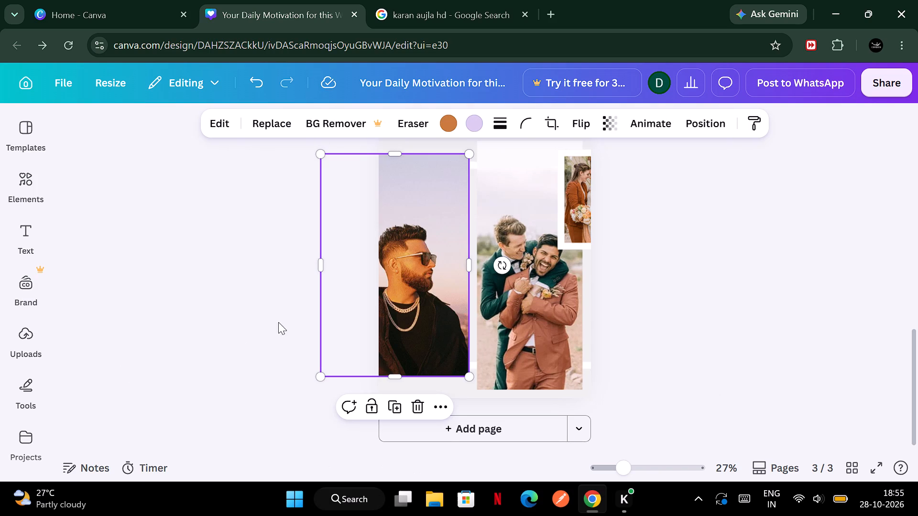
Adjust the new sunglasses photo on page 3 to sharpness 11 and saturation -100.
click(219, 127)
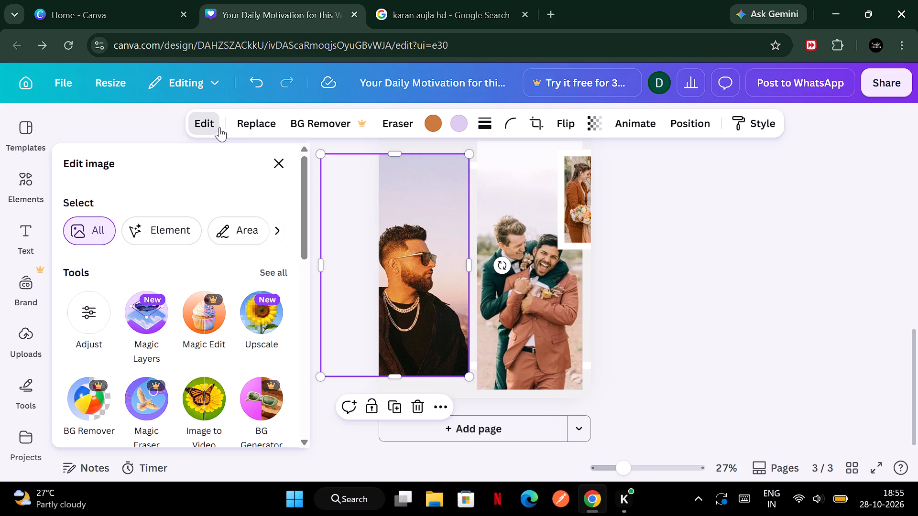
click(98, 312)
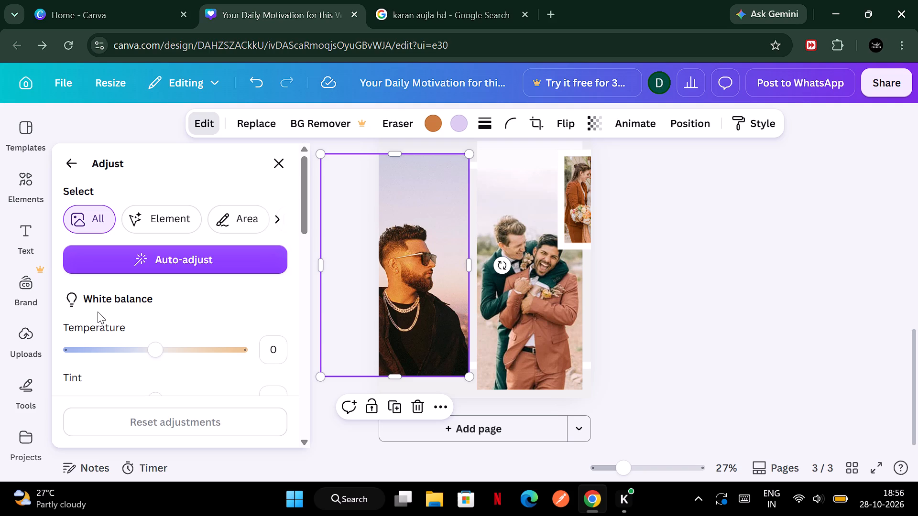
scroll(115, 412, down, 2)
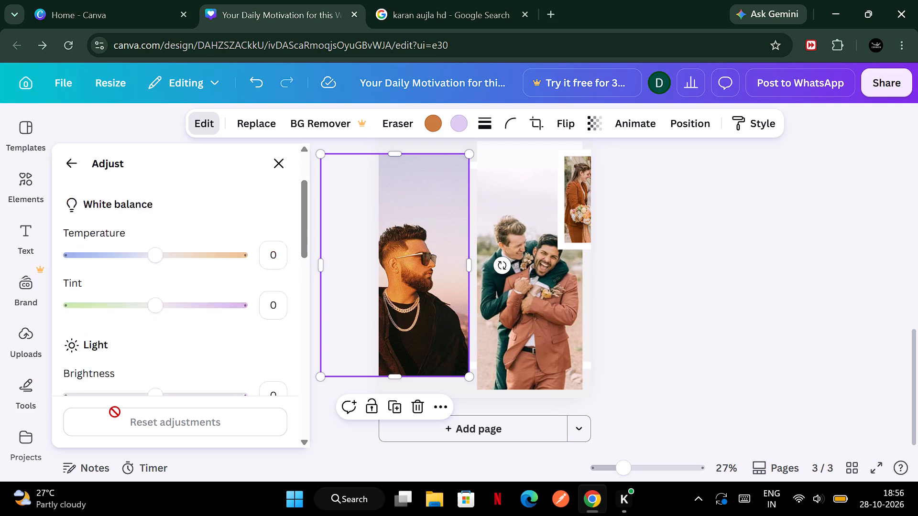
scroll(115, 412, down, 5)
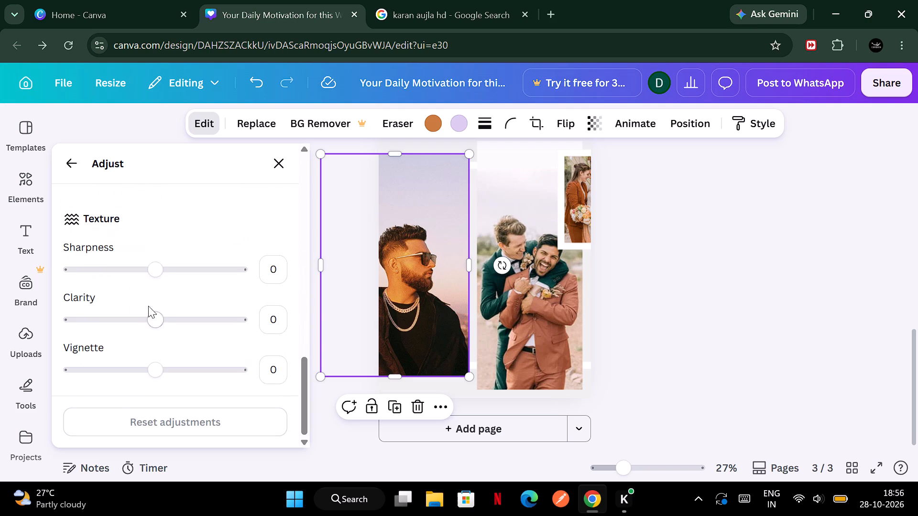
drag(150, 271, 165, 275)
scroll(138, 215, up, 3)
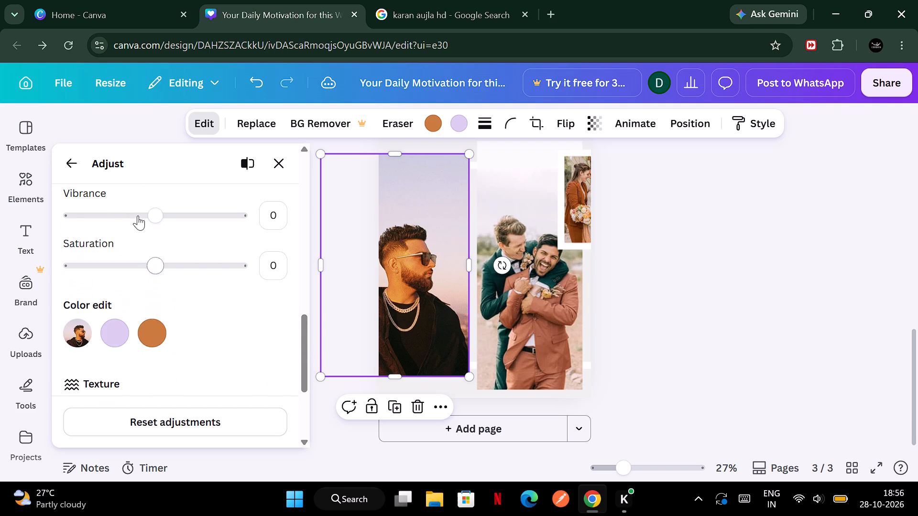
scroll(138, 215, up, 1)
drag(150, 267, 0, 267)
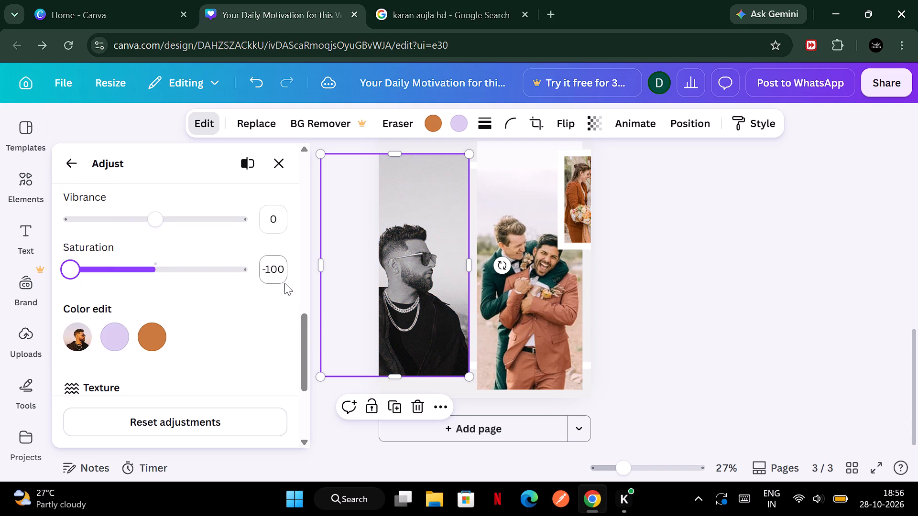
click(695, 306)
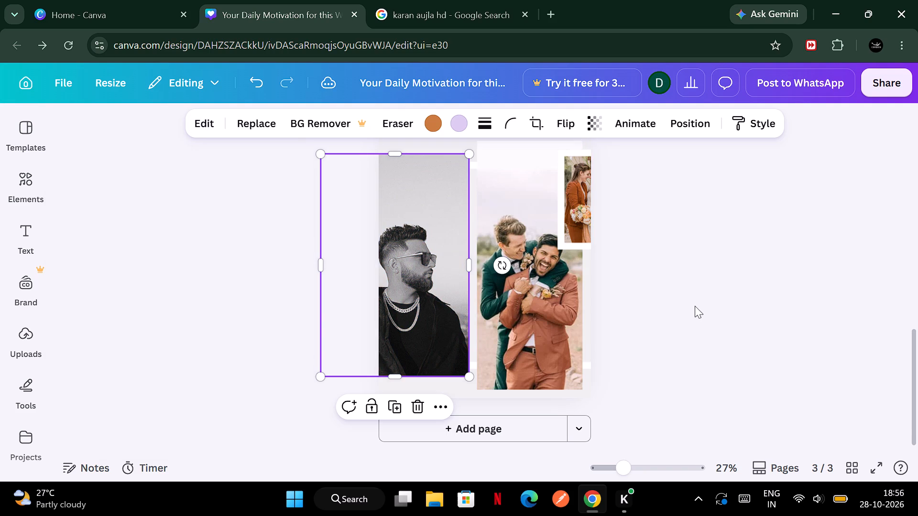
Replace page 3's tall photo of the two men in suits with the uploaded image of the man in white beside a white SUV.
click(547, 281)
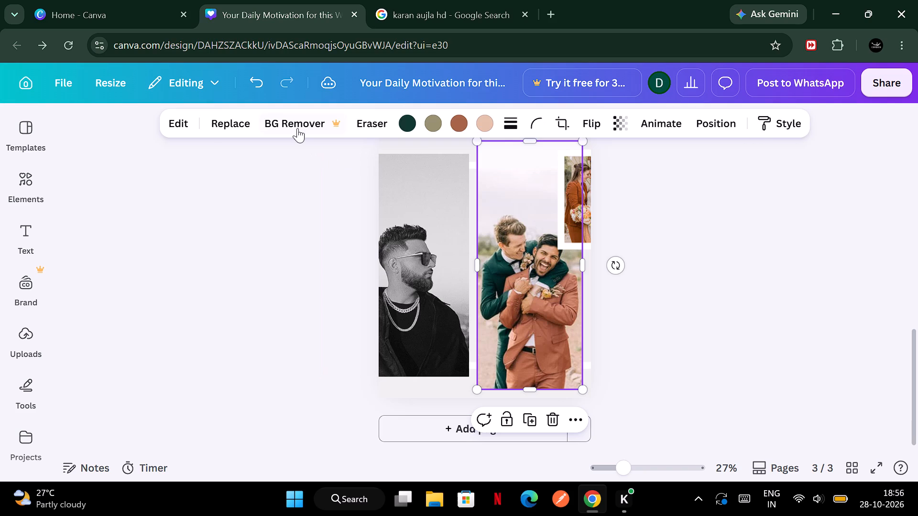
click(222, 120)
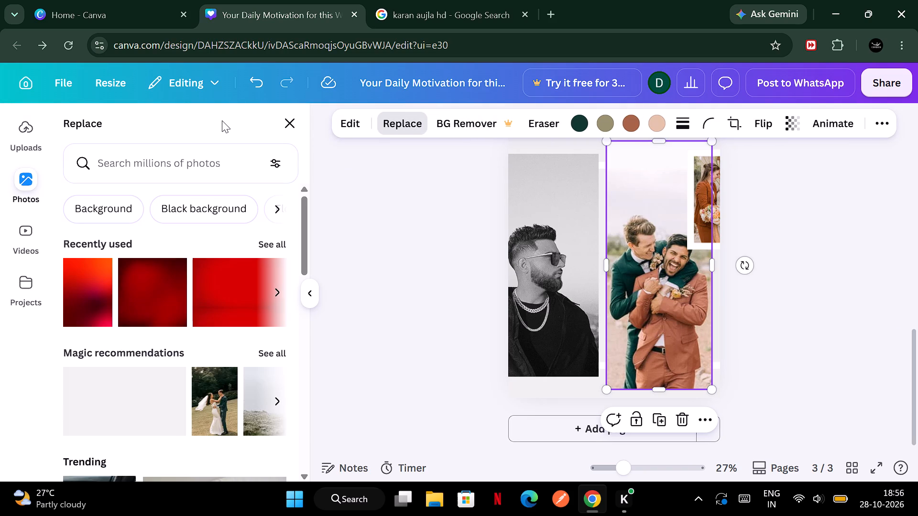
click(26, 140)
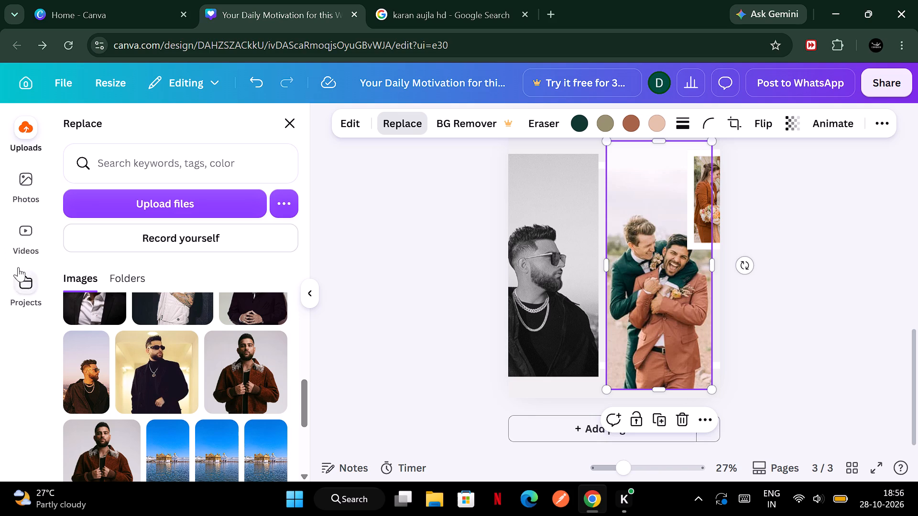
scroll(147, 389, up, 3)
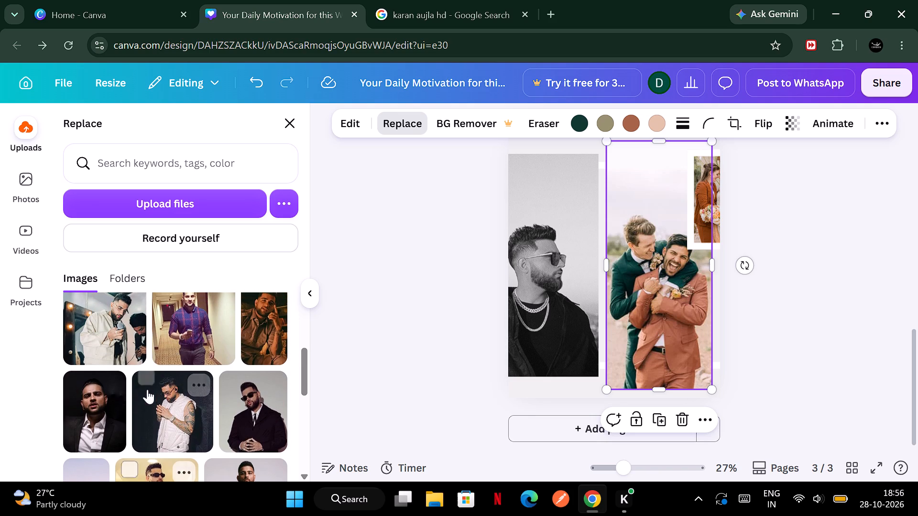
scroll(147, 389, up, 3)
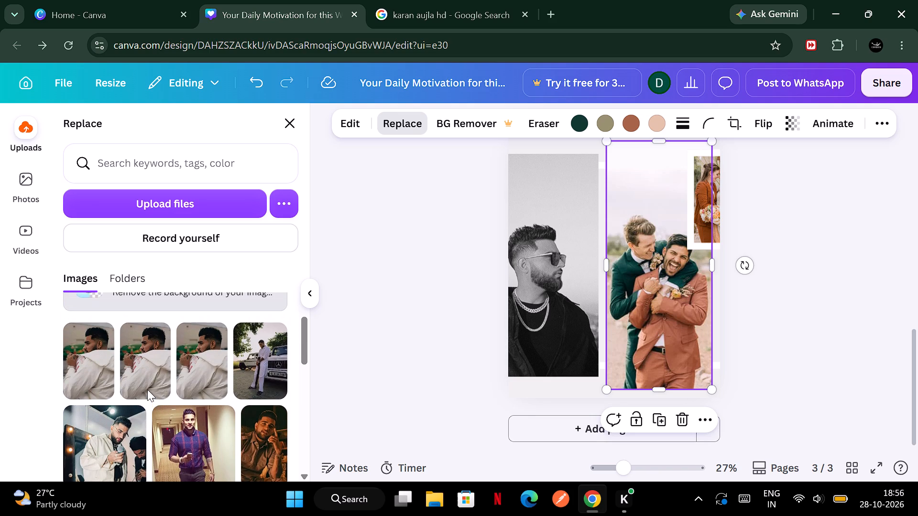
click(265, 373)
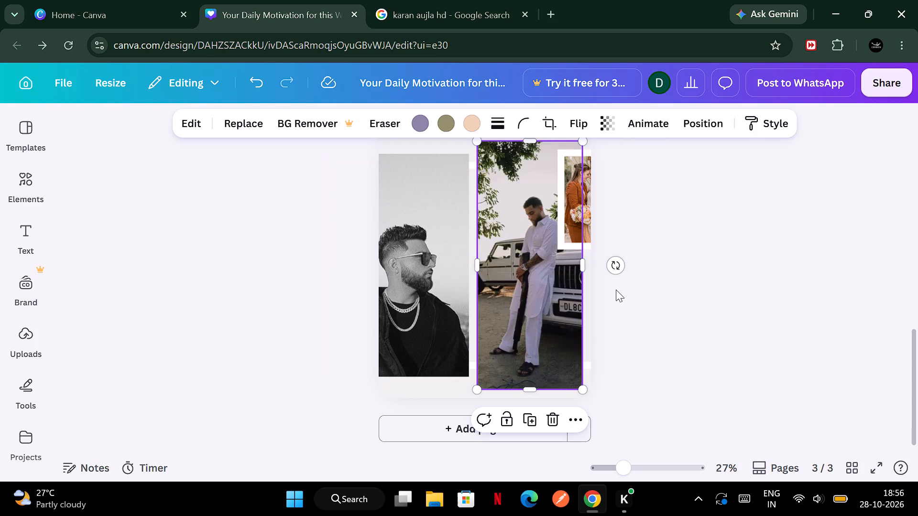
Adjust the photo of the man beside the SUV to saturation -100 and sharpness 25.
click(211, 118)
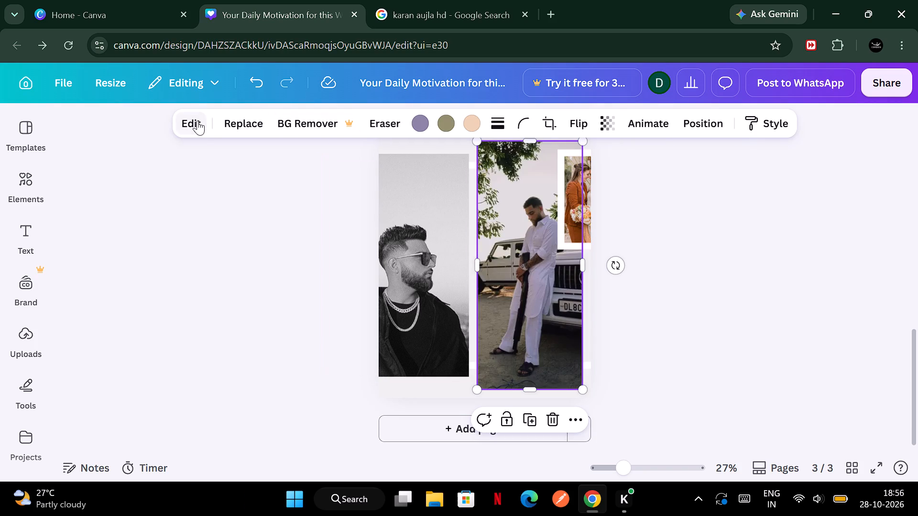
click(197, 120)
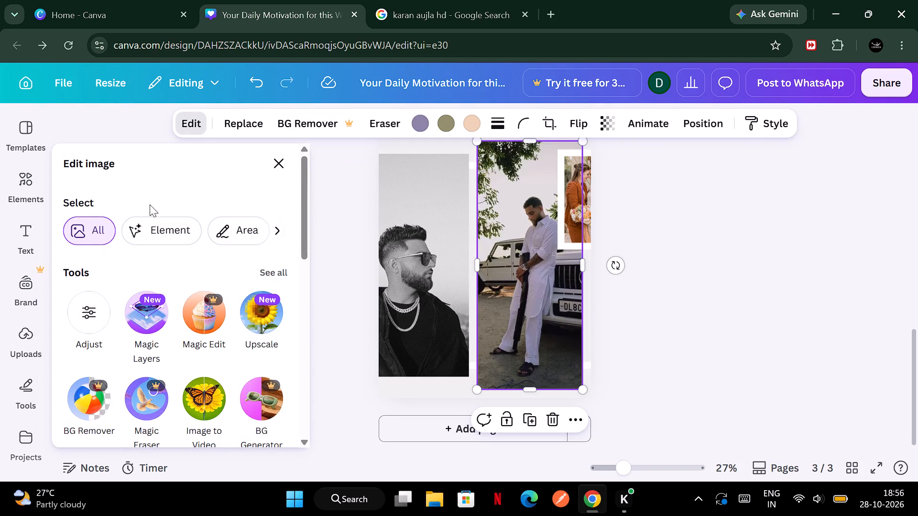
click(88, 303)
scroll(88, 303, down, 4)
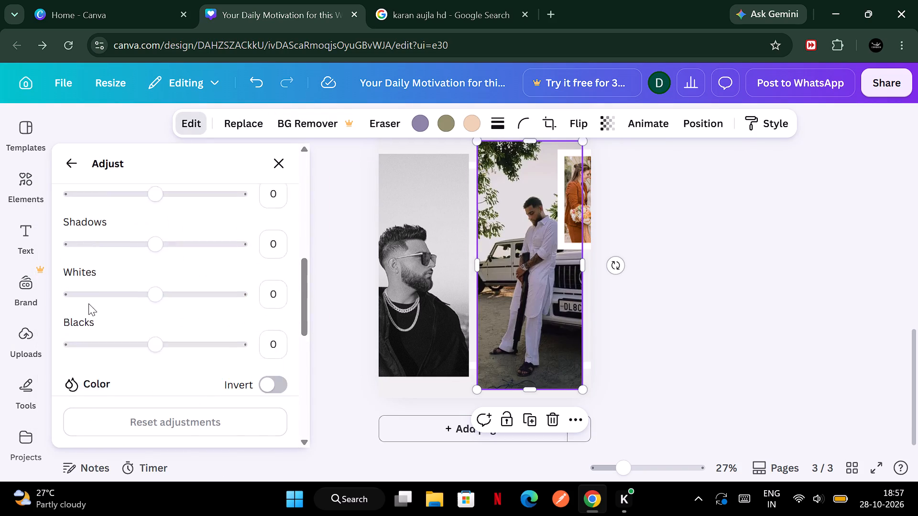
scroll(88, 303, right, 1)
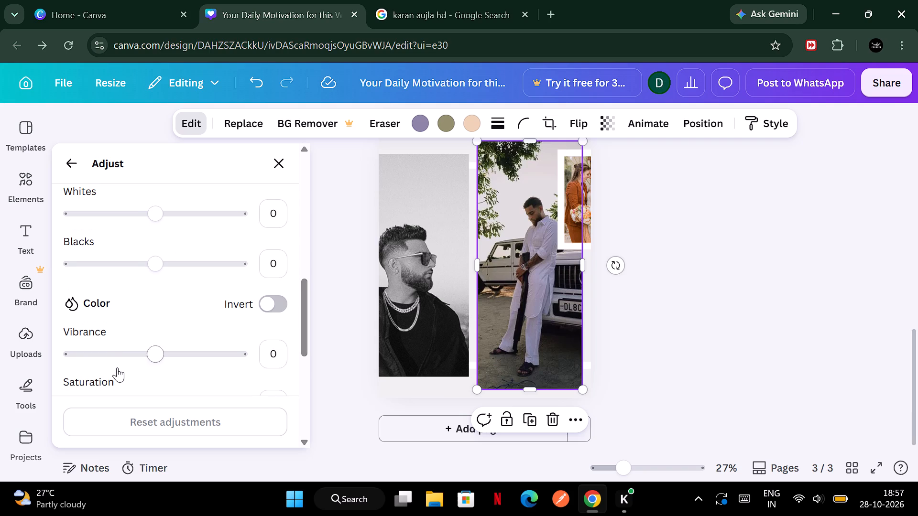
scroll(137, 375, down, 1)
drag(151, 372, 8, 379)
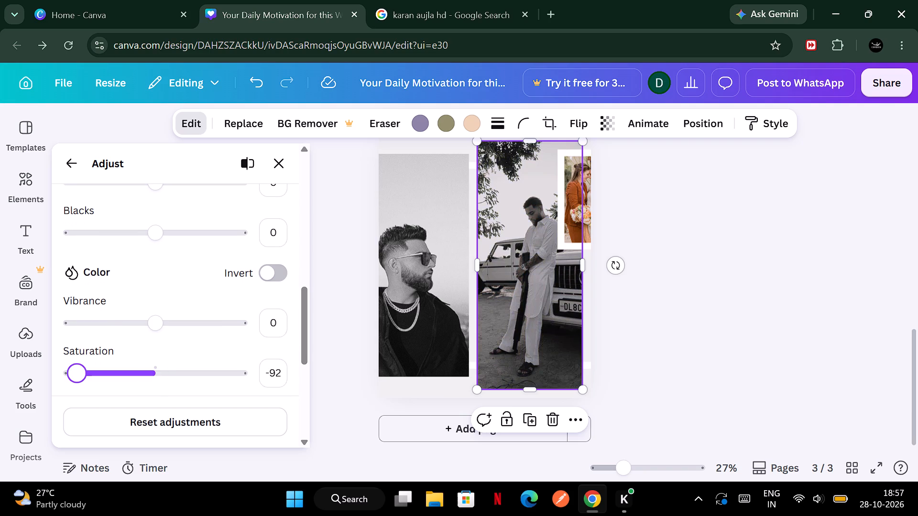
drag(8, 379, 0, 394)
scroll(157, 374, down, 3)
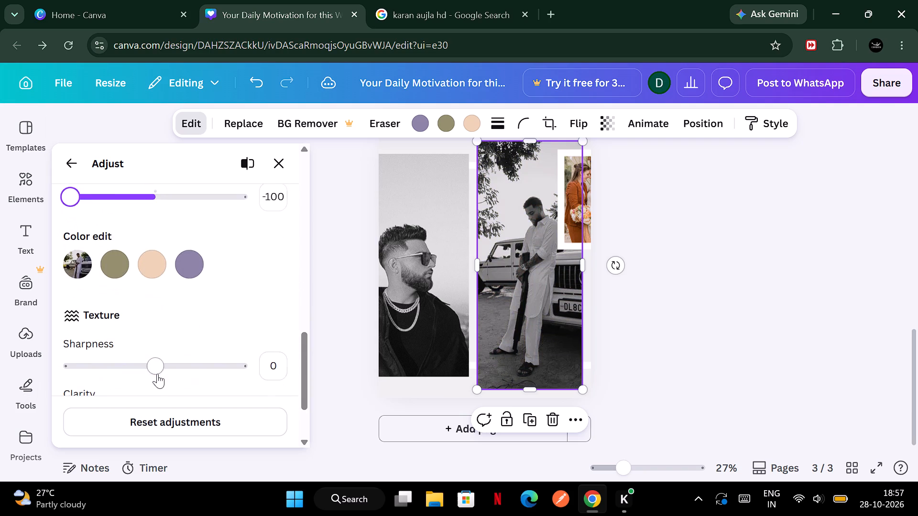
scroll(157, 374, down, 1)
drag(156, 337, 182, 339)
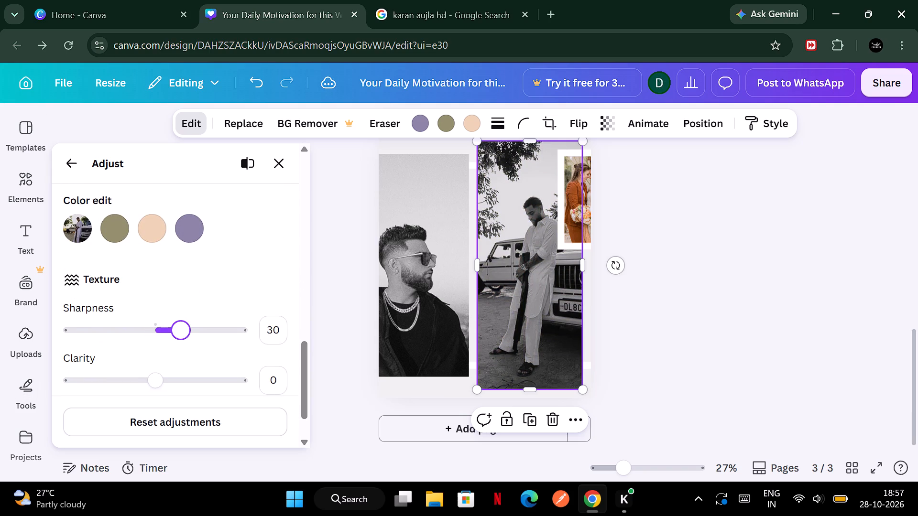
drag(182, 339, 177, 340)
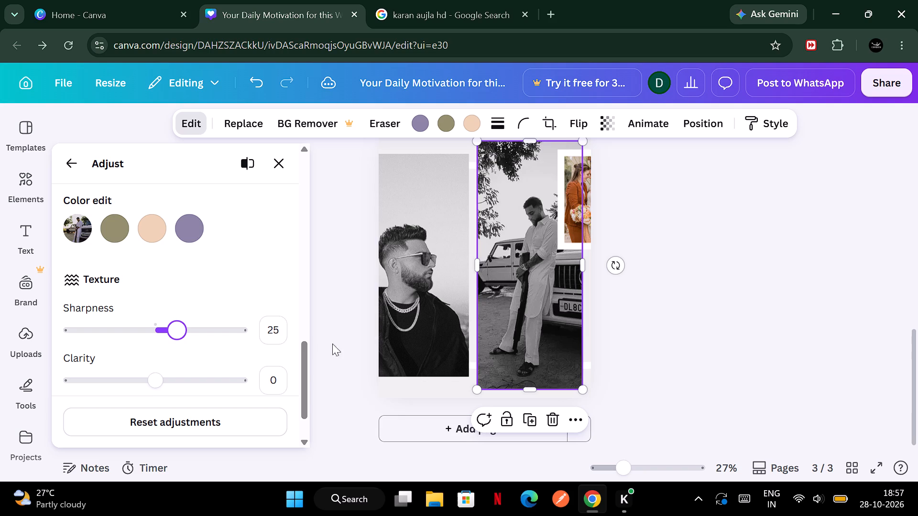
Set the sharpness of page 3's black-and-white sunglasses photo to 18.
click(392, 334)
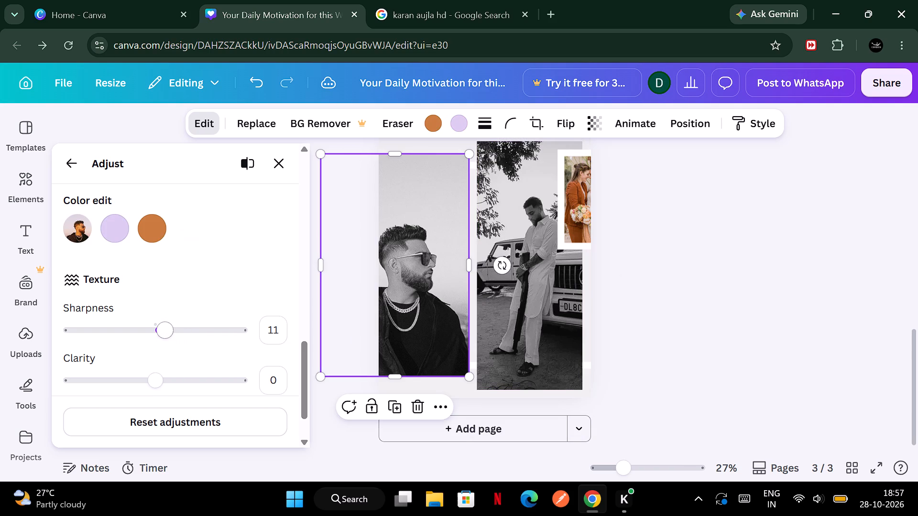
click(169, 332)
click(692, 277)
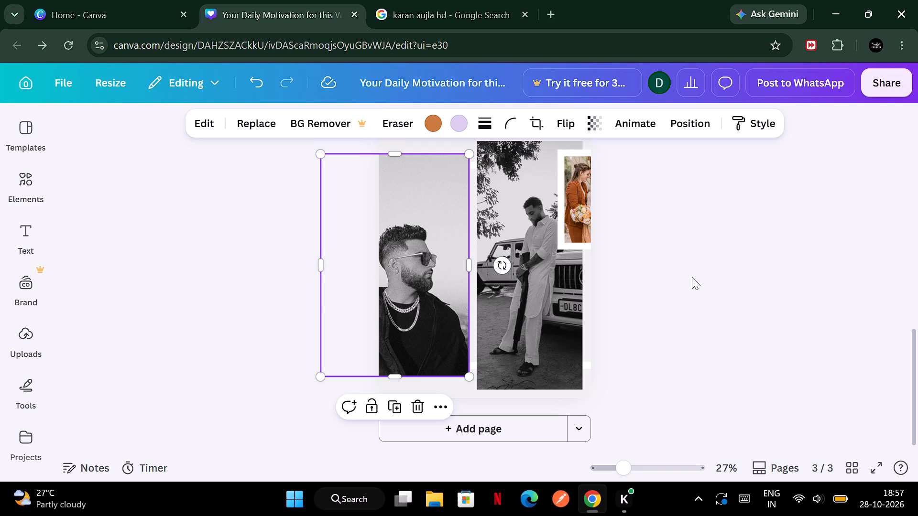
Select the small white-bordered couple photo overlapping the SUV image at page 3's right edge.
click(561, 231)
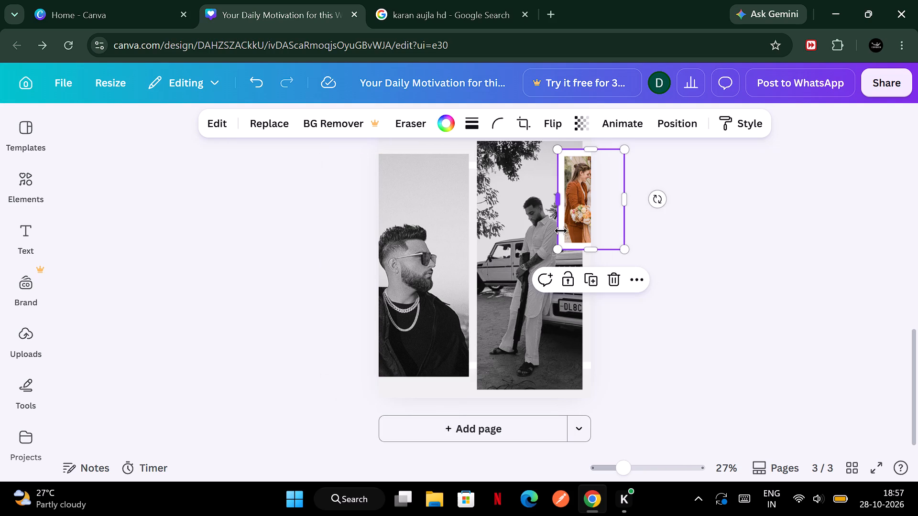
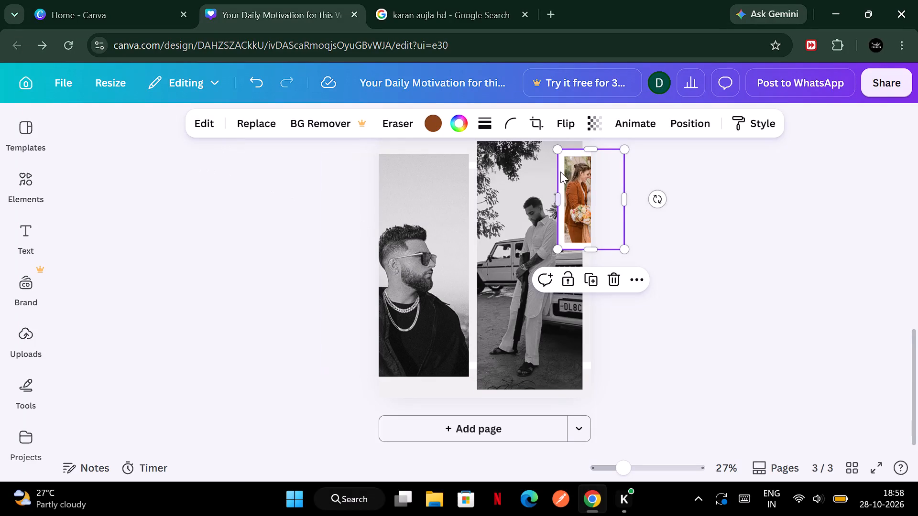
Replace page 3's small white-bordered couple photo with the uploaded warm-toned image of the man in a brown shirt with one hand raised.
click(237, 128)
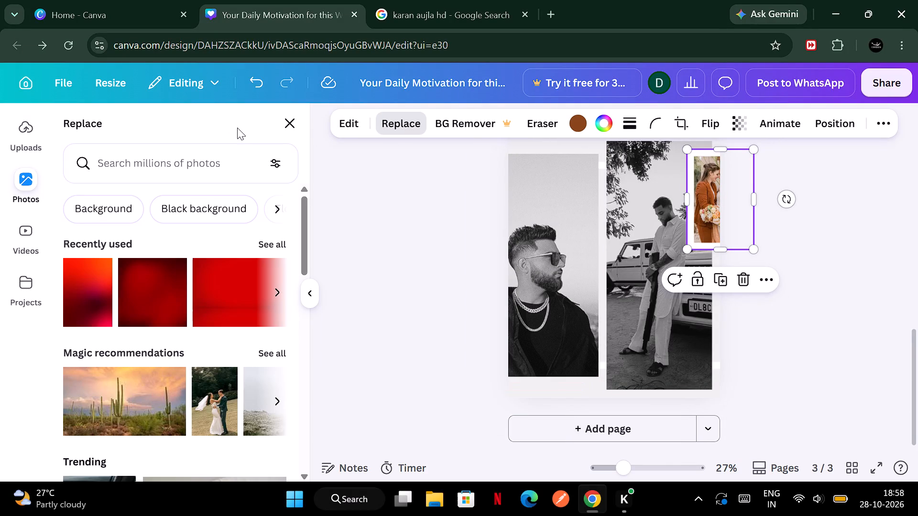
click(27, 141)
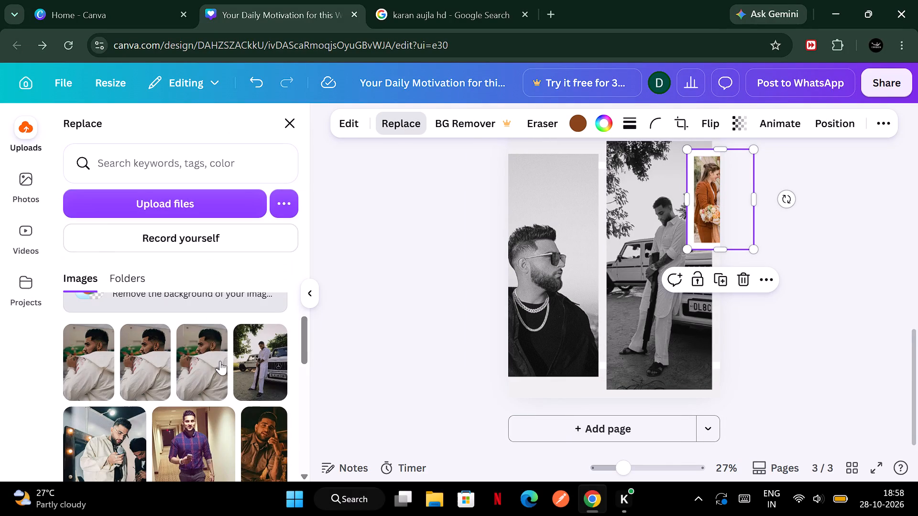
scroll(270, 394, down, 1)
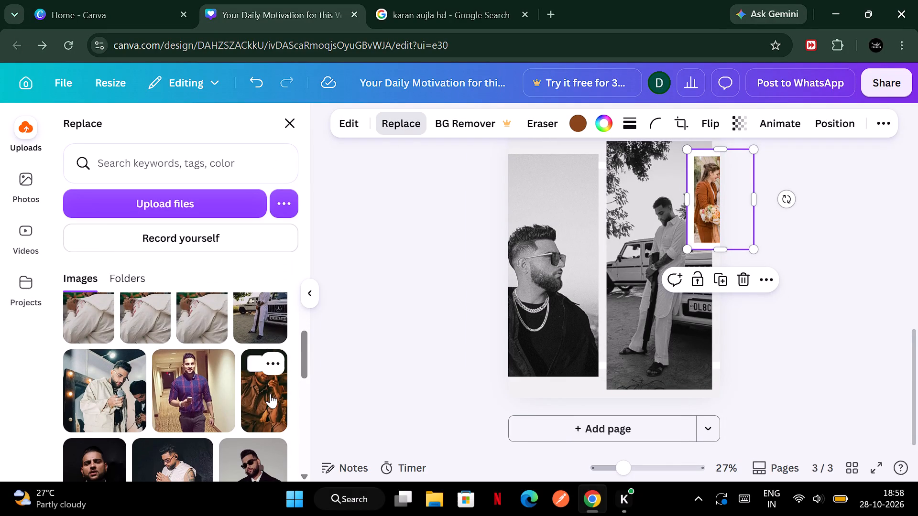
click(270, 394)
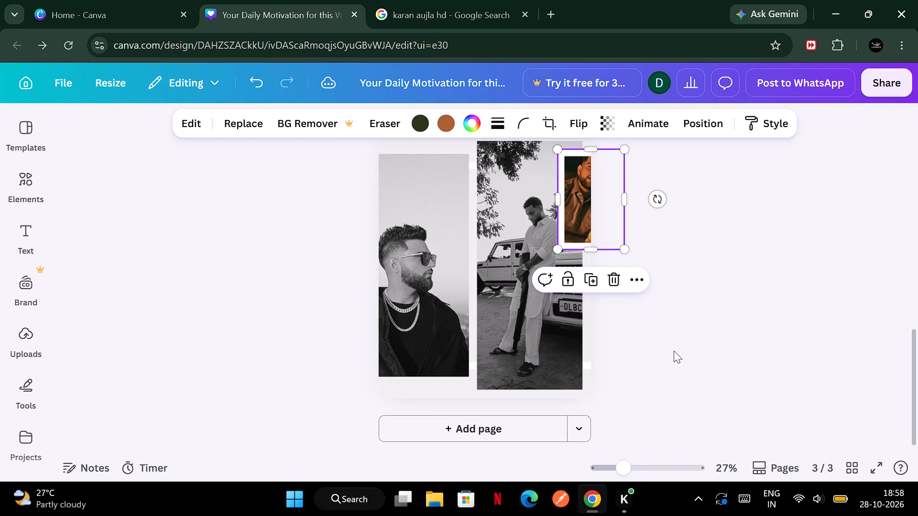
click(674, 351)
scroll(503, 342, down, 1)
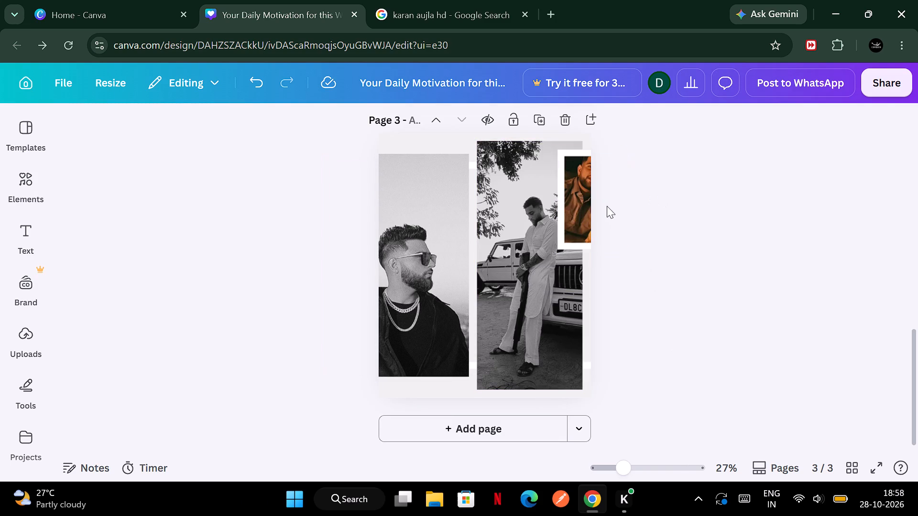
Reposition the brown-shirt image downward inside its crop on page 3 so the man's whole head fits in the frame.
click(586, 200)
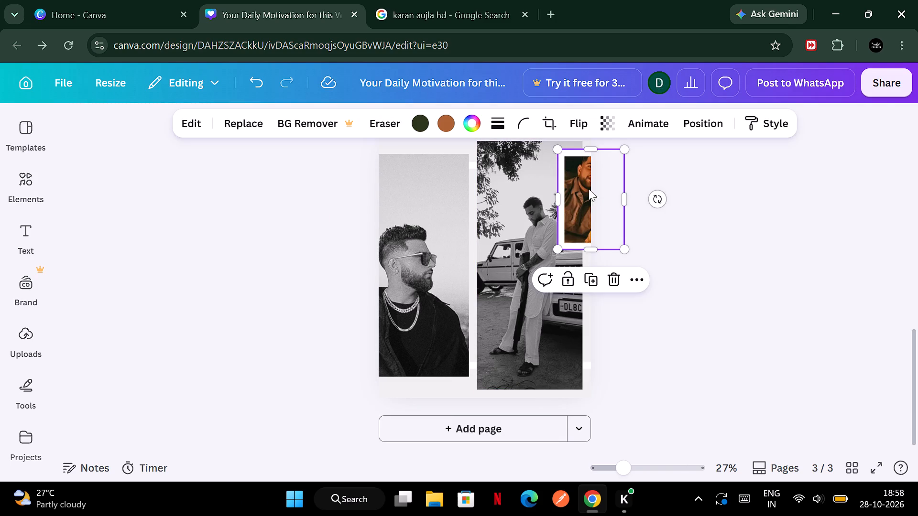
click(557, 123)
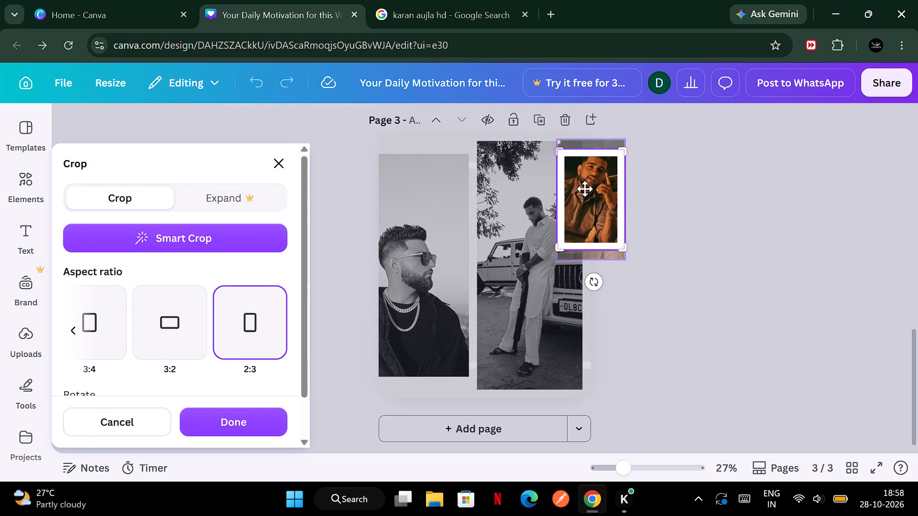
drag(590, 199, 587, 212)
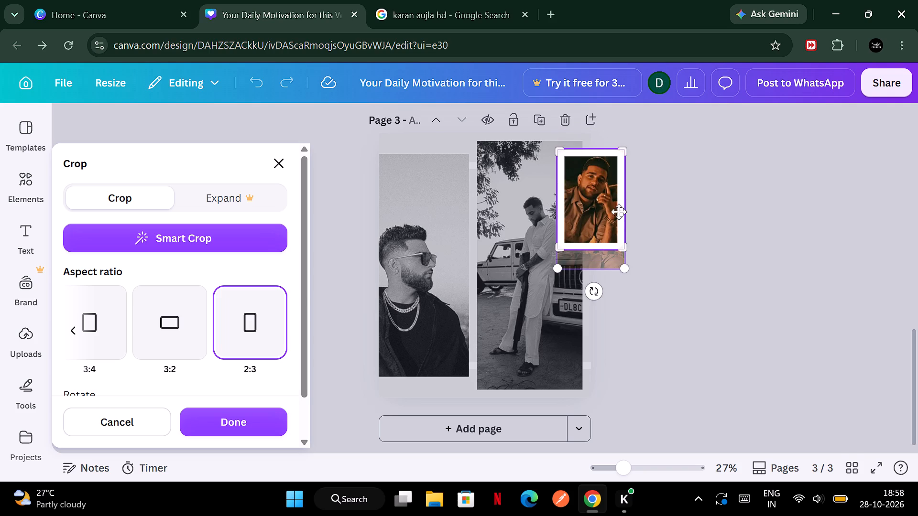
click(707, 213)
scroll(460, 313, down, 4)
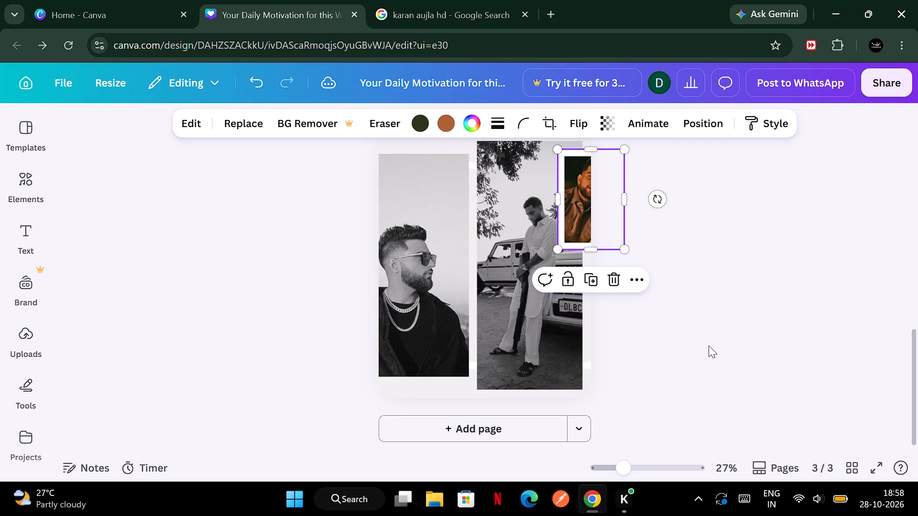
click(709, 345)
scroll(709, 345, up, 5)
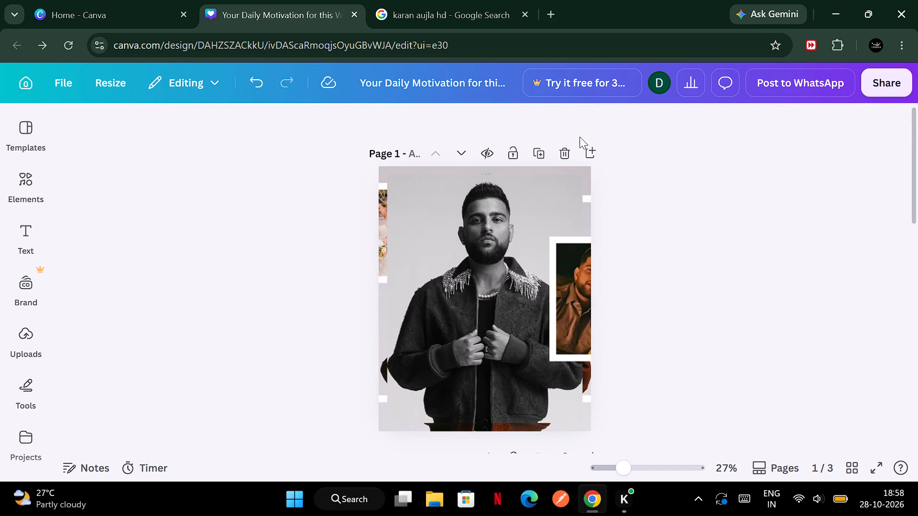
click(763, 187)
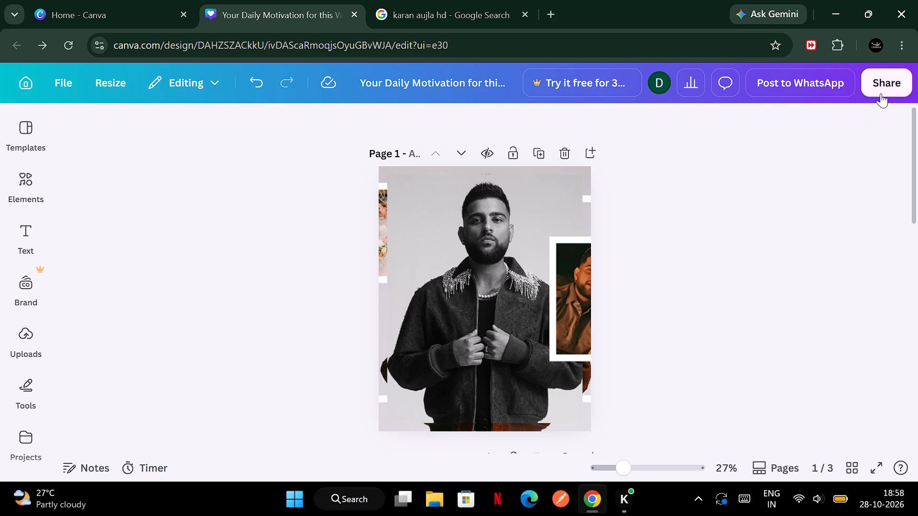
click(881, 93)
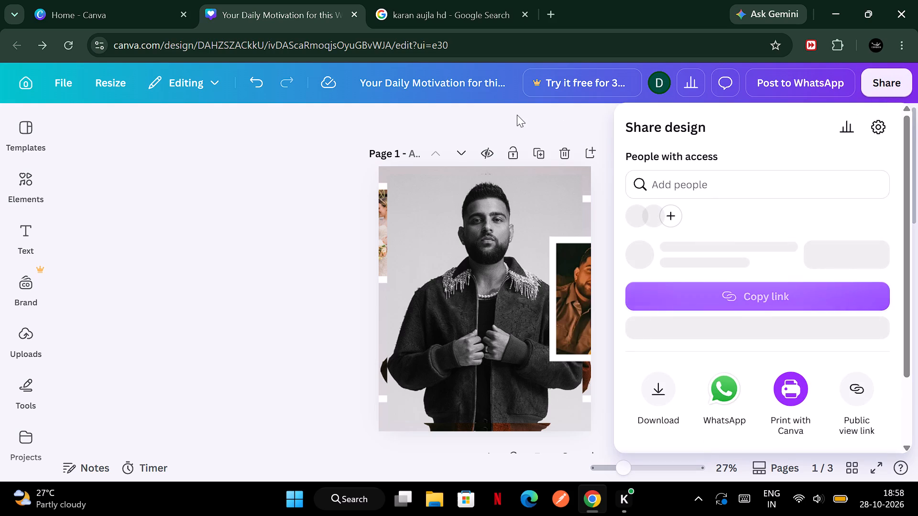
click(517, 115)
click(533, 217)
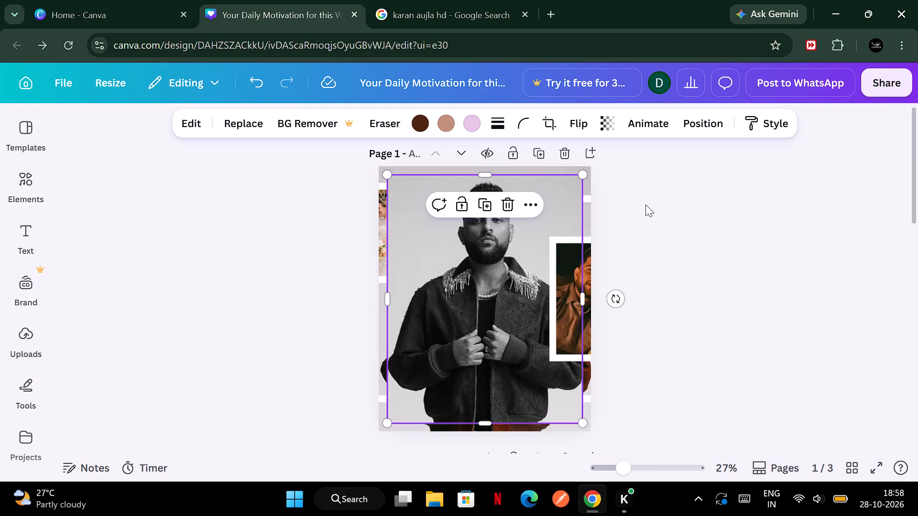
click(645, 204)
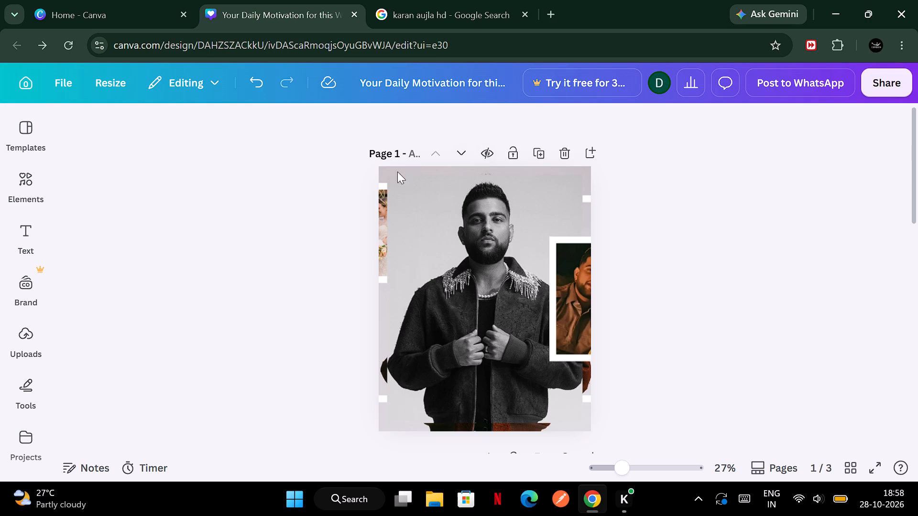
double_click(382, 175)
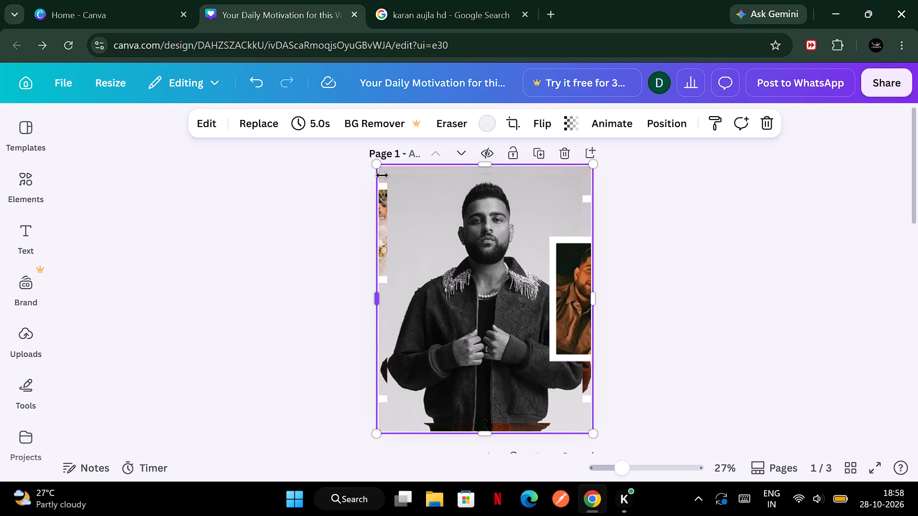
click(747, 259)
Preview the collage full screen and compare pages 1 to 3, checking how the photos continue from one page to the next.
click(877, 460)
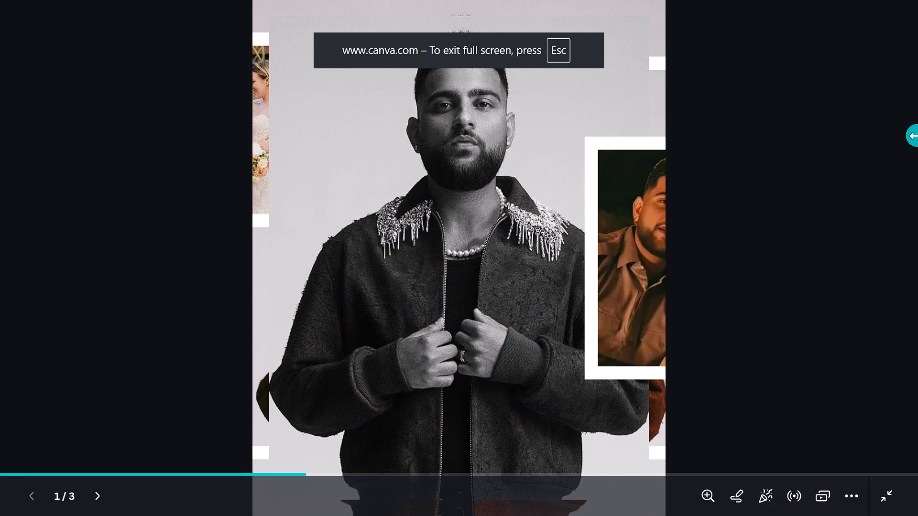
key(Right)
key(Left)
key(Right)
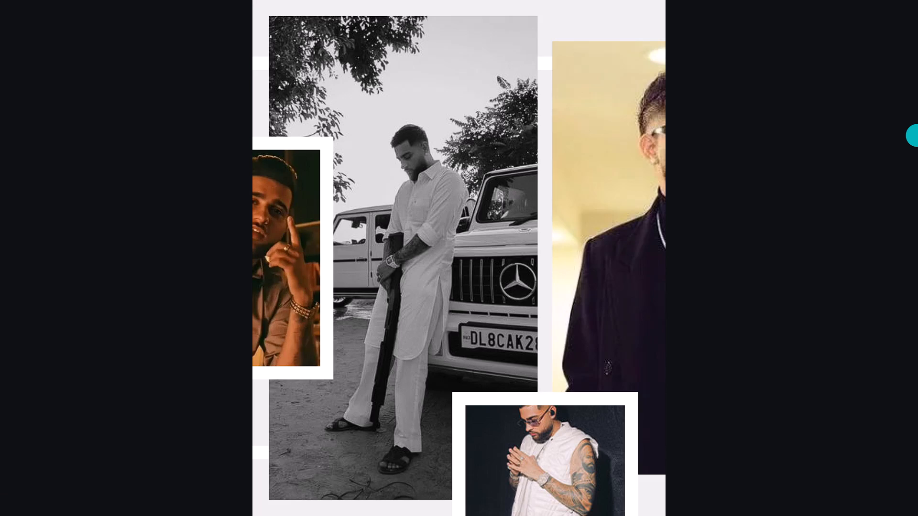
key(Right)
key(Left)
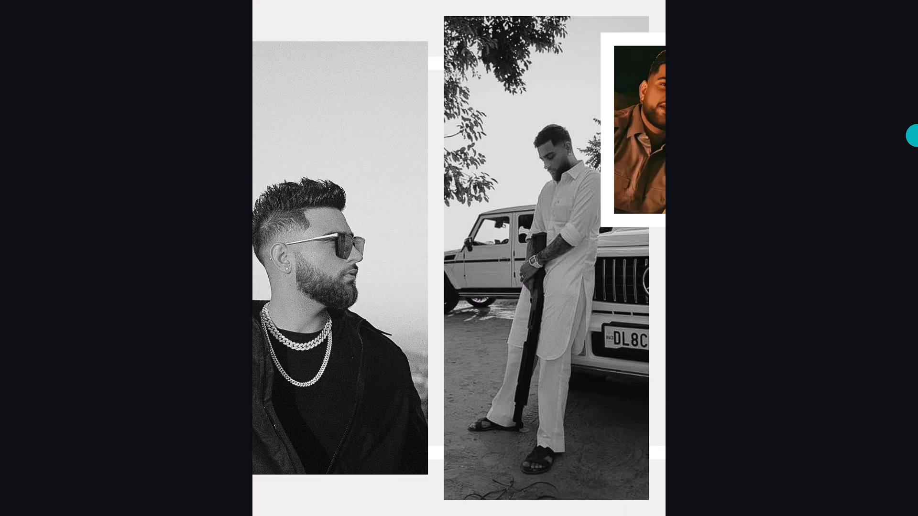
key(Left)
key(Right)
key(Right)
key(Right)
key(Left)
key(Left)
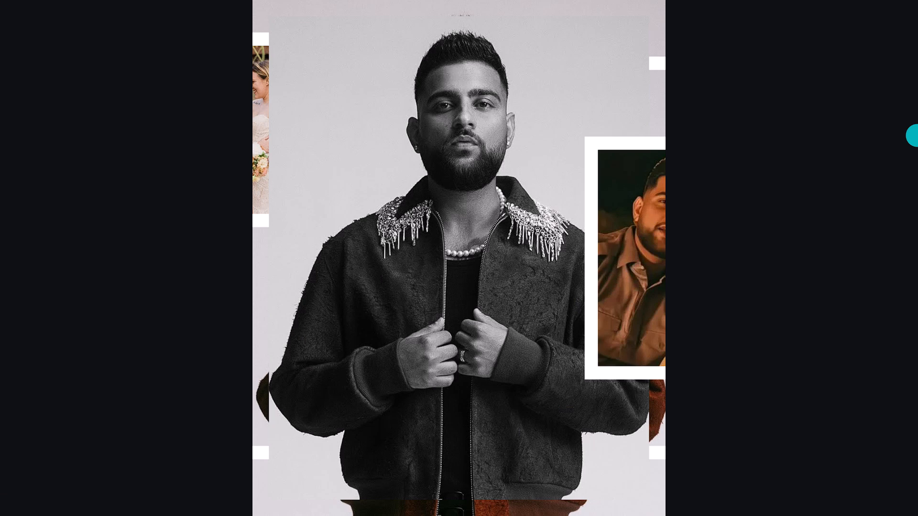
key(Right)
key(Right)
key(Left)
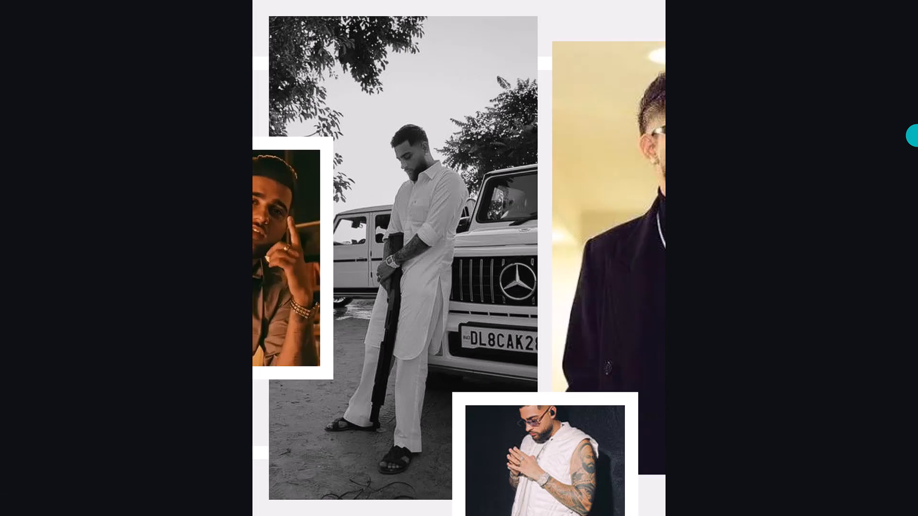
key(Left)
key(Right)
key(Left)
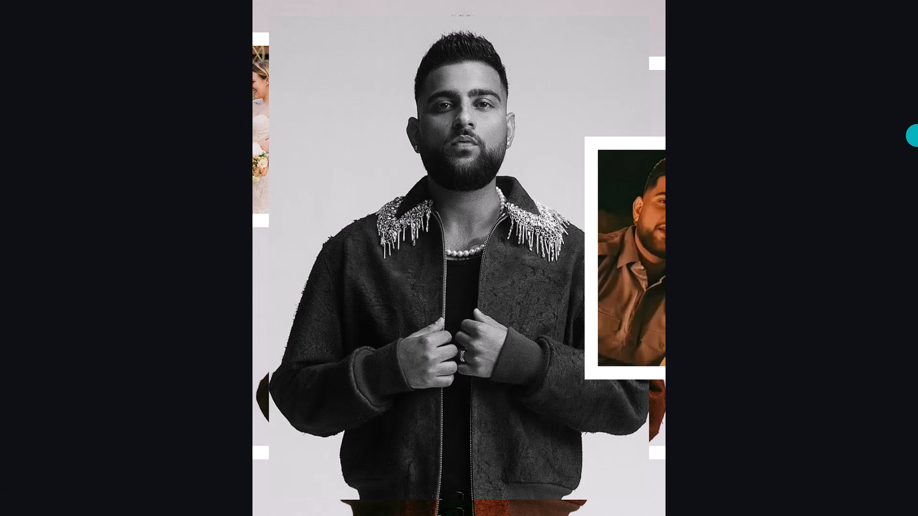
key(Right)
key(Left)
key(Right)
key(Right)
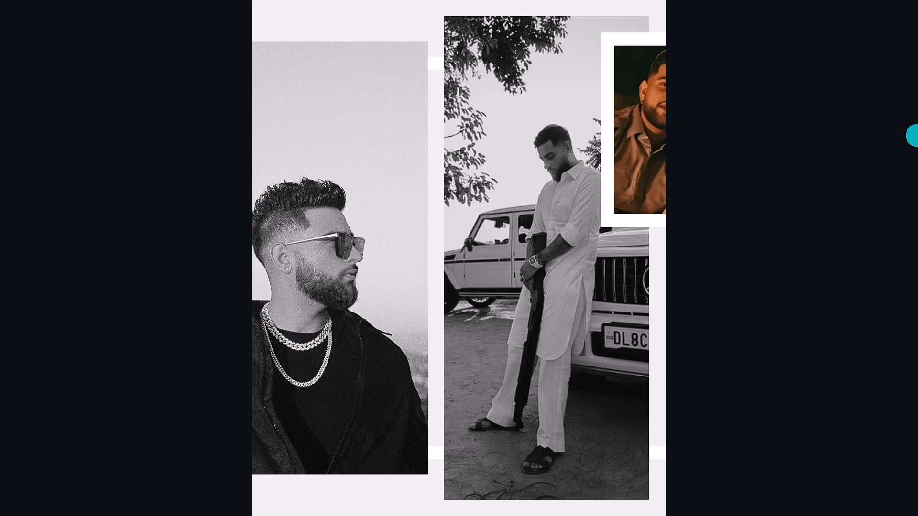
Exit the full-screen preview and add a new blank page after page 3 of the carousel.
click(458, 54)
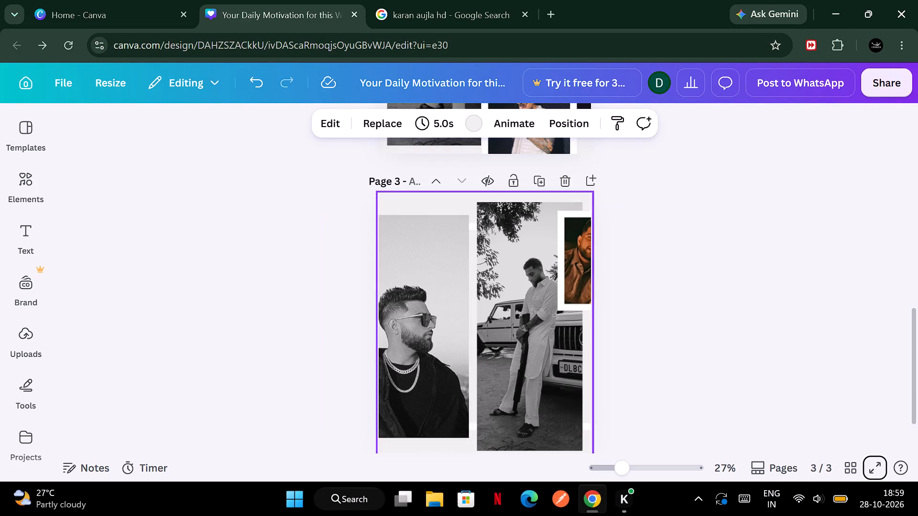
click(621, 339)
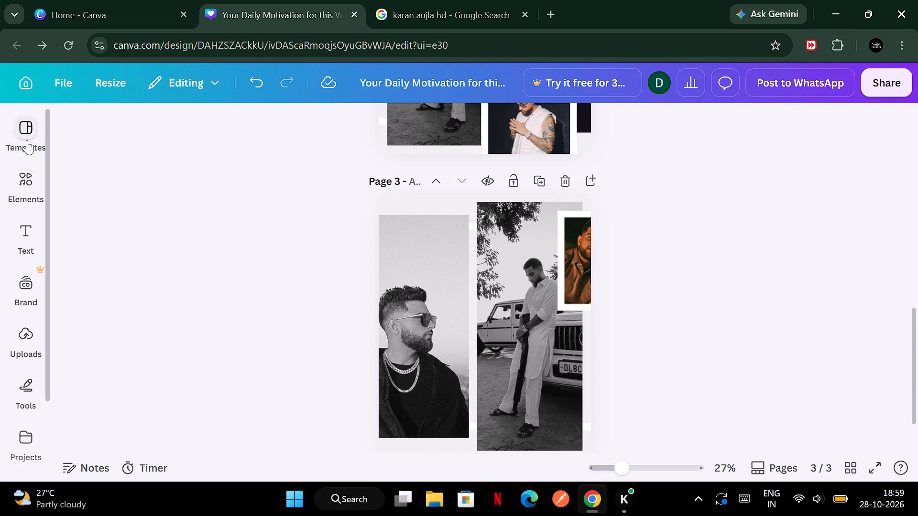
click(27, 140)
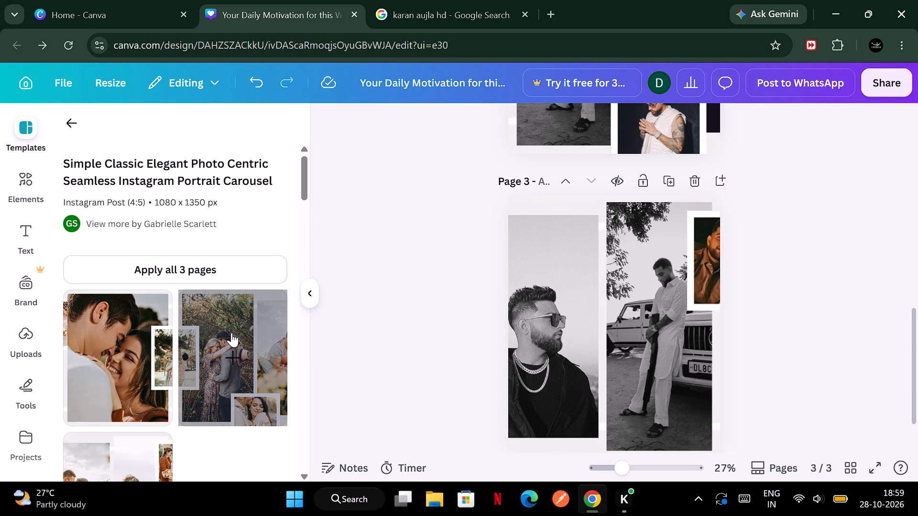
scroll(233, 310, down, 3)
scroll(555, 388, down, 4)
click(584, 434)
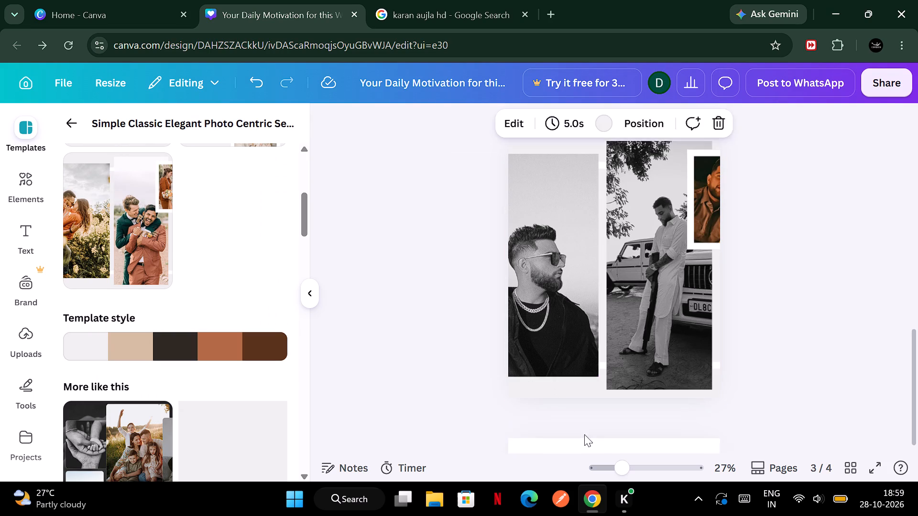
Fill the blank page 4 with the suggested "2025 wedding portfolio" template cover showing the bride and groom on a rocky shore.
scroll(584, 434, down, 1)
scroll(214, 306, down, 3)
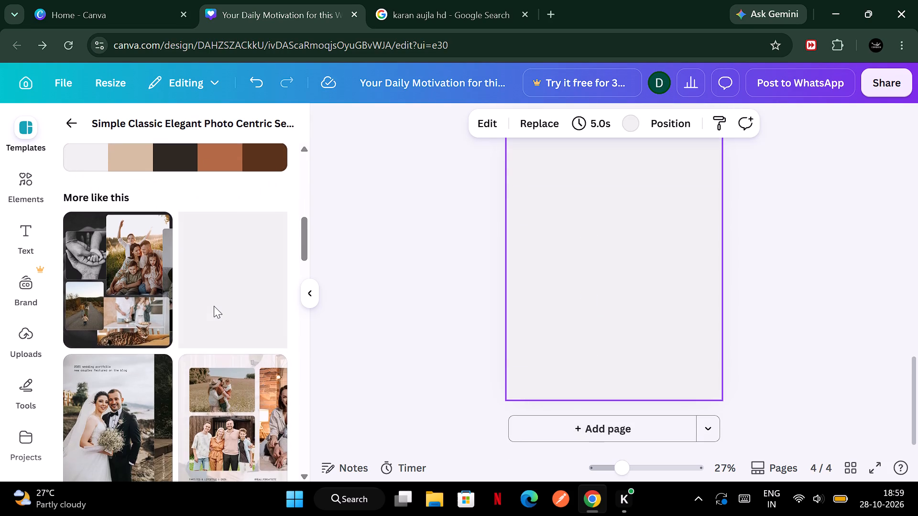
scroll(214, 306, down, 2)
drag(113, 217, 557, 285)
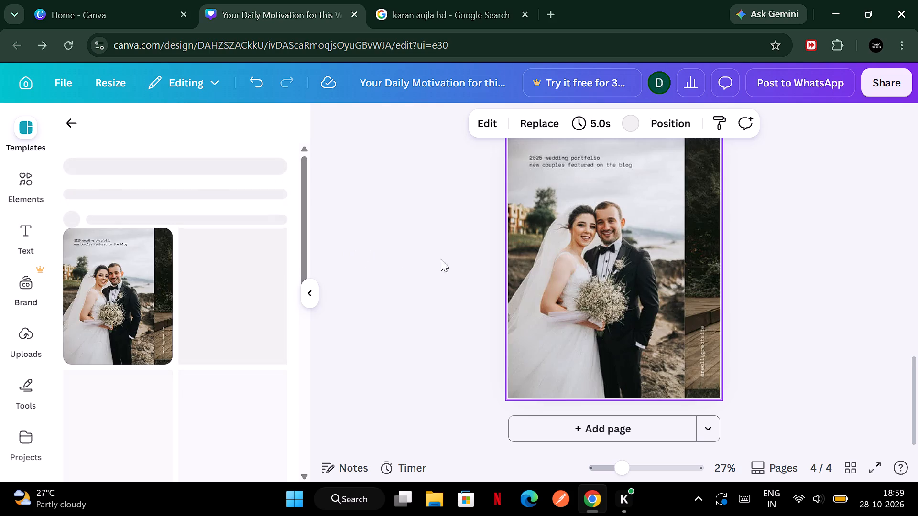
scroll(449, 260, up, 4)
scroll(449, 260, down, 4)
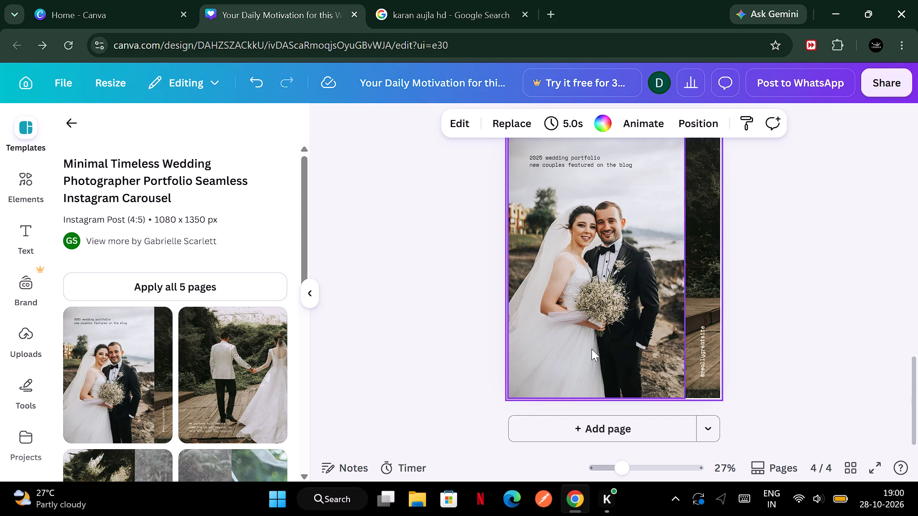
Replace page 4's large wedding couple photo with the uploaded image of the man in a cream jacket holding a microphone.
click(625, 276)
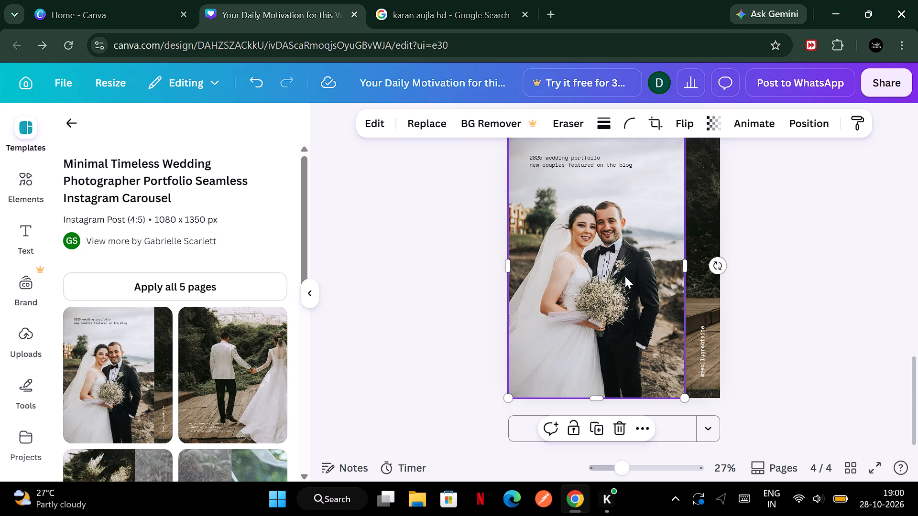
click(400, 131)
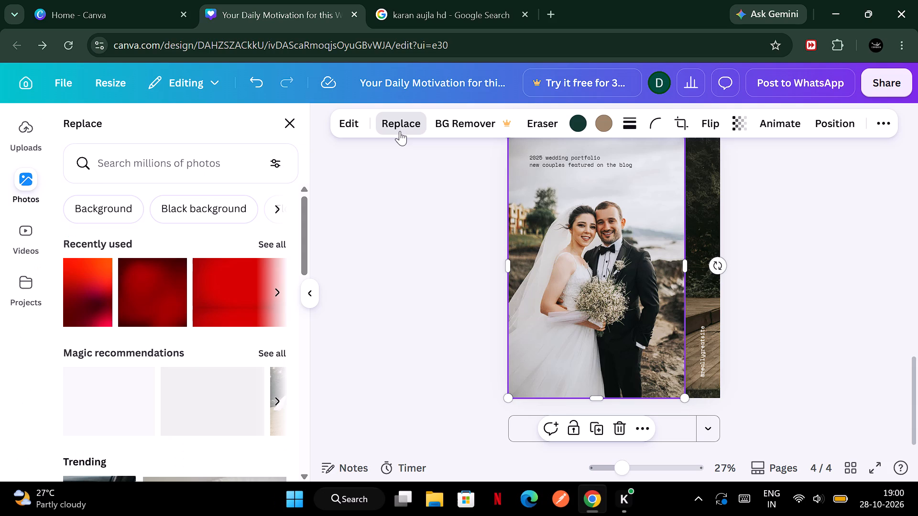
click(400, 131)
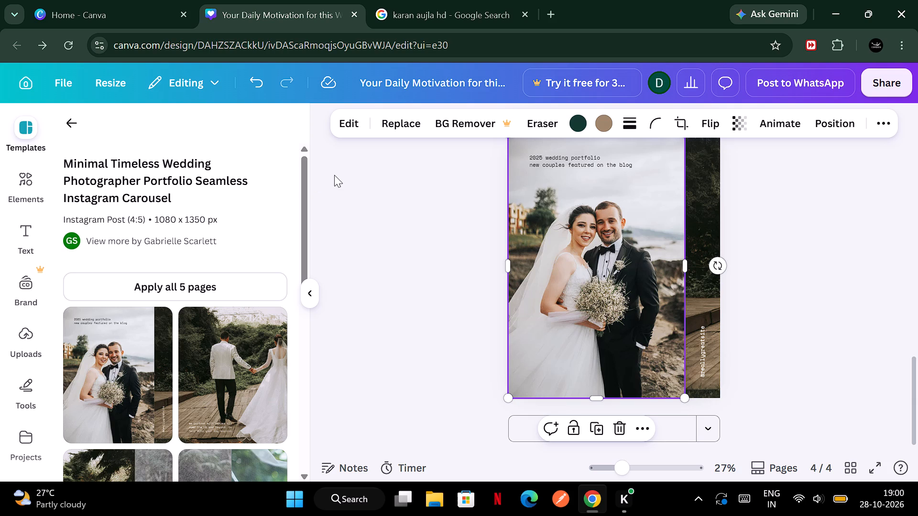
click(393, 129)
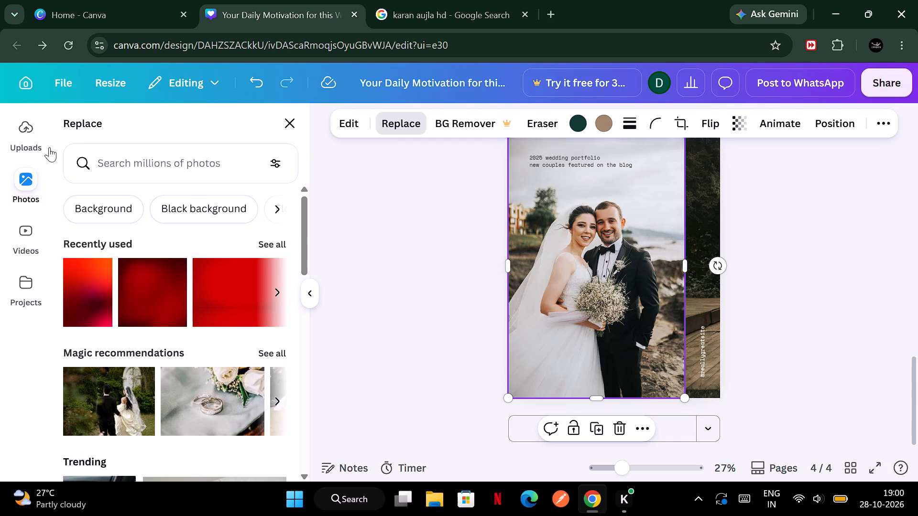
click(36, 146)
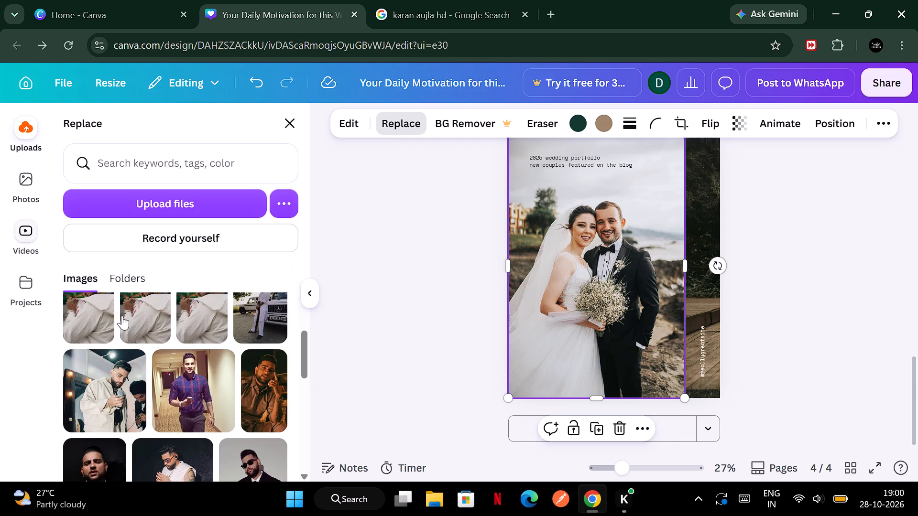
click(120, 400)
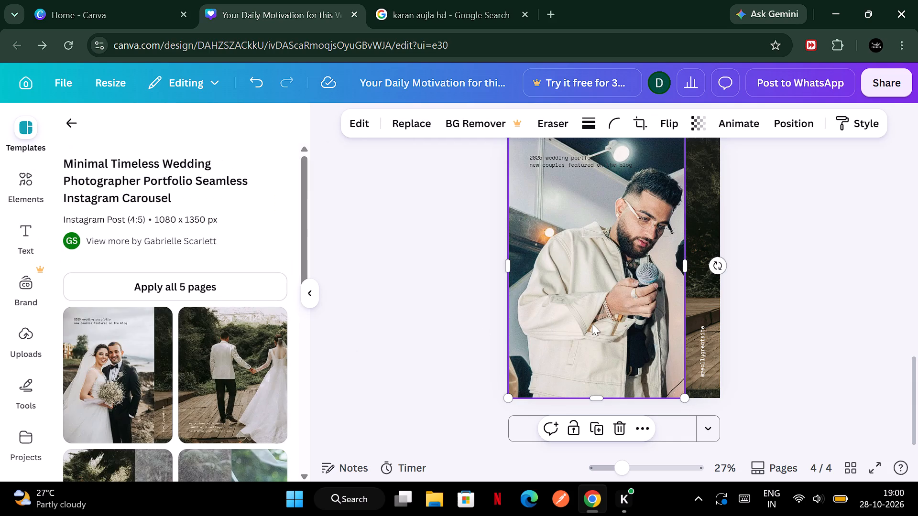
click(886, 319)
scroll(886, 319, up, 1)
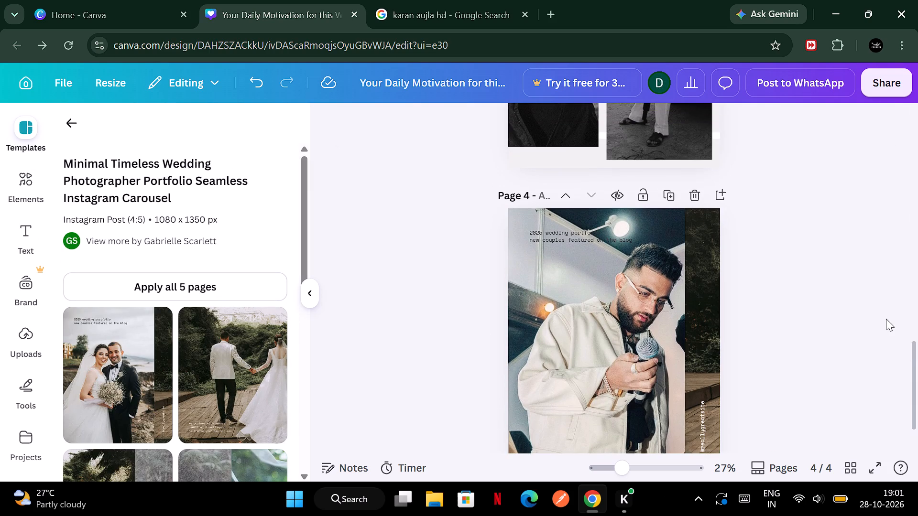